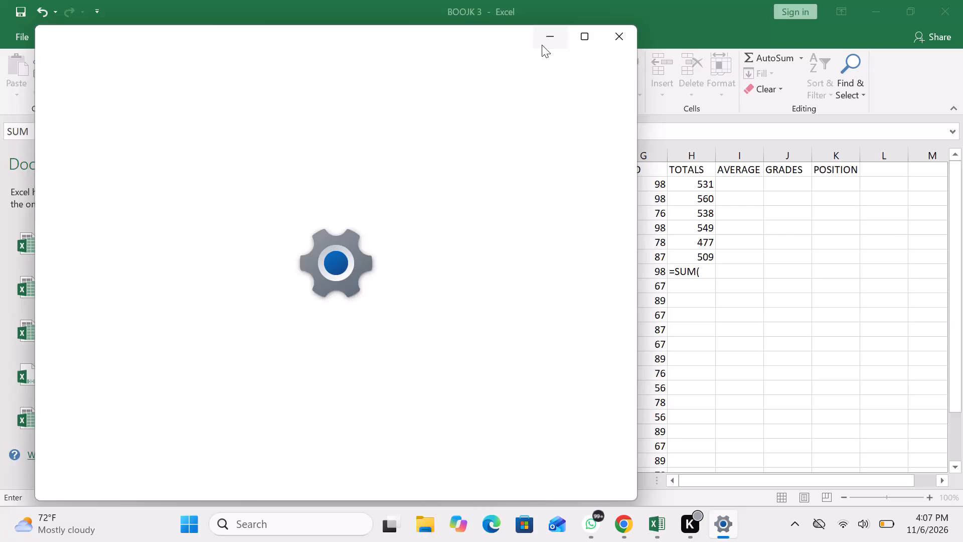
Return to the Excel workbook and complete the SUM formula in H8 with the range B8:G8.
left_click(543, 35)
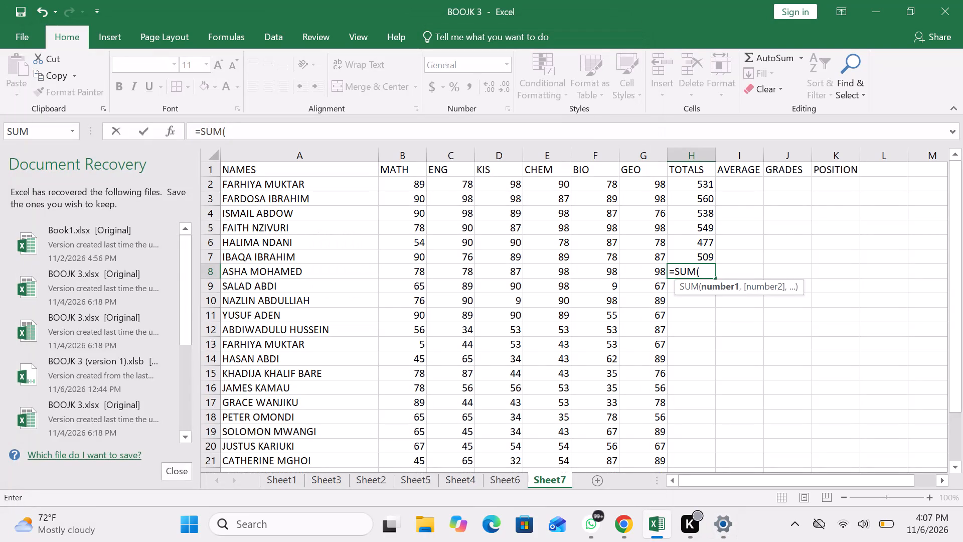
left_click_drag(409, 270, 559, 254)
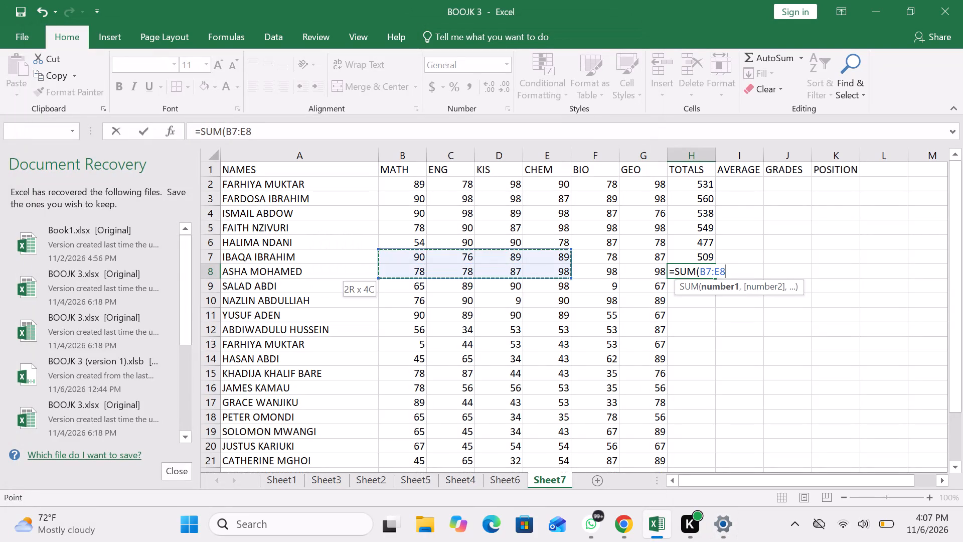
left_click_drag(559, 254, 614, 283)
left_click(614, 283)
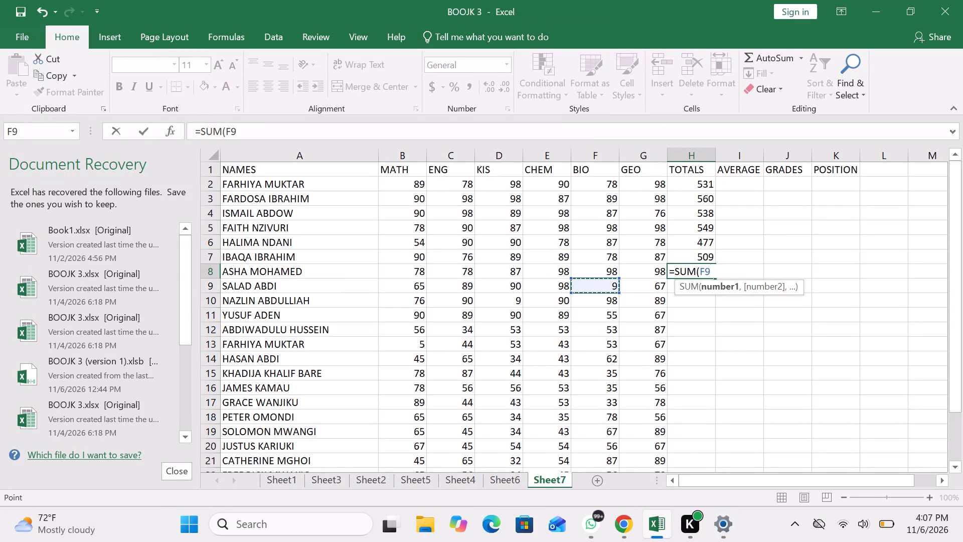
left_click_drag(415, 267, 525, 250)
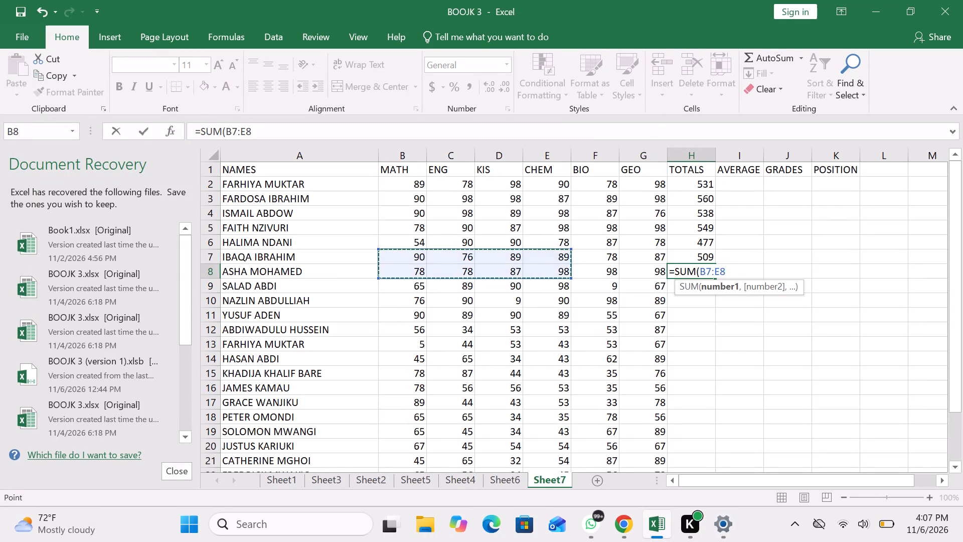
left_click(467, 385)
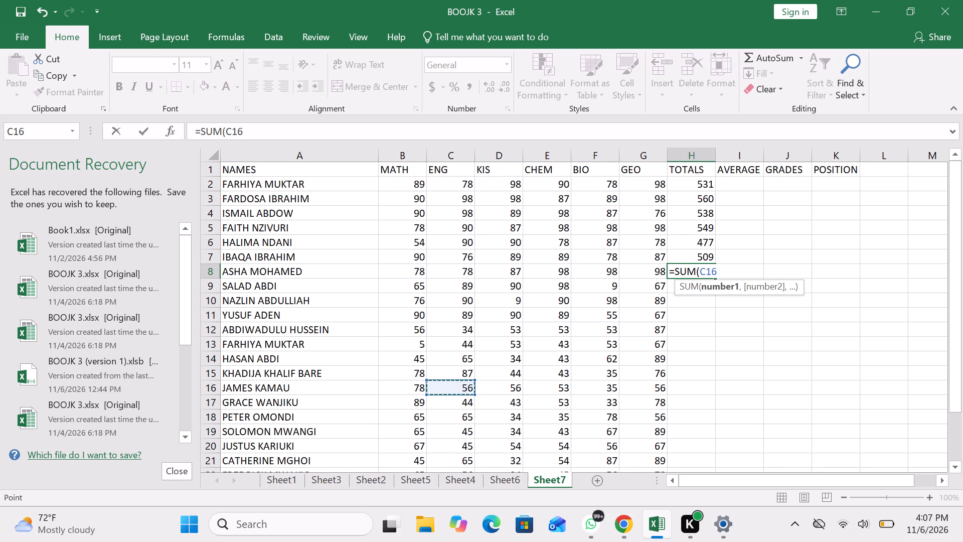
left_click_drag(419, 269, 628, 268)
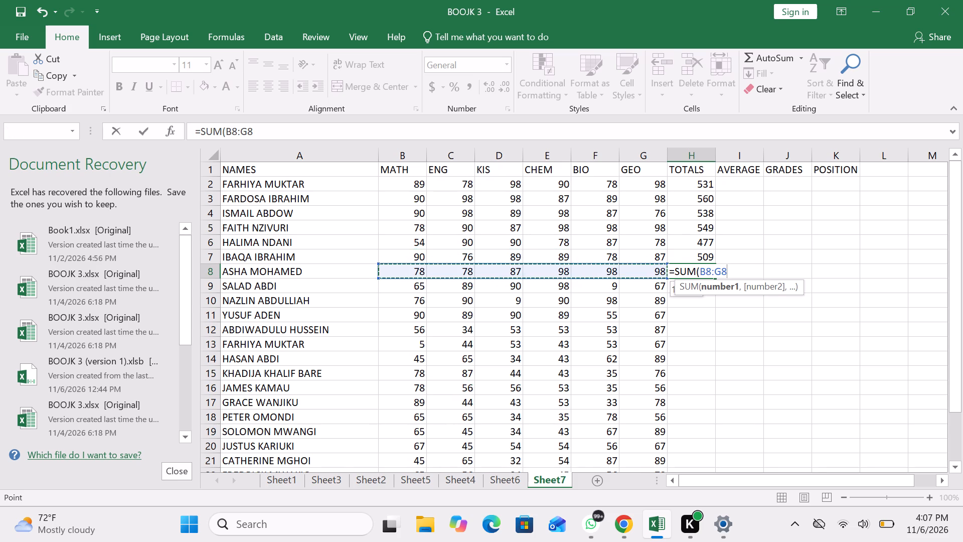
left_click_drag(628, 268, 630, 272)
key("Return")
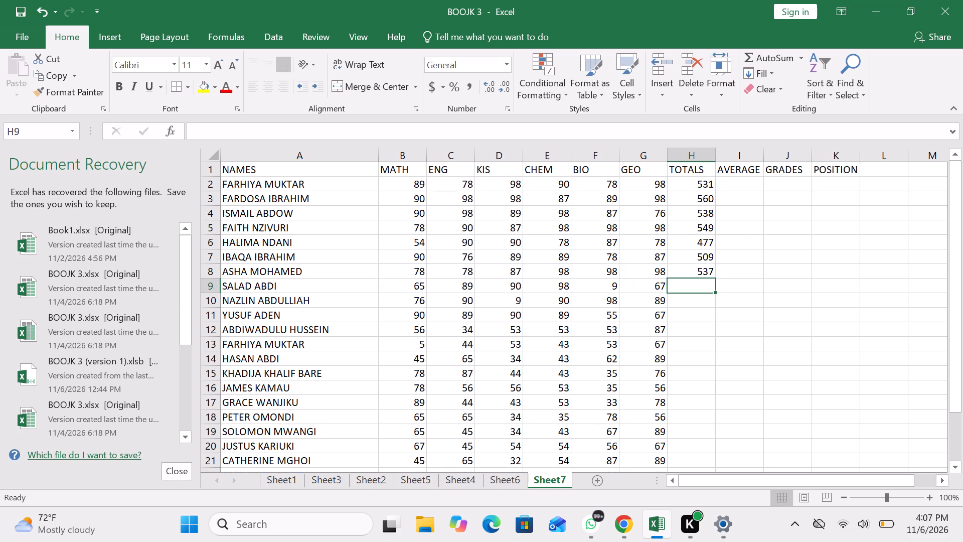
Total the row 9 subject marks in H9 with a SUM formula over B9:G9.
key("equal")
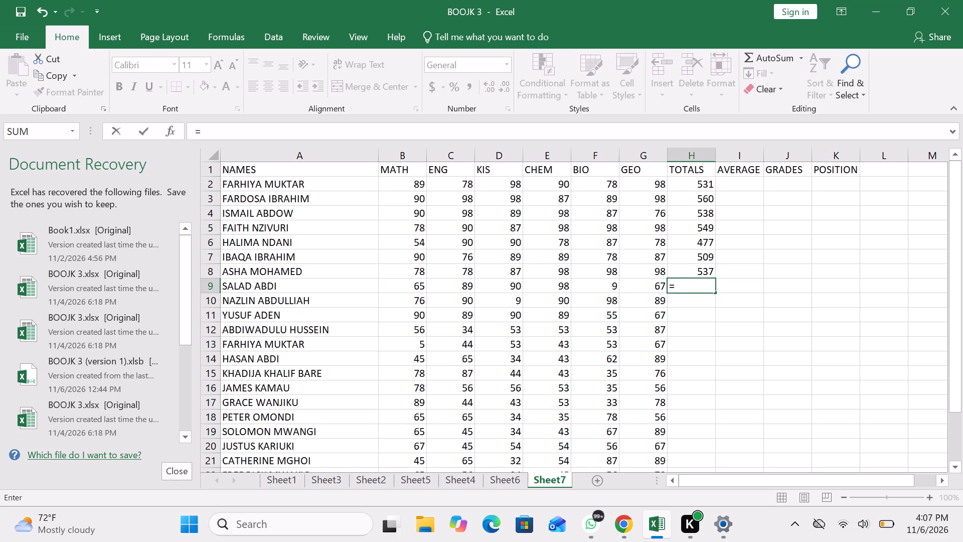
key("s")
key("u")
key("m")
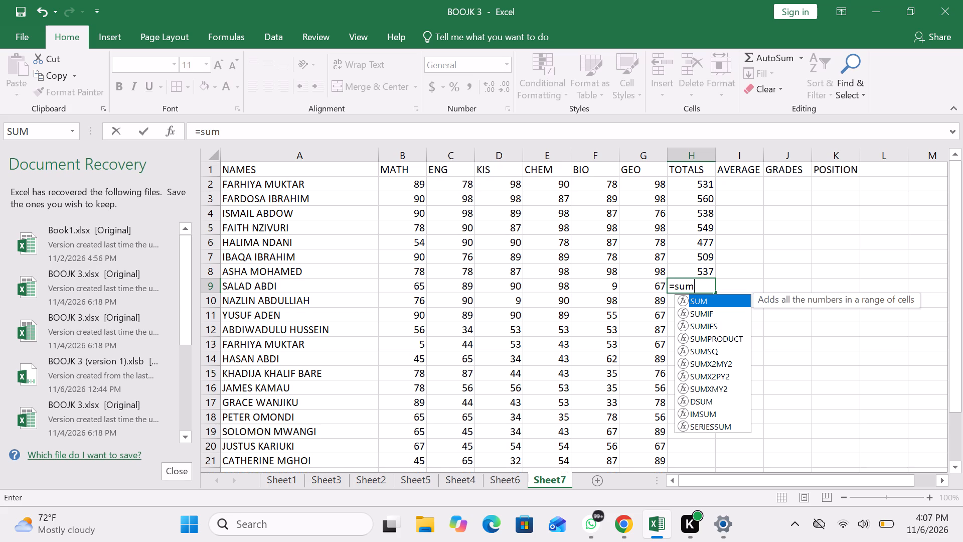
double_click(707, 301)
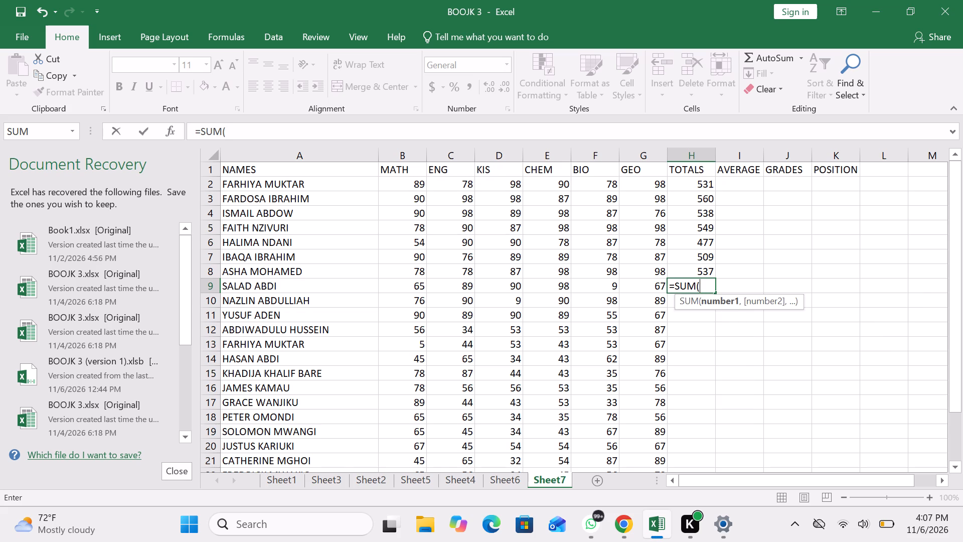
left_click_drag(419, 286, 624, 292)
key("Return")
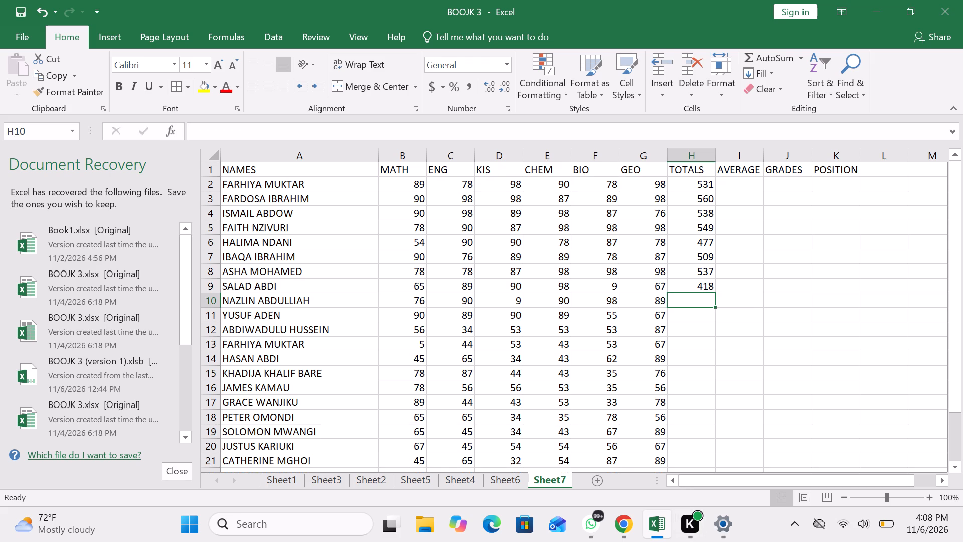
Total the row 10 subject marks in H10 with a SUM formula over B10:G10.
key("equal")
type("se")
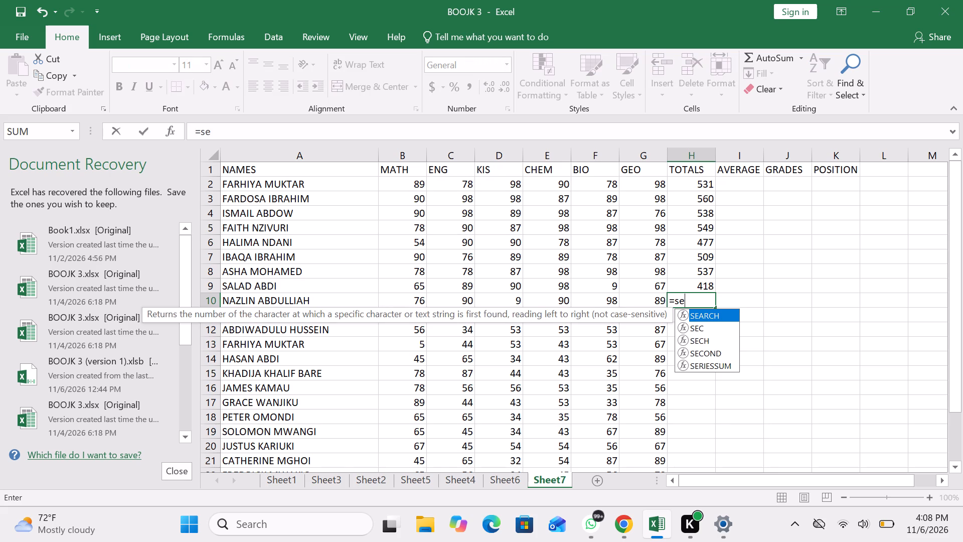
key("BackSpace")
type("um")
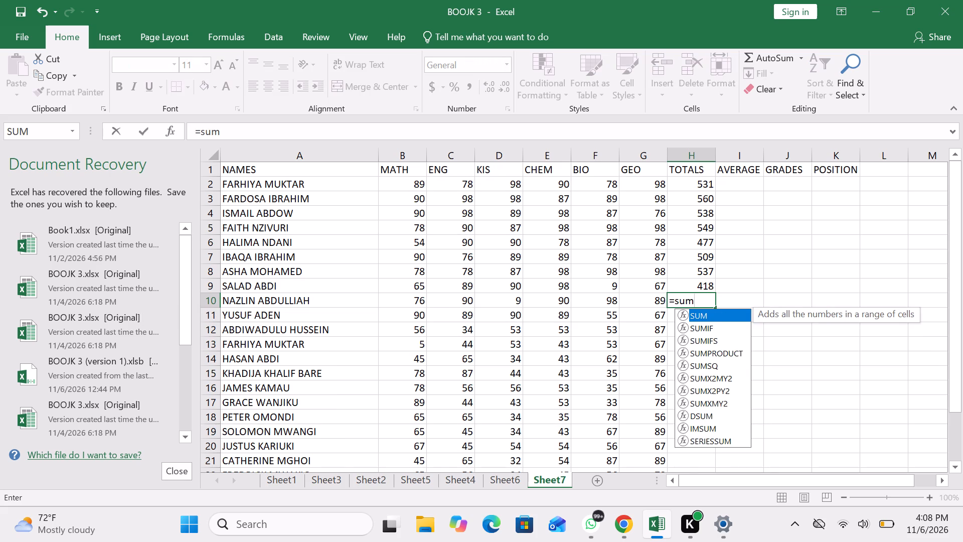
double_click(708, 312)
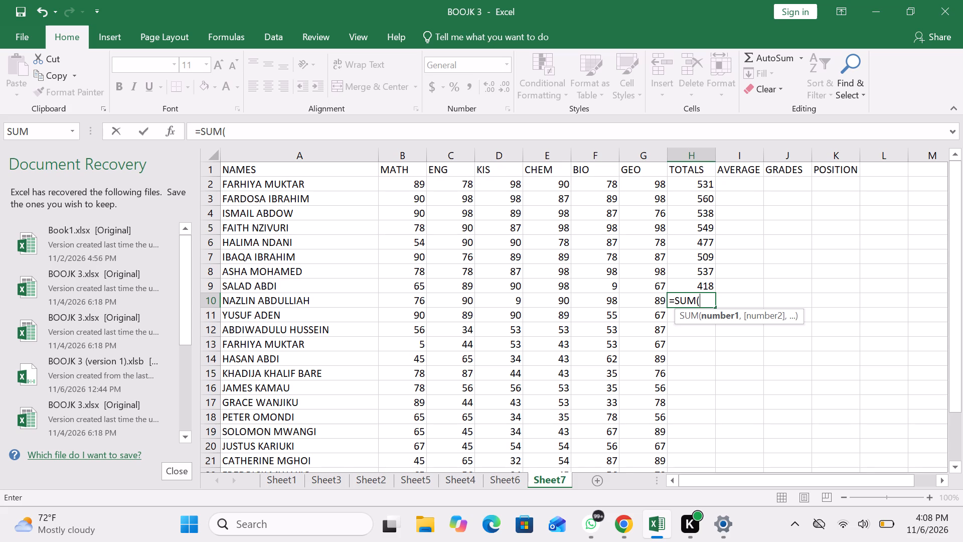
left_click_drag(417, 301, 641, 307)
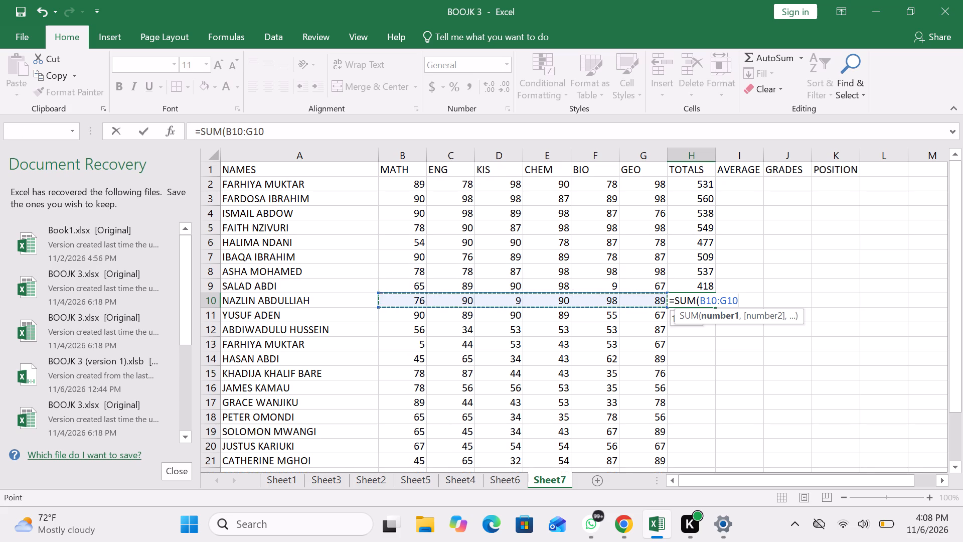
left_click_drag(641, 307, 641, 307)
key("Return")
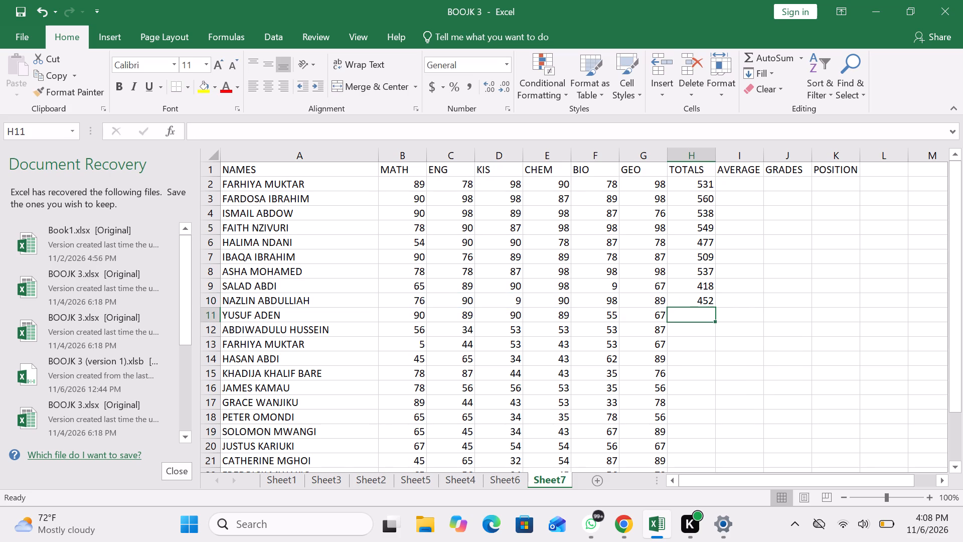
Total the row 11 subject marks in H11 with a SUM formula over B11:G11.
key("equal")
key("s")
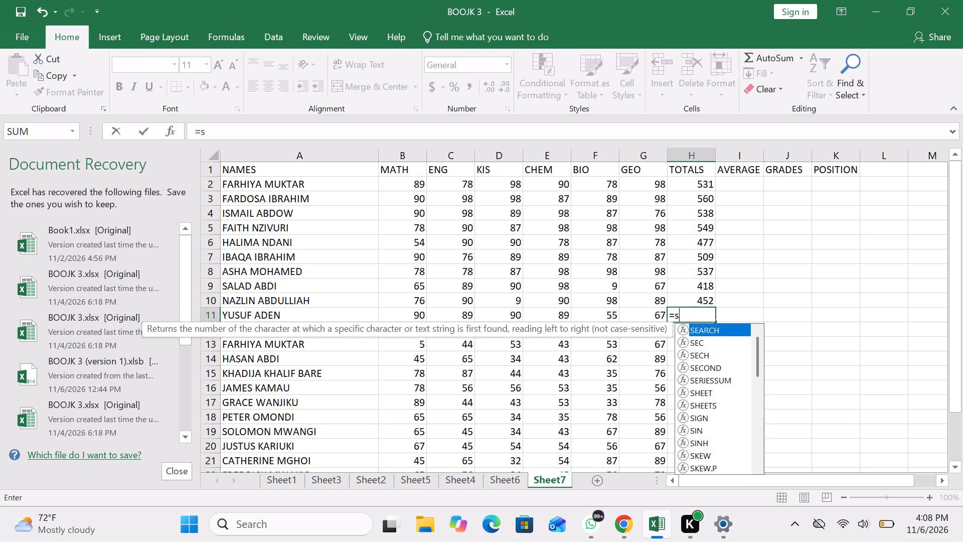
type("um")
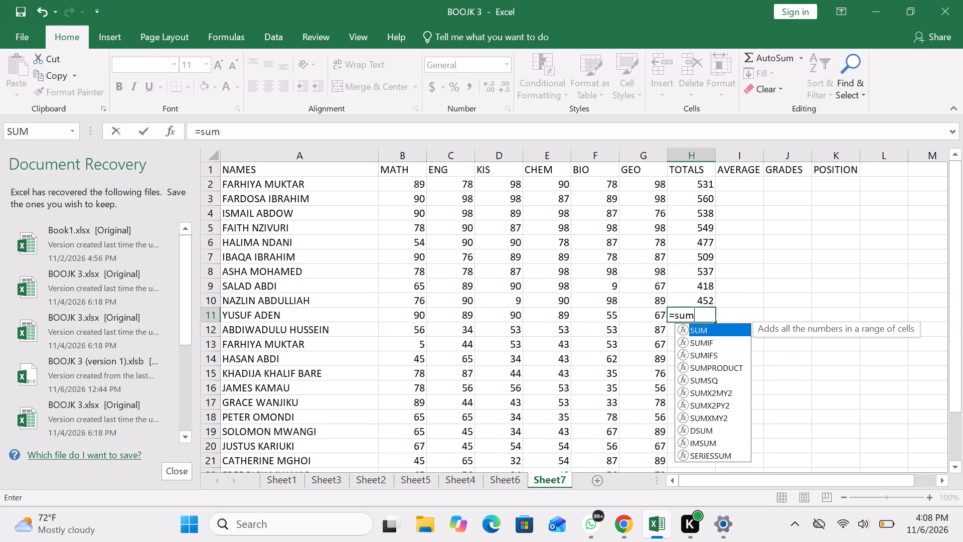
double_click(720, 333)
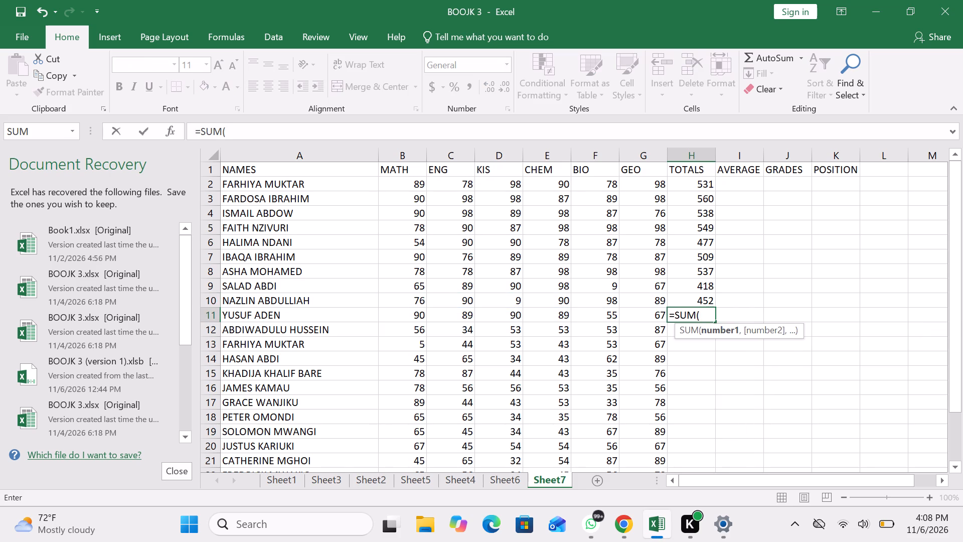
left_click_drag(412, 302, 462, 293)
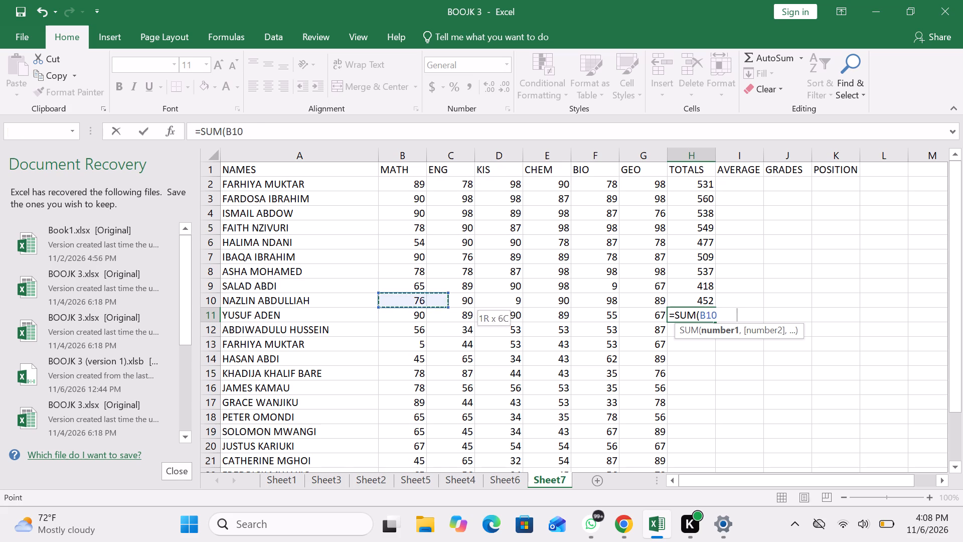
left_click_drag(462, 293, 613, 310)
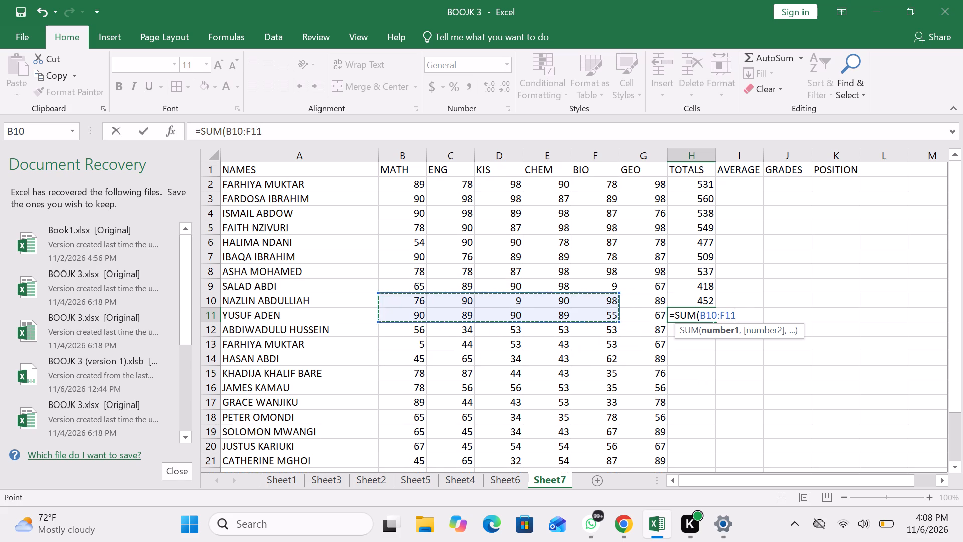
left_click(696, 402)
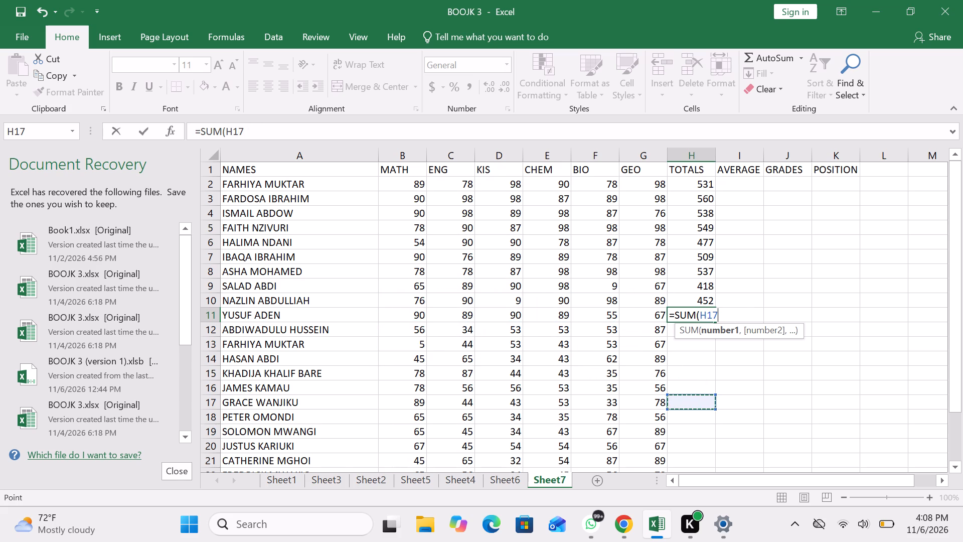
left_click_drag(411, 317, 566, 365)
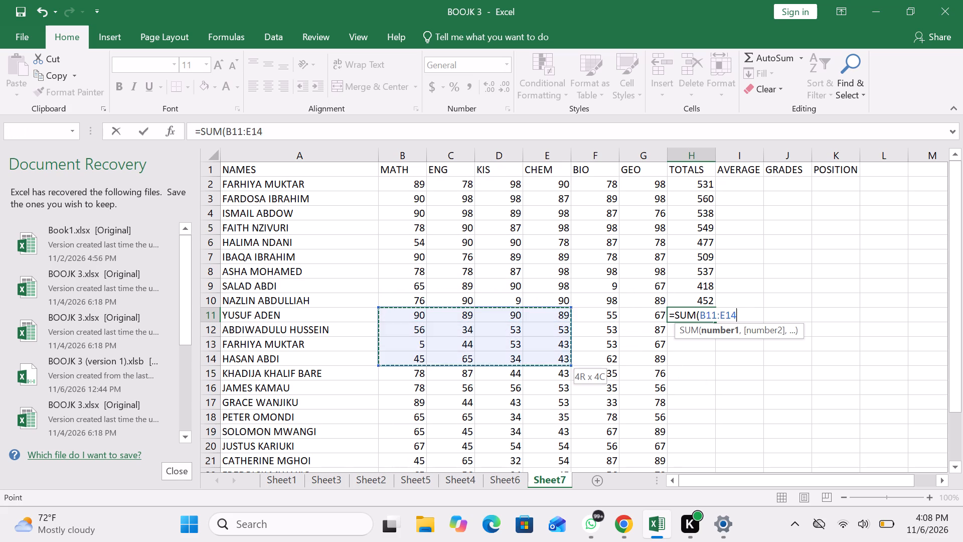
left_click_drag(566, 365, 662, 313)
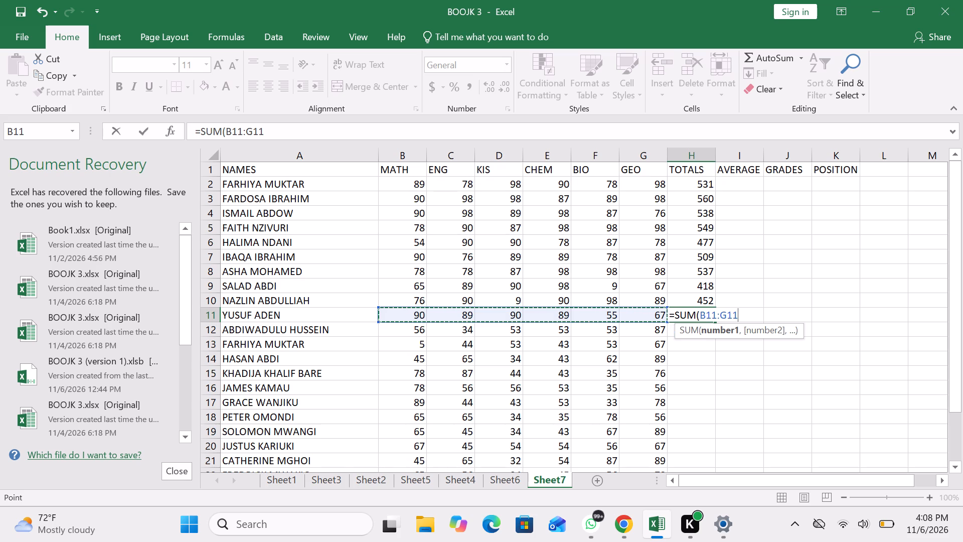
key("Return")
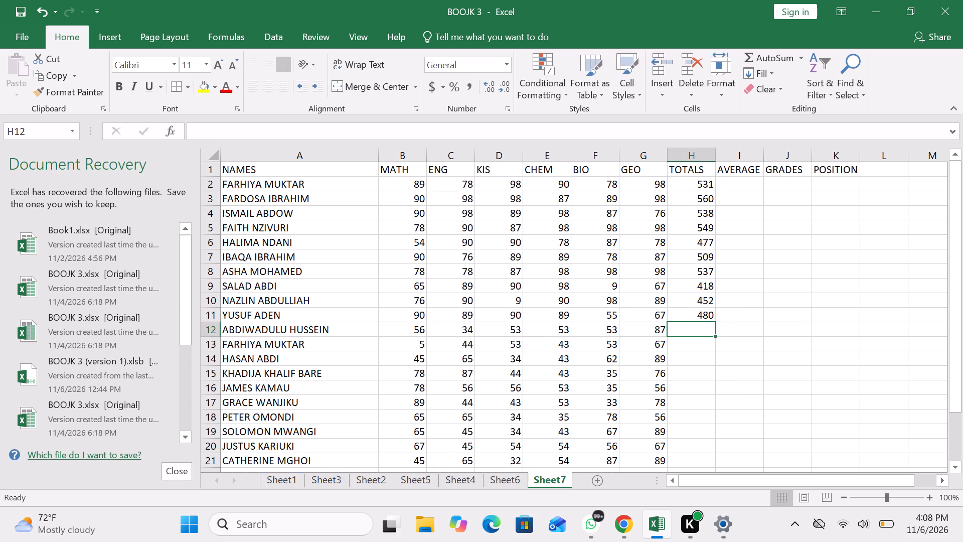
Total the row 12 subject marks in H12 with a SUM formula over B12:G12.
type("=sum")
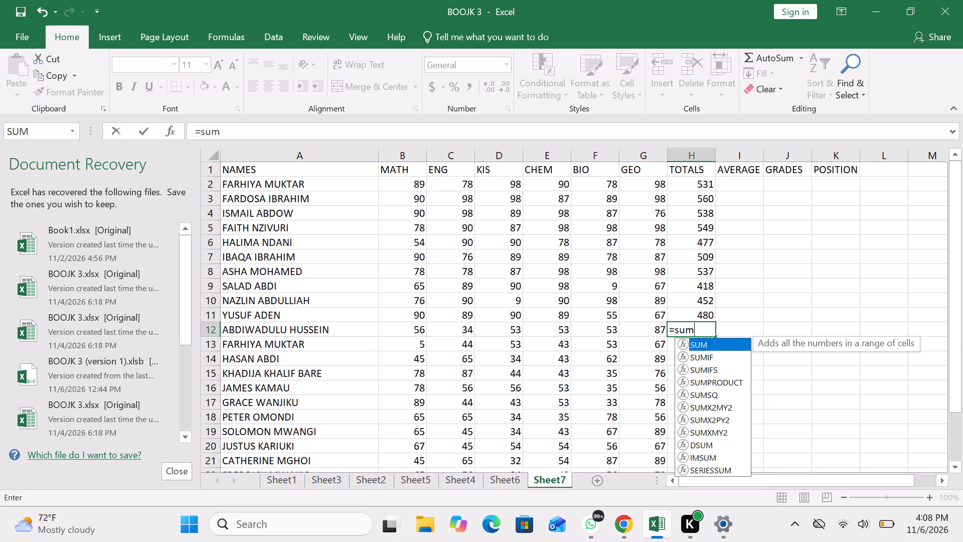
double_click(704, 343)
left_click_drag(408, 328, 634, 335)
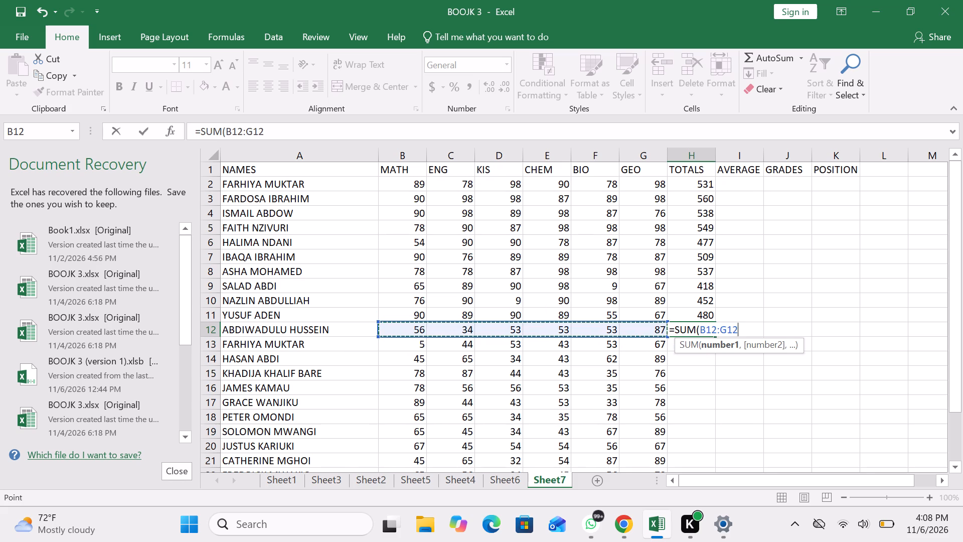
key("Return")
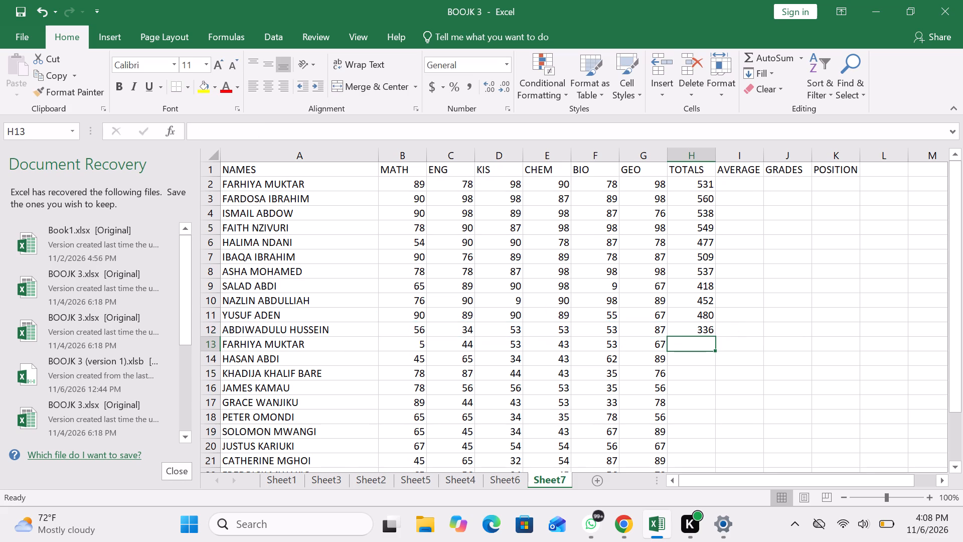
Try to total the row 13 subject marks in H13 with a SUM formula over B13:H13.
key("equal")
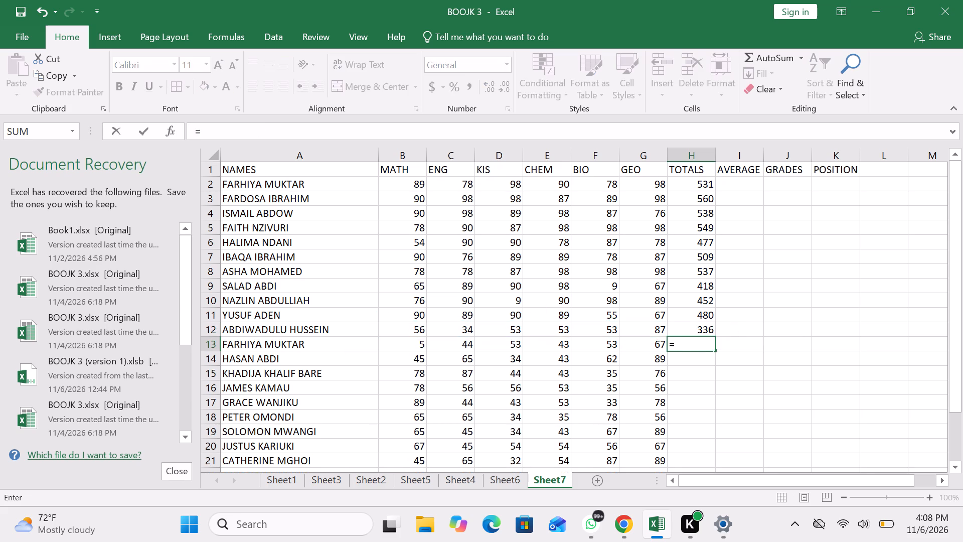
key("s")
key("u")
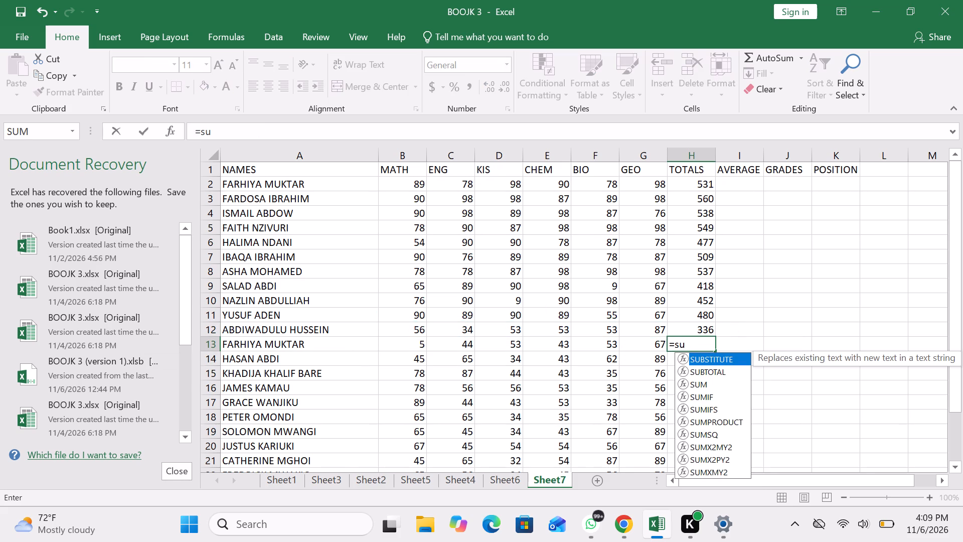
double_click(707, 380)
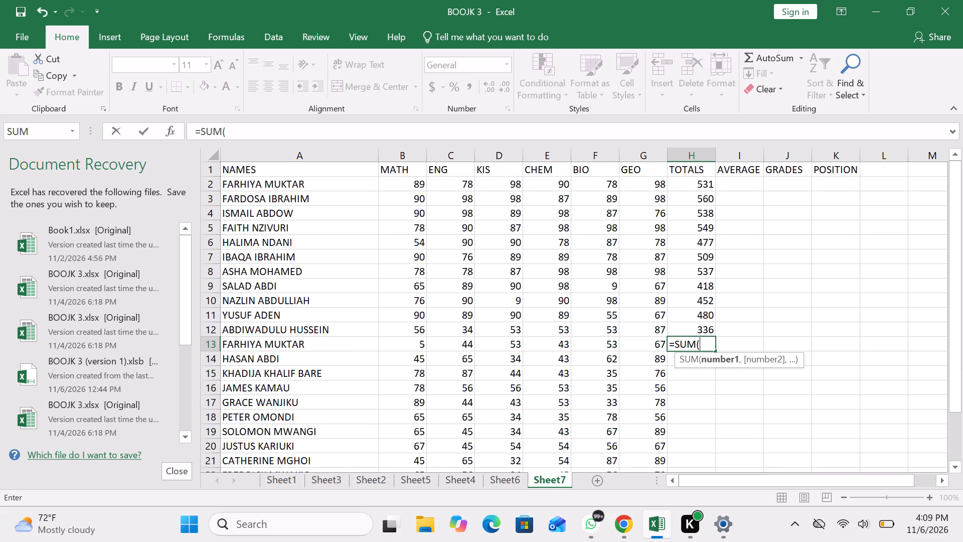
left_click_drag(421, 348, 668, 345)
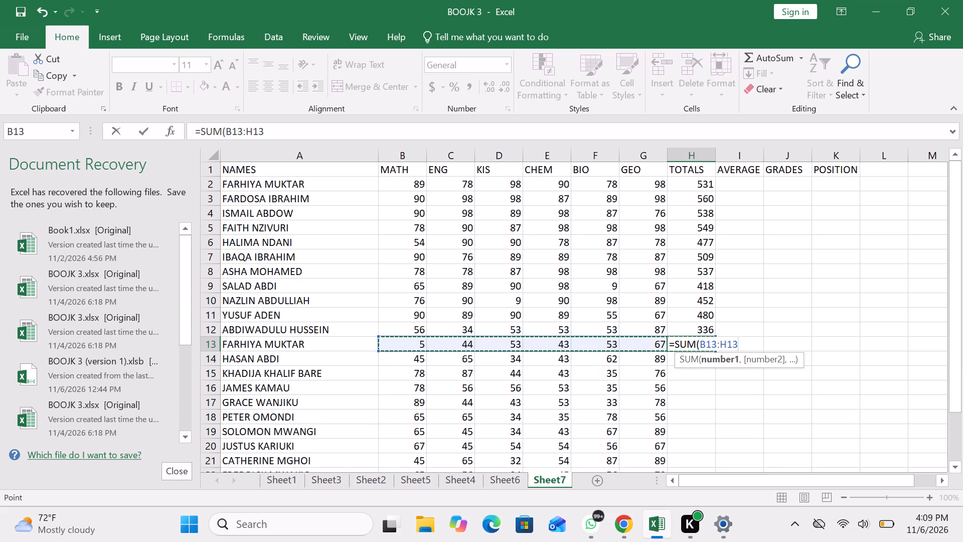
key("Return")
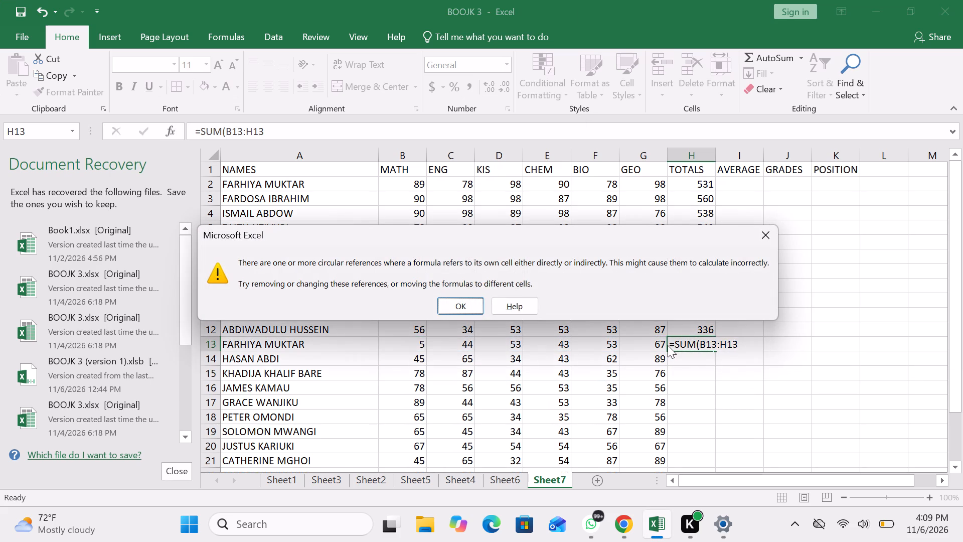
left_click(769, 242)
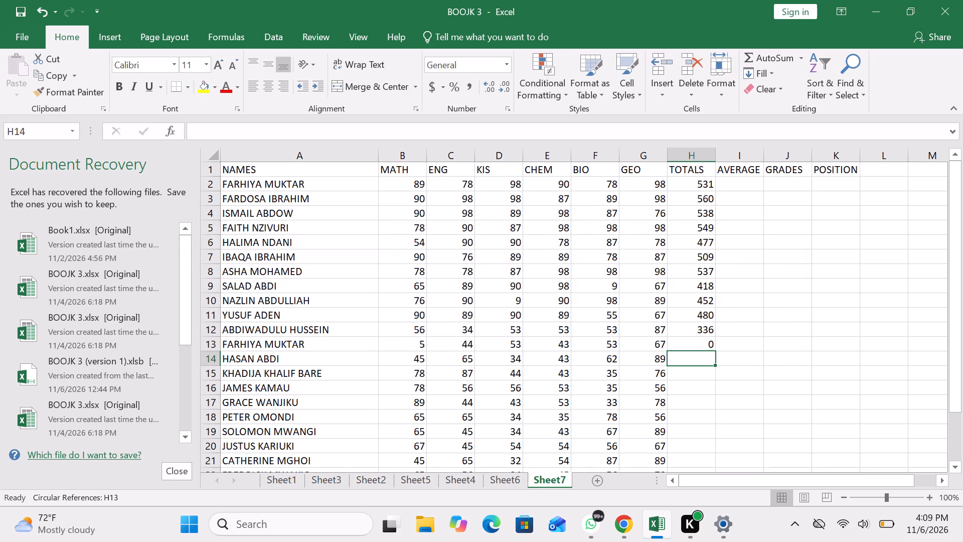
Replace the formula in H13 with a SUM formula over the row 13 subject marks B13:G13.
left_click(706, 342)
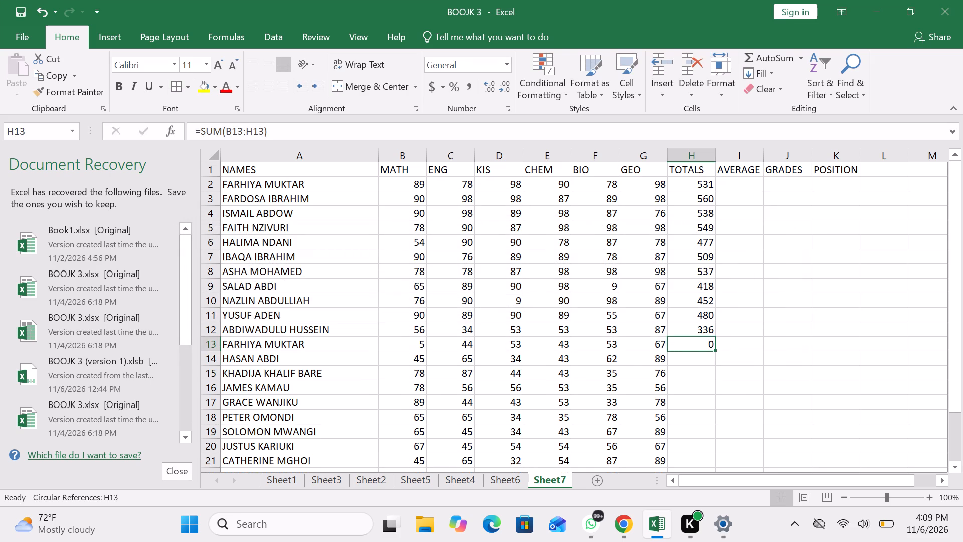
key("BackSpace")
type("=su")
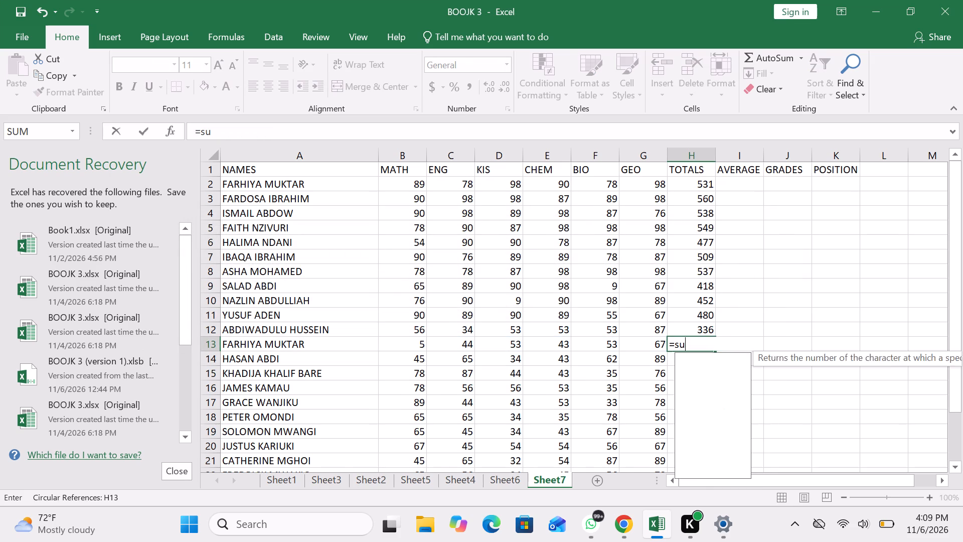
key("m")
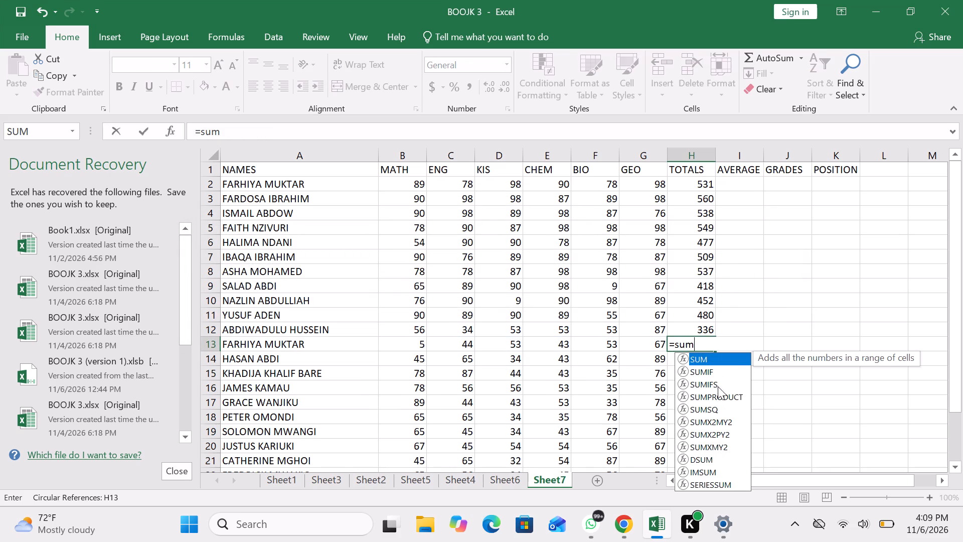
double_click(710, 361)
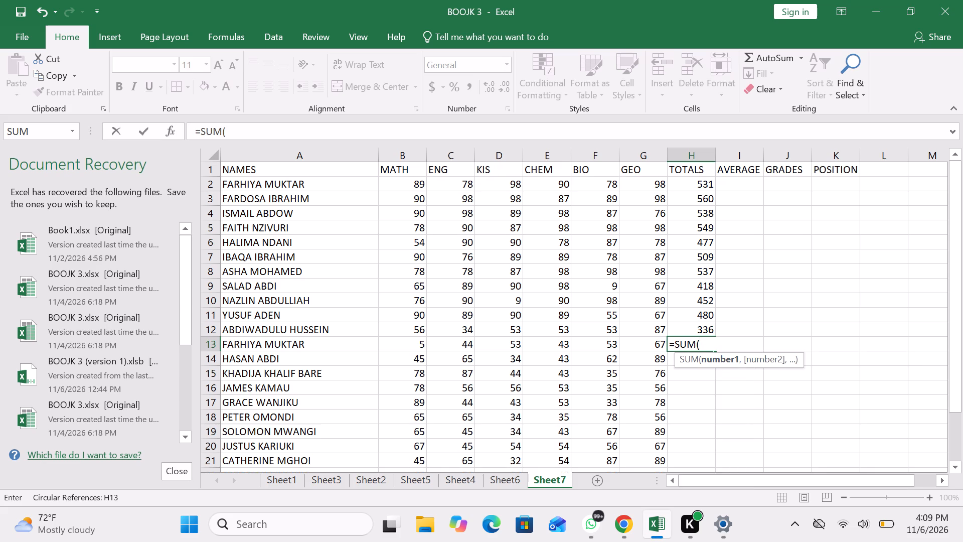
left_click_drag(413, 343, 634, 362)
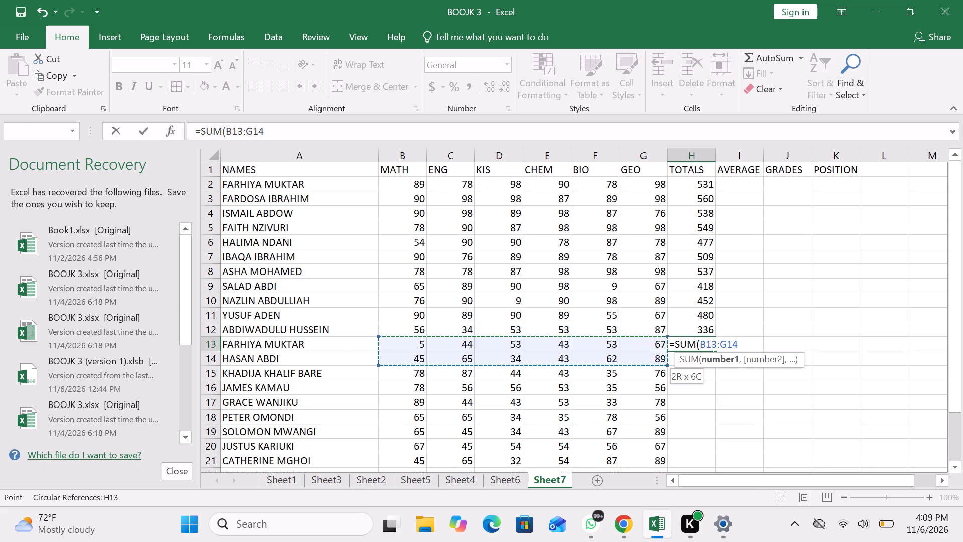
left_click_drag(634, 362, 640, 346)
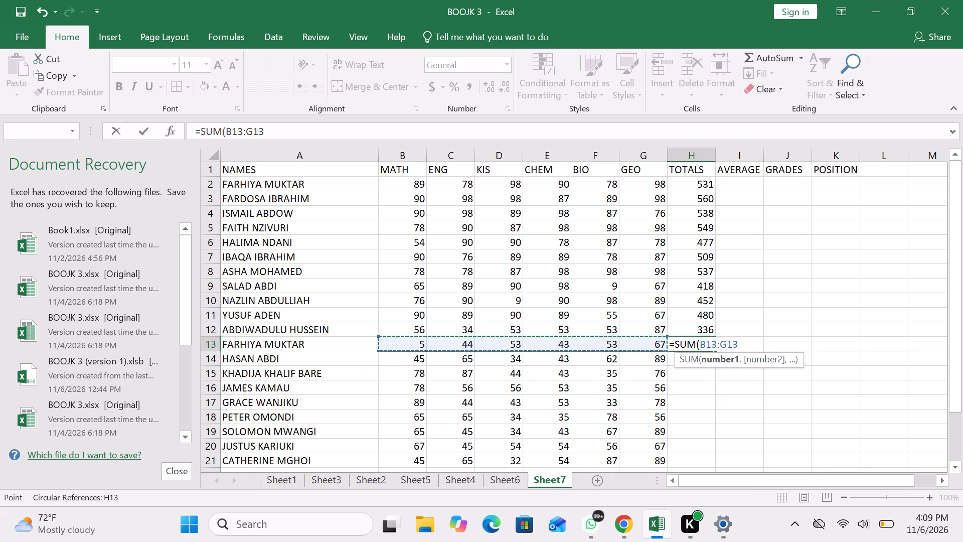
key("Return")
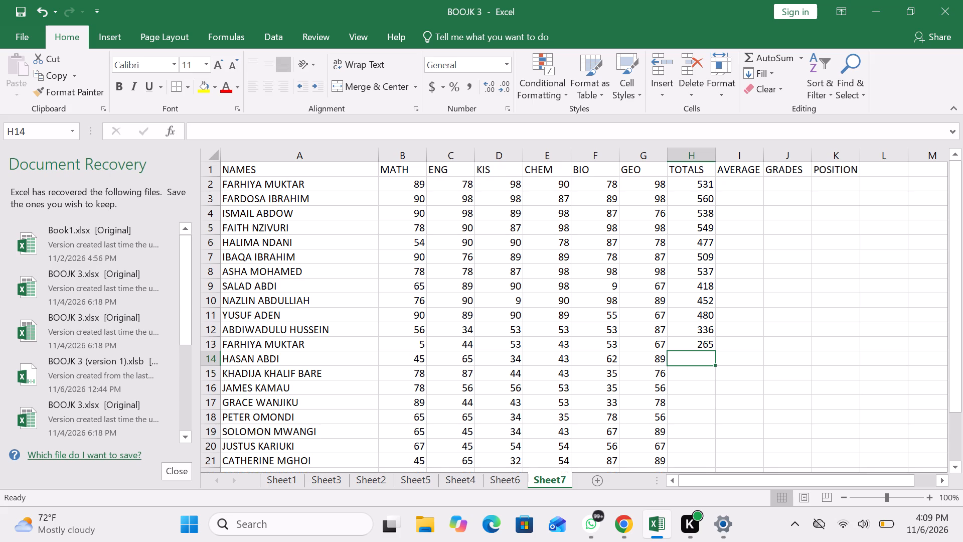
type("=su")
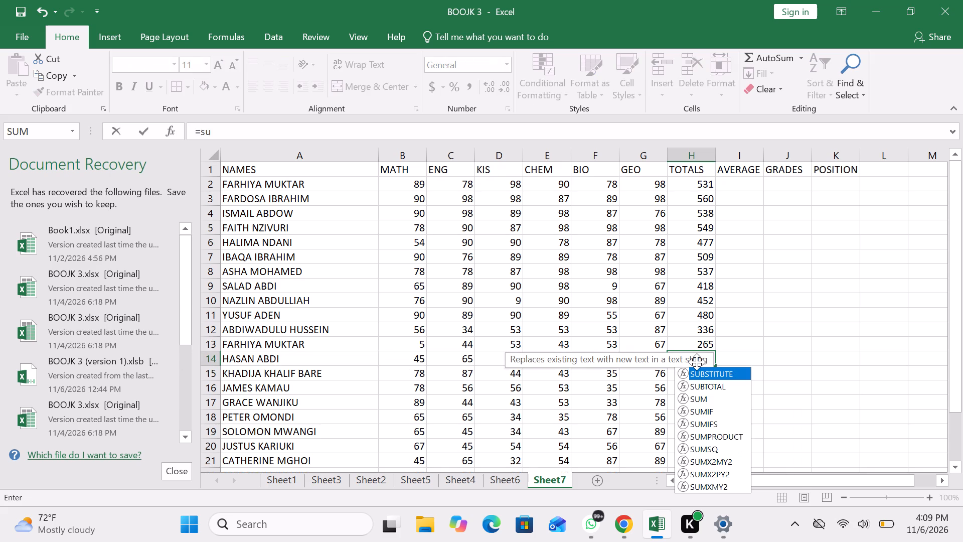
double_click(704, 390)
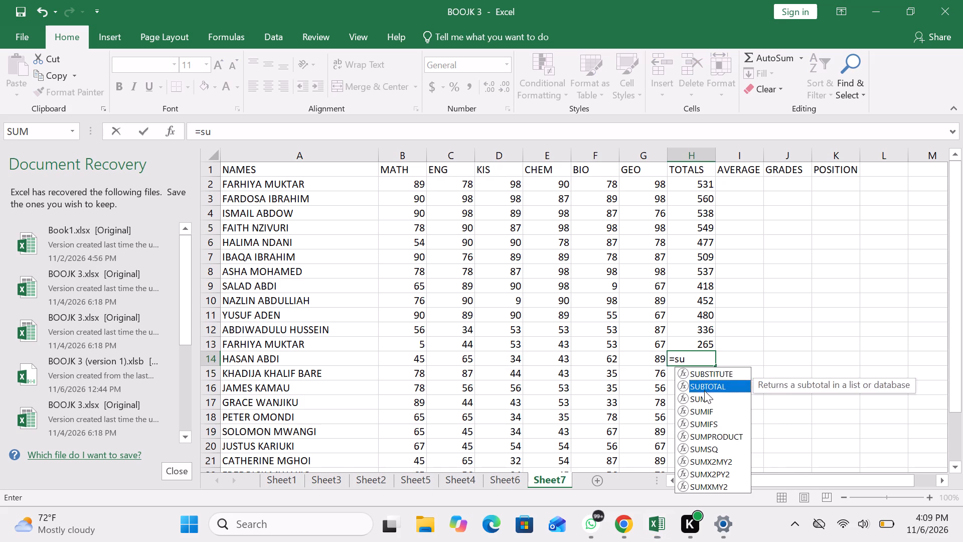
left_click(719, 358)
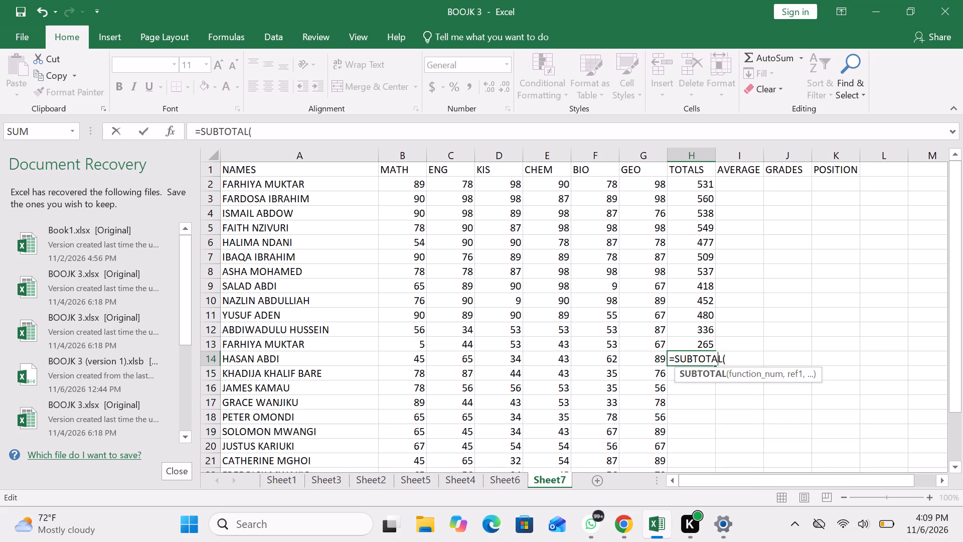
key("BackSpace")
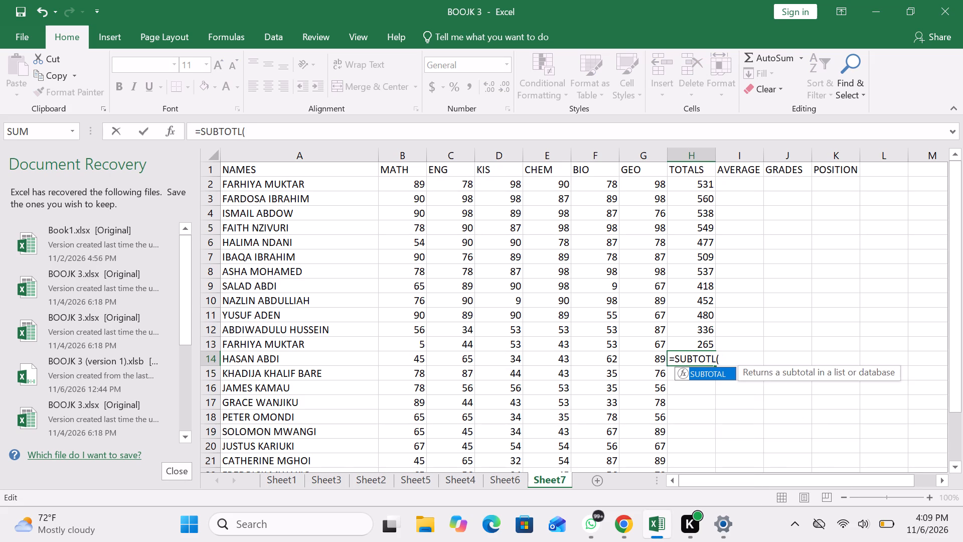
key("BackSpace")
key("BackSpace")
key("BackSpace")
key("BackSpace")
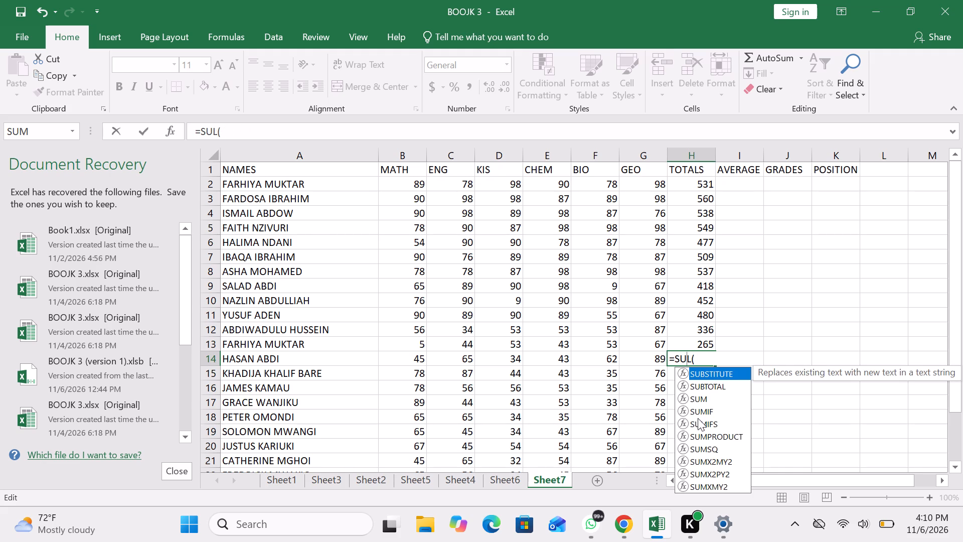
Total the row 14 subject marks in H14 with a SUM formula over B14:G14.
double_click(702, 392)
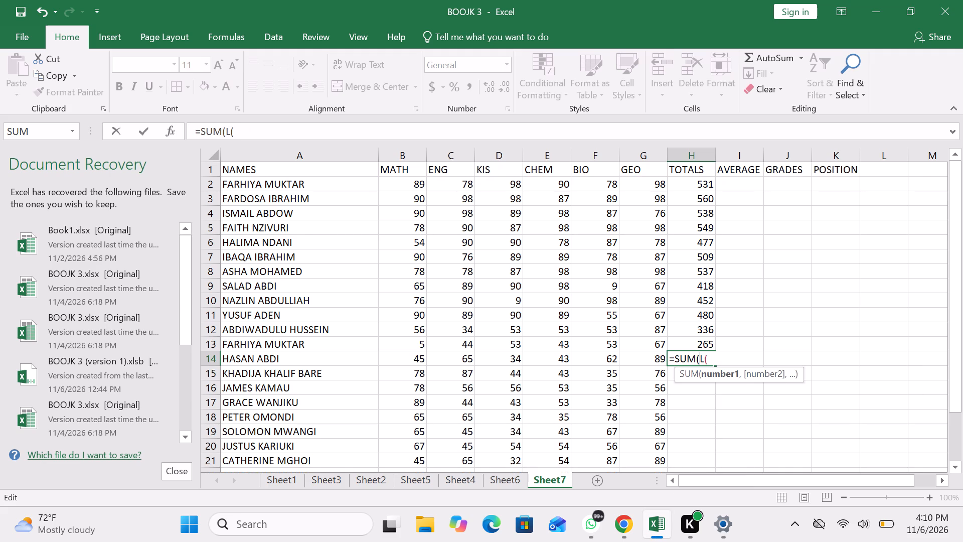
key("BackSpace")
key("Delete")
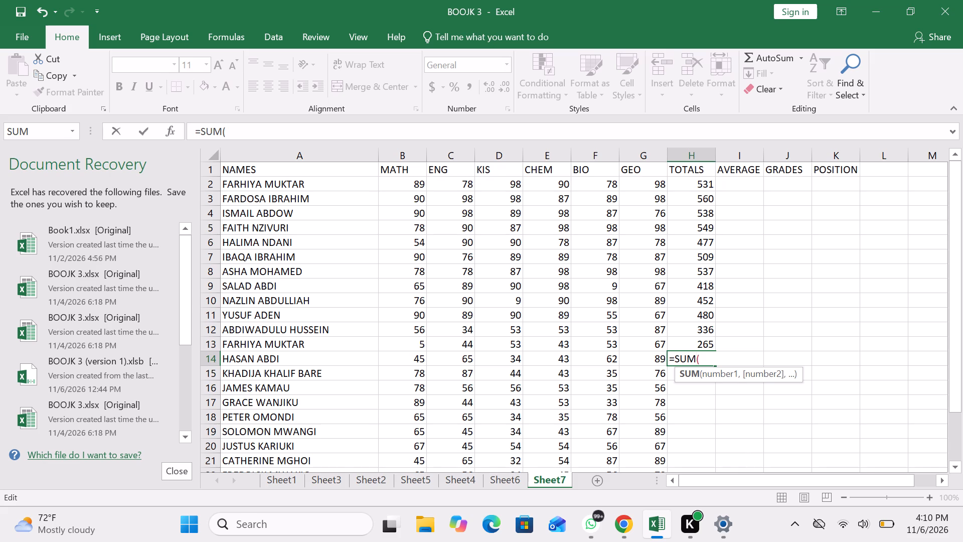
left_click_drag(414, 346, 482, 361)
left_click(590, 241)
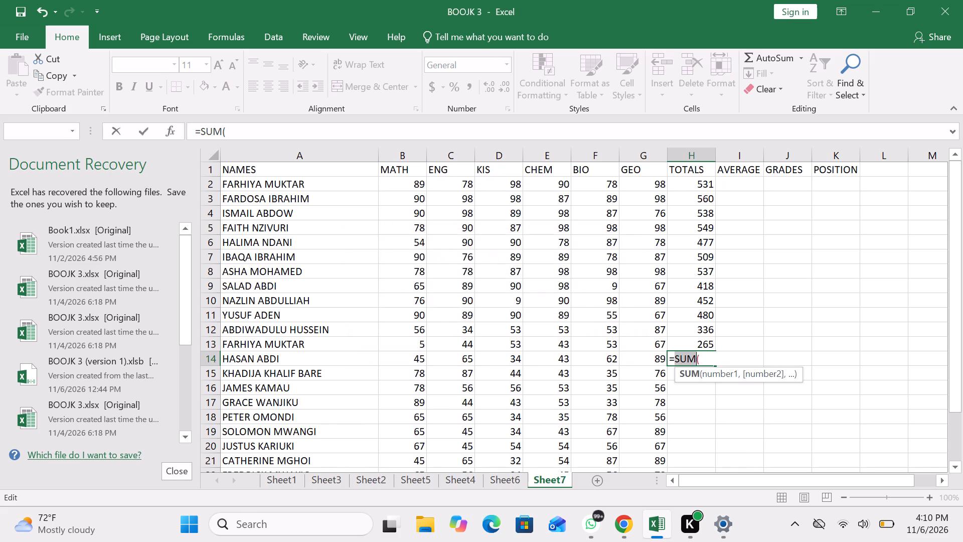
left_click(711, 360)
left_click_drag(411, 342, 470, 352)
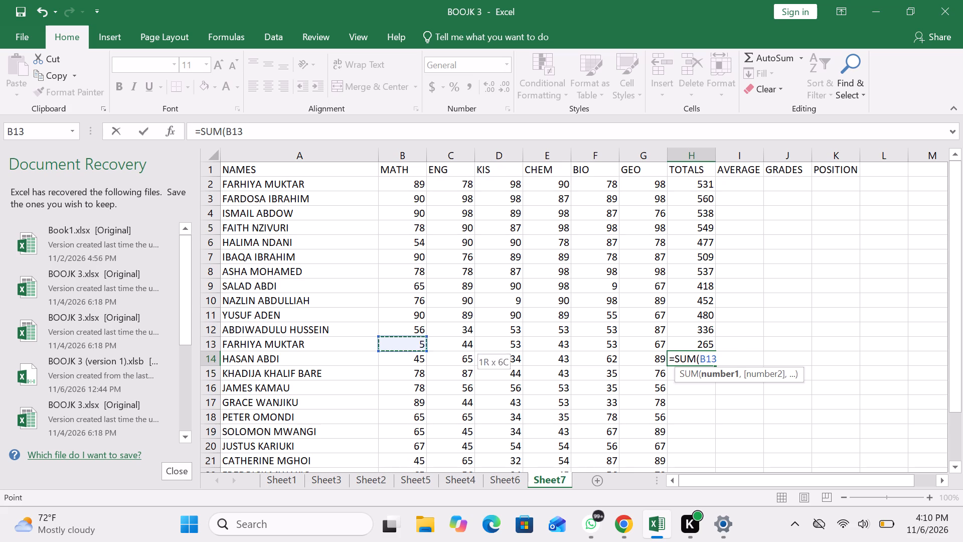
left_click_drag(470, 352, 498, 356)
left_click(652, 373)
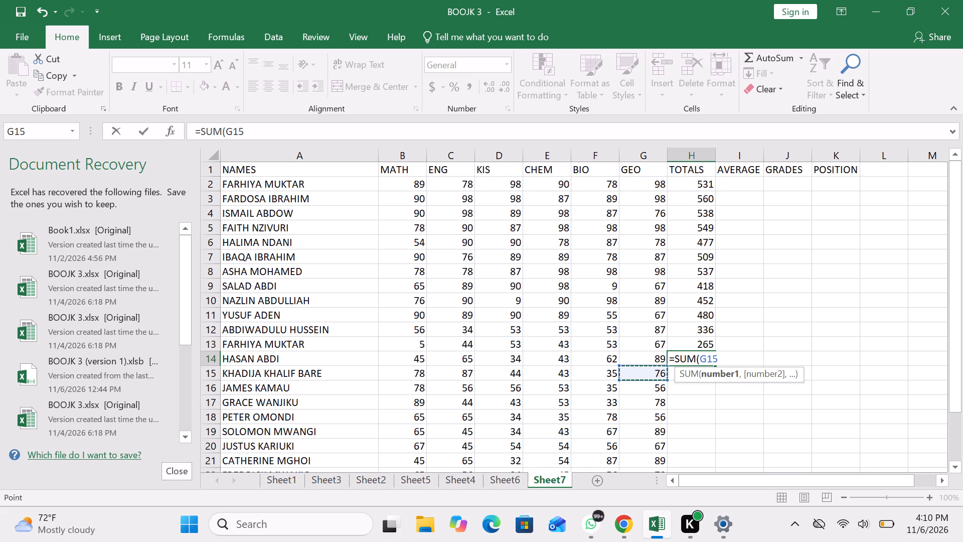
left_click_drag(414, 346, 644, 340)
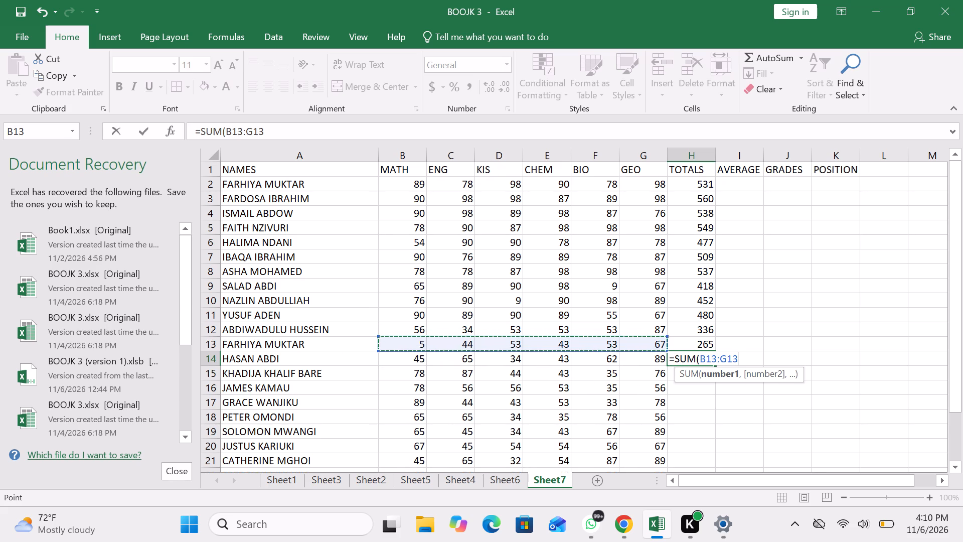
left_click(410, 360)
left_click_drag(410, 360, 592, 354)
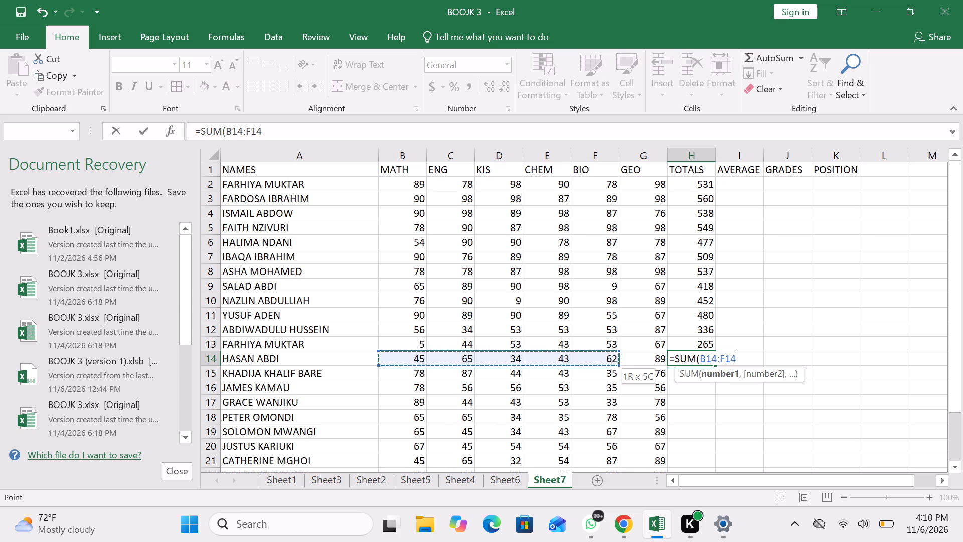
left_click_drag(592, 354, 650, 358)
key("Return")
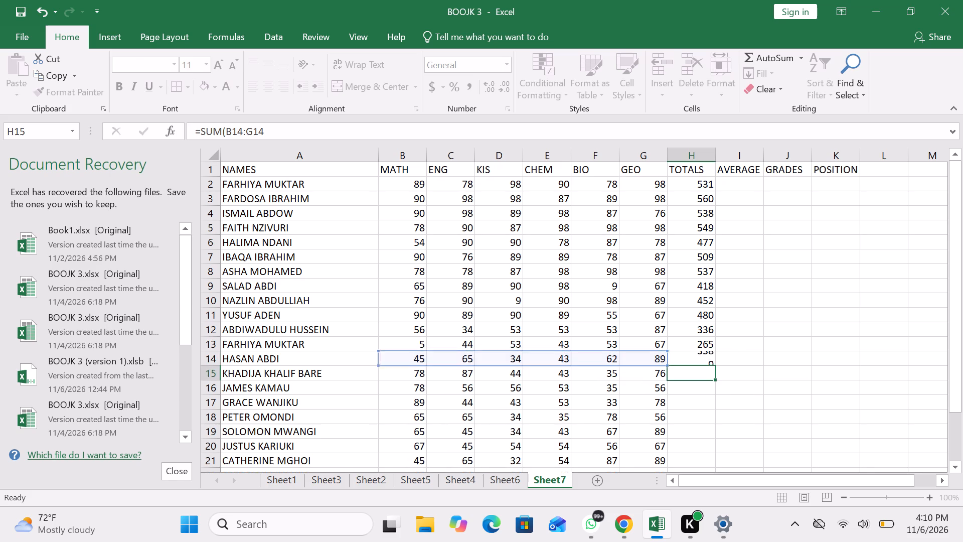
Total the row 15 subject marks in H15 with a SUM formula over B15:G15.
key("equal")
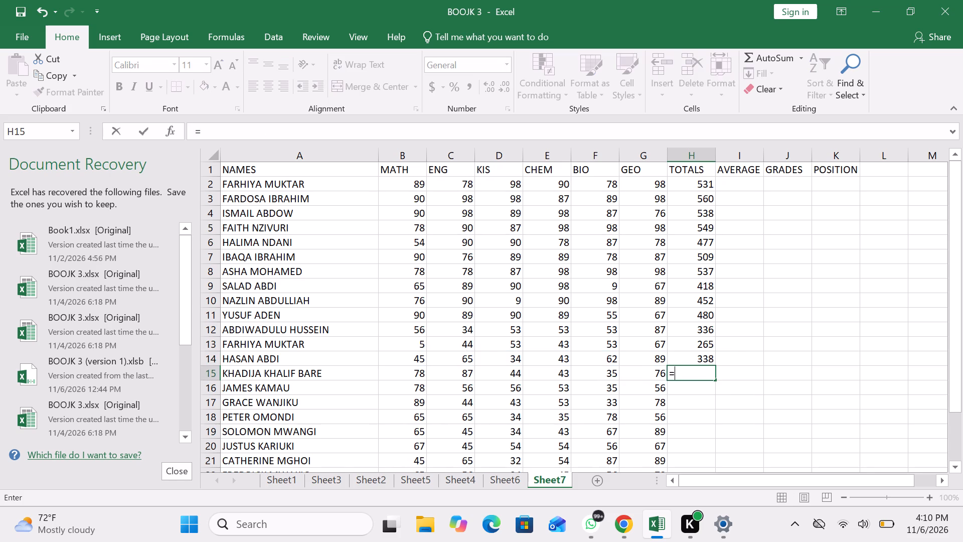
key("s")
key("u")
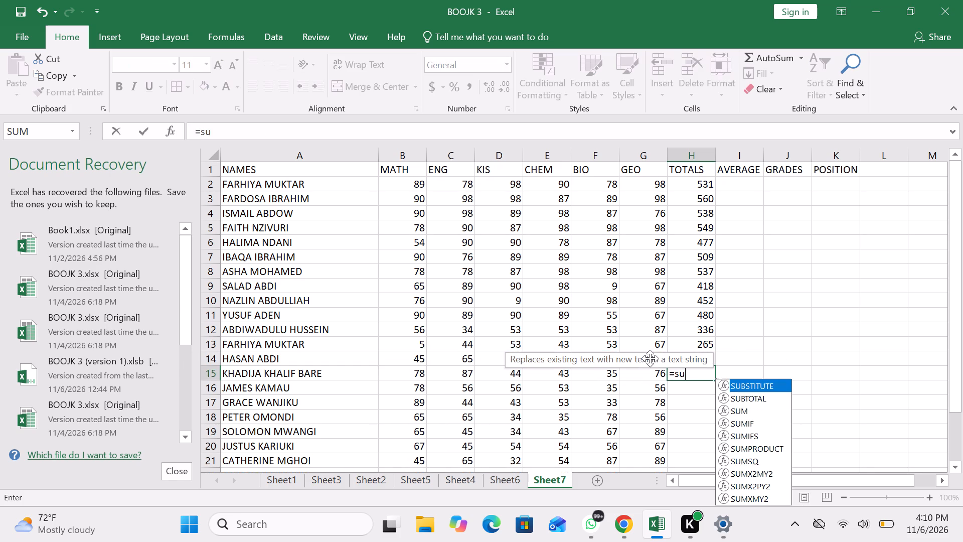
double_click(743, 408)
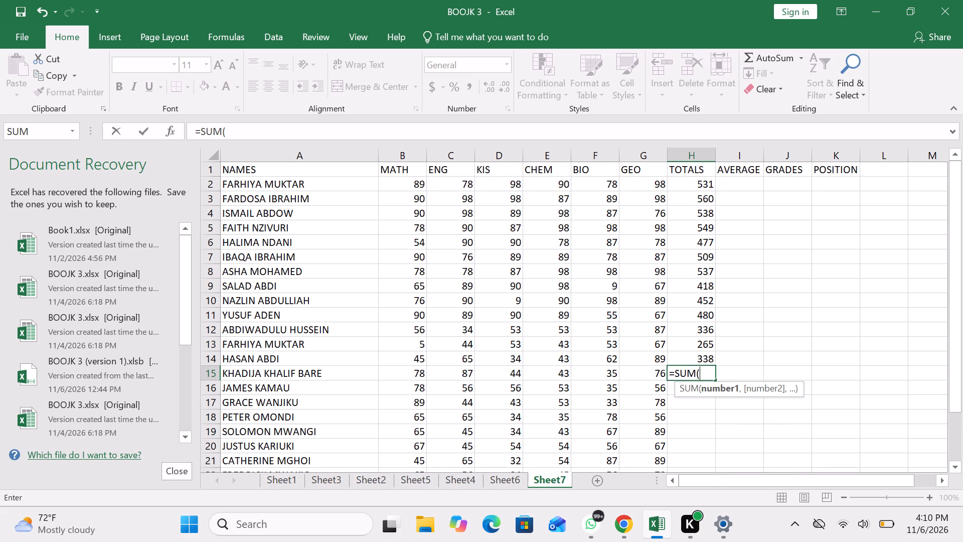
left_click_drag(408, 372, 576, 374)
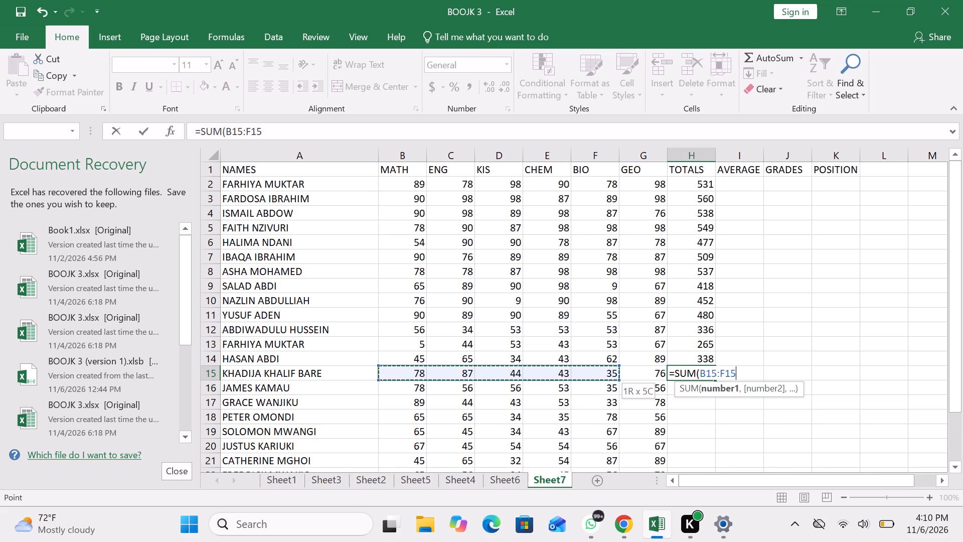
left_click_drag(576, 374, 633, 378)
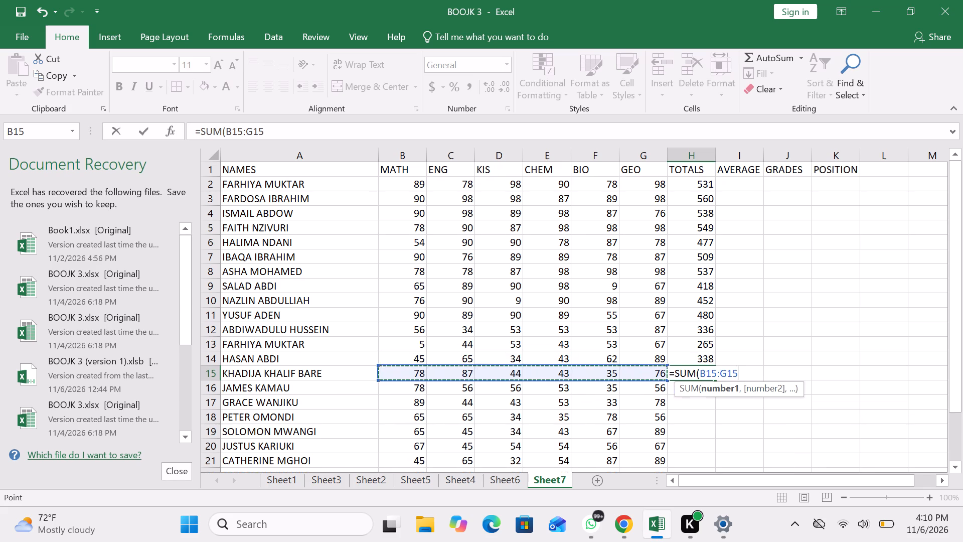
key("Return")
Total the row 16 subject marks in H16 with a SUM formula over B16:G16.
scroll(633, 378, "down", 1)
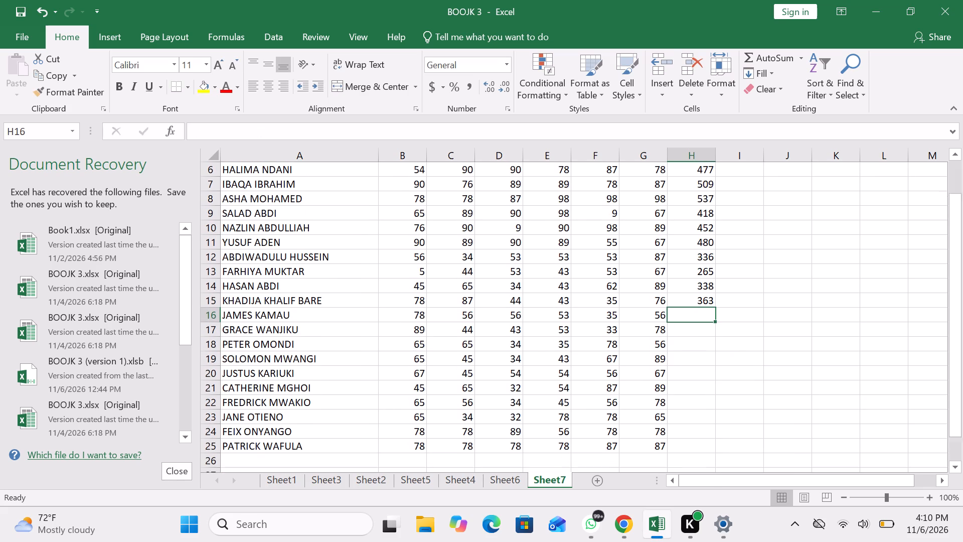
key("equal")
key("s")
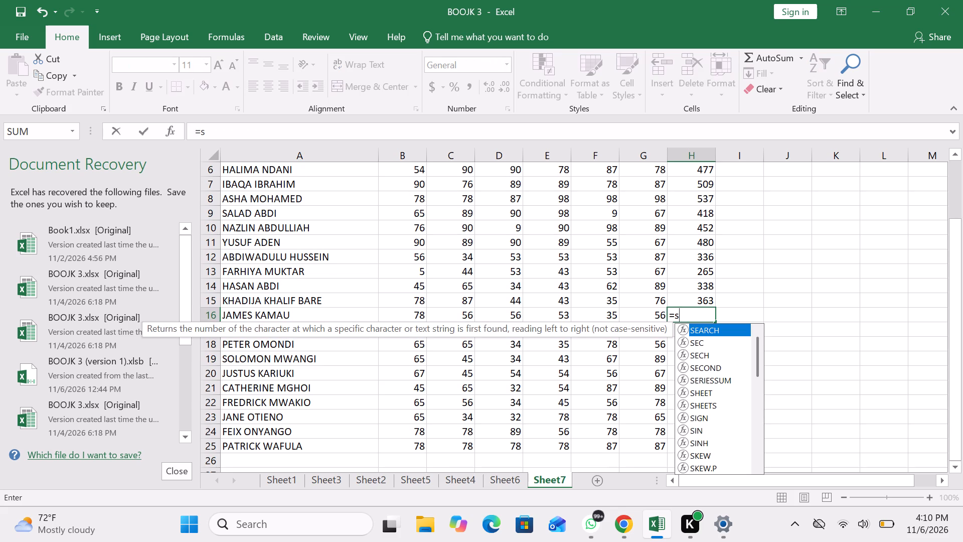
type("um")
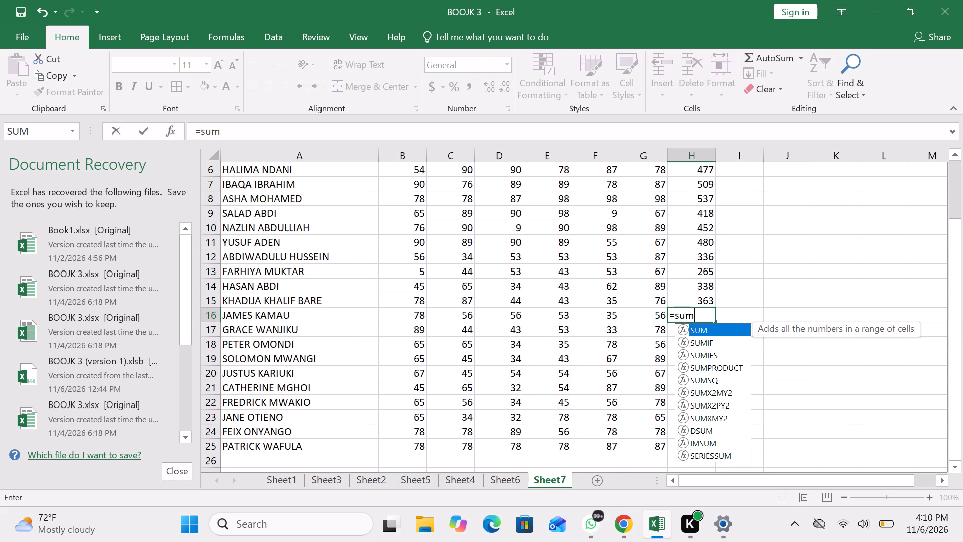
double_click(719, 335)
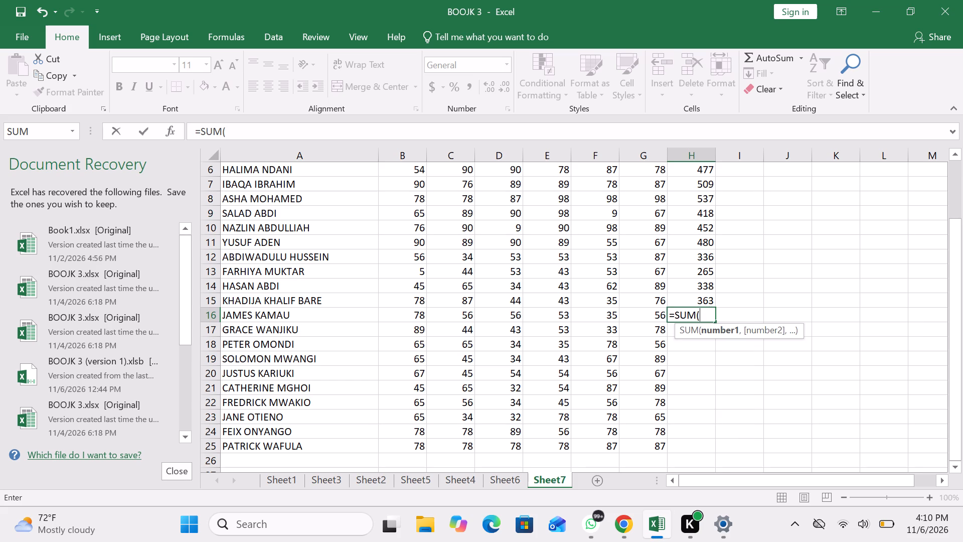
left_click_drag(410, 313, 568, 310)
left_click_drag(568, 310, 663, 314)
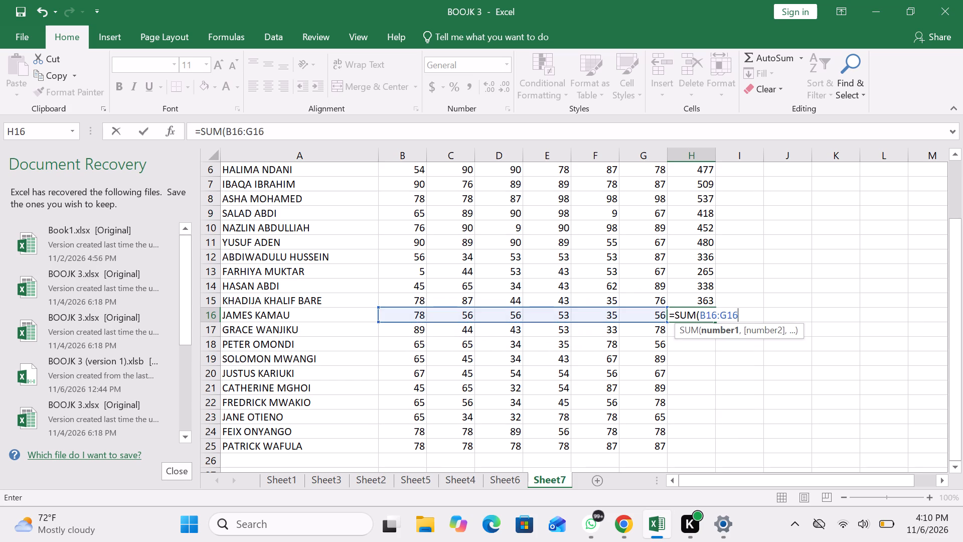
key("Return")
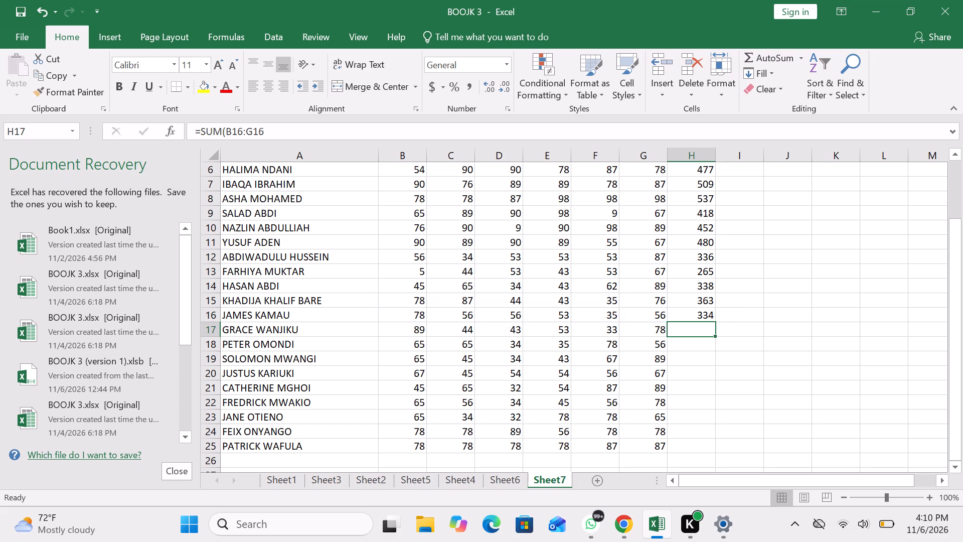
Total the row 17 subject marks in H17 with a SUM formula over B17:G17.
type("=sum")
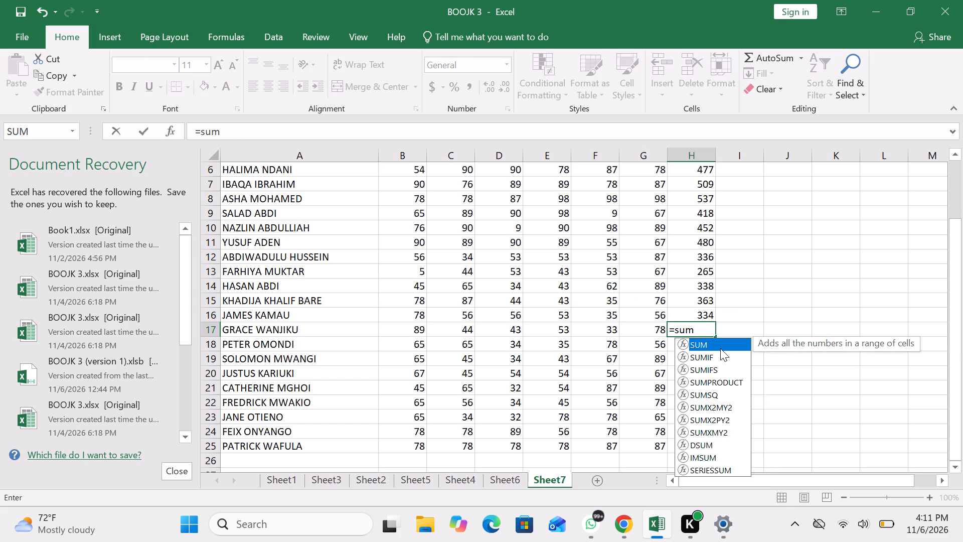
left_click(720, 348)
double_click(701, 346)
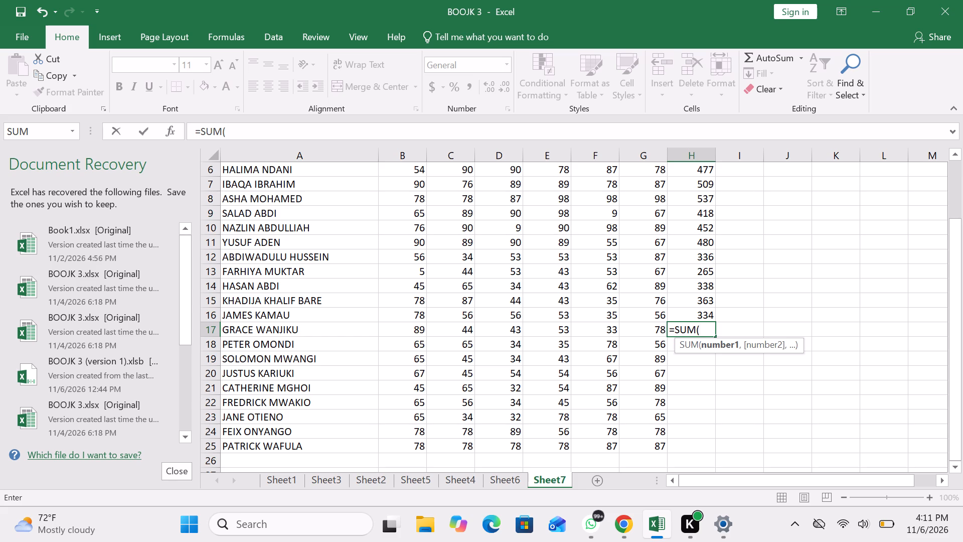
left_click_drag(417, 329, 613, 325)
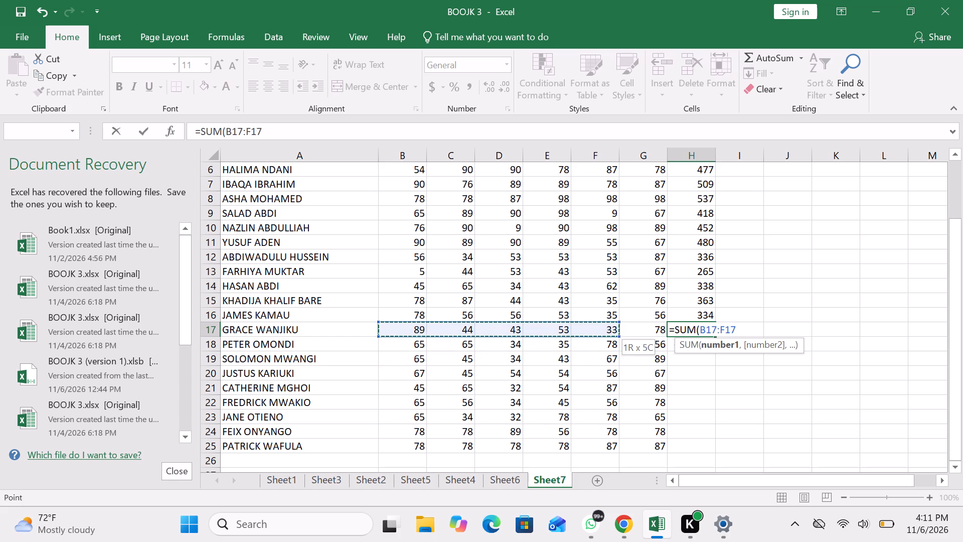
left_click_drag(613, 325, 650, 324)
key("Return")
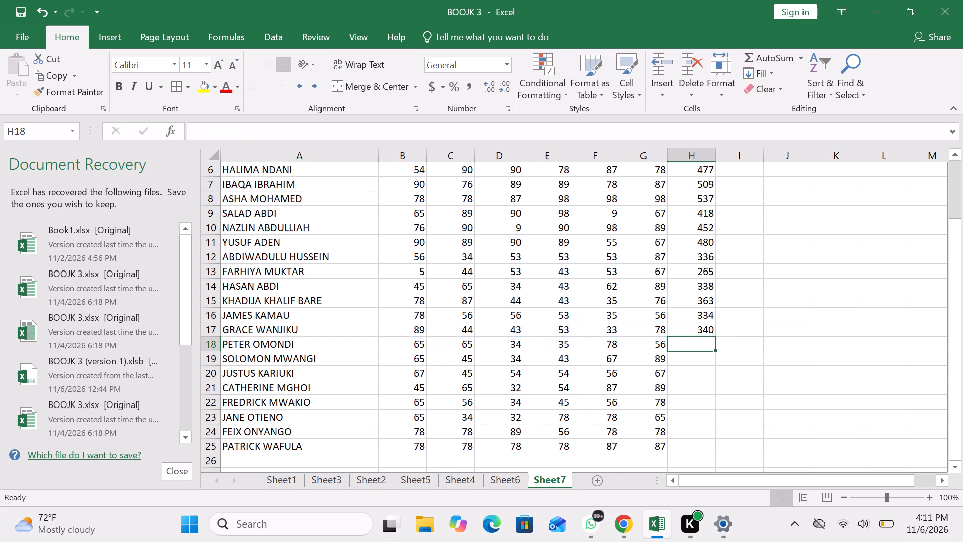
Total the row 18 subject marks in H18 with a SUM formula over B18:G18.
key("equal")
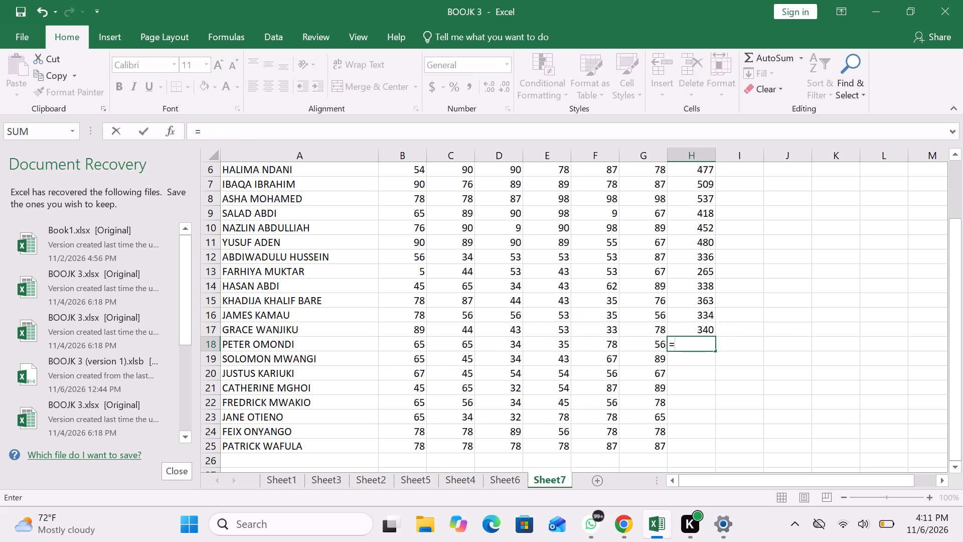
key("s")
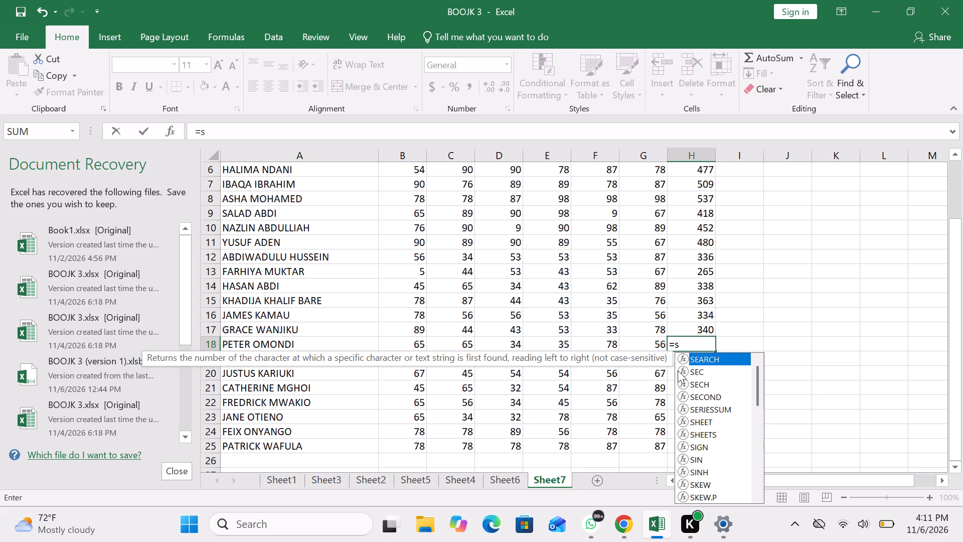
type("um")
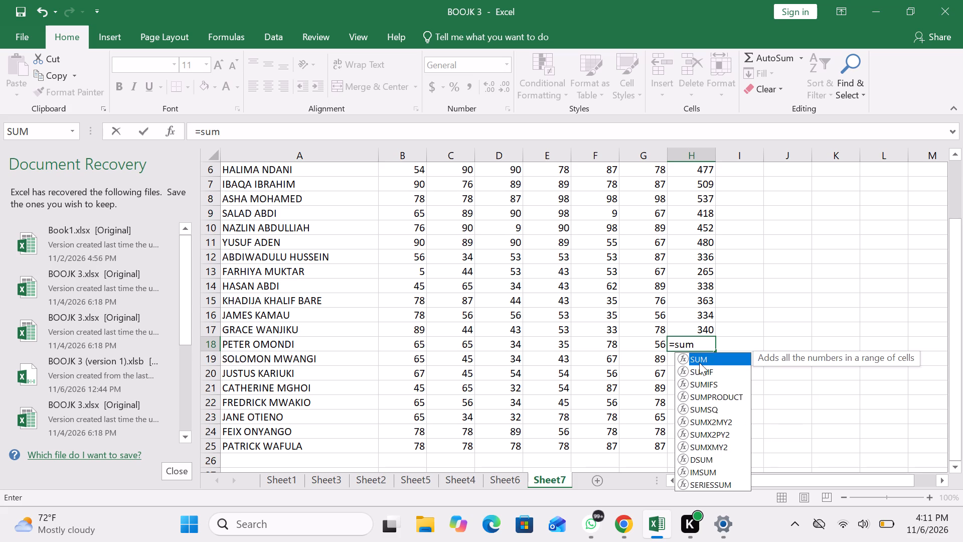
double_click(706, 359)
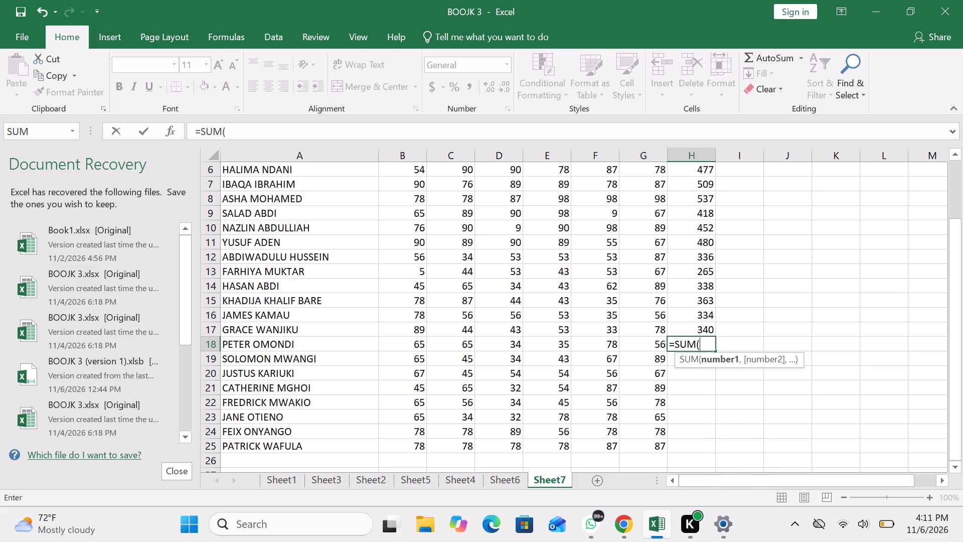
left_click_drag(406, 341, 626, 362)
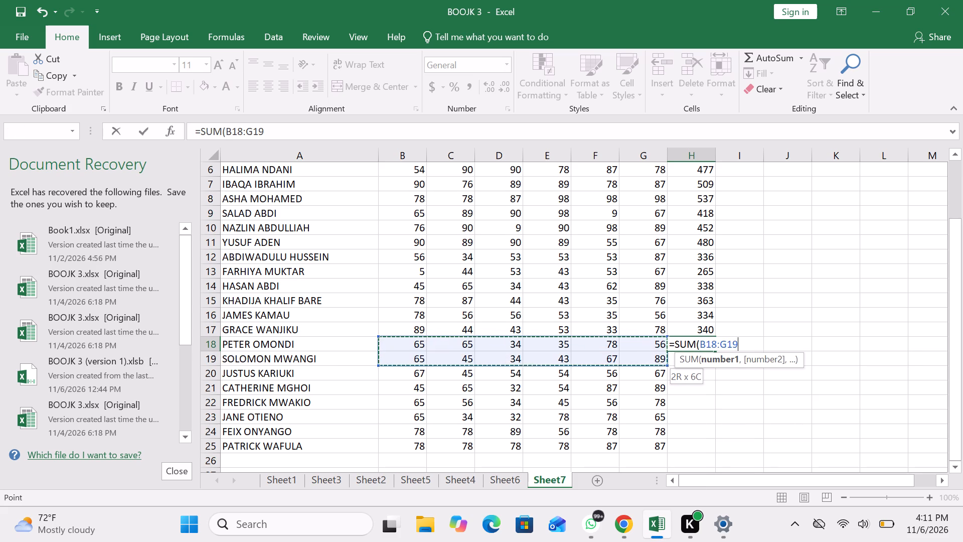
left_click_drag(626, 362, 632, 349)
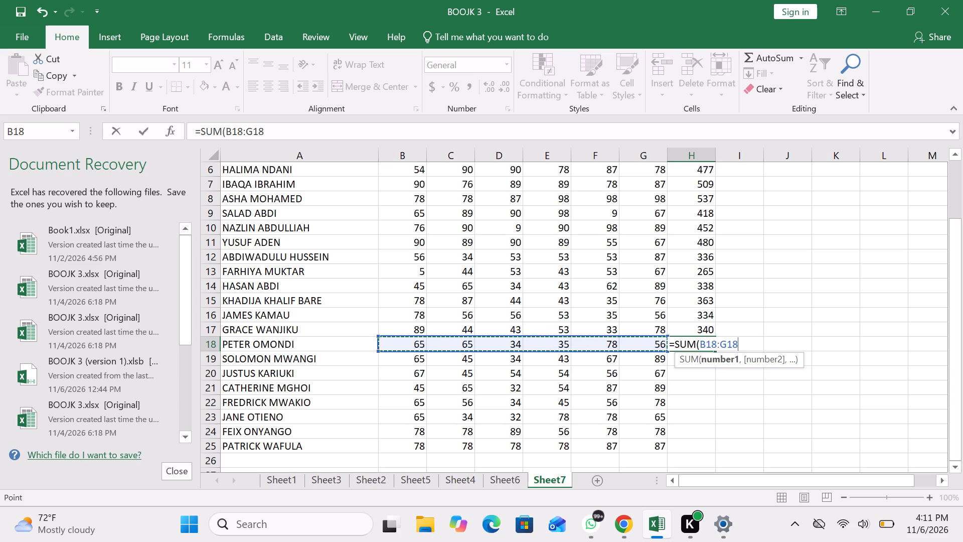
key("Return")
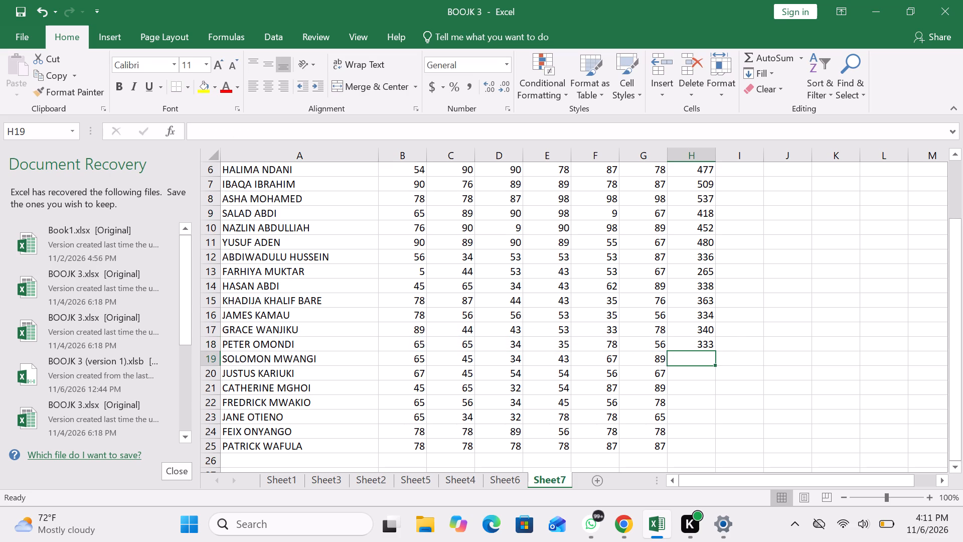
Total the row 19 subject marks in H19 with a SUM formula over B19:G19.
type("=s")
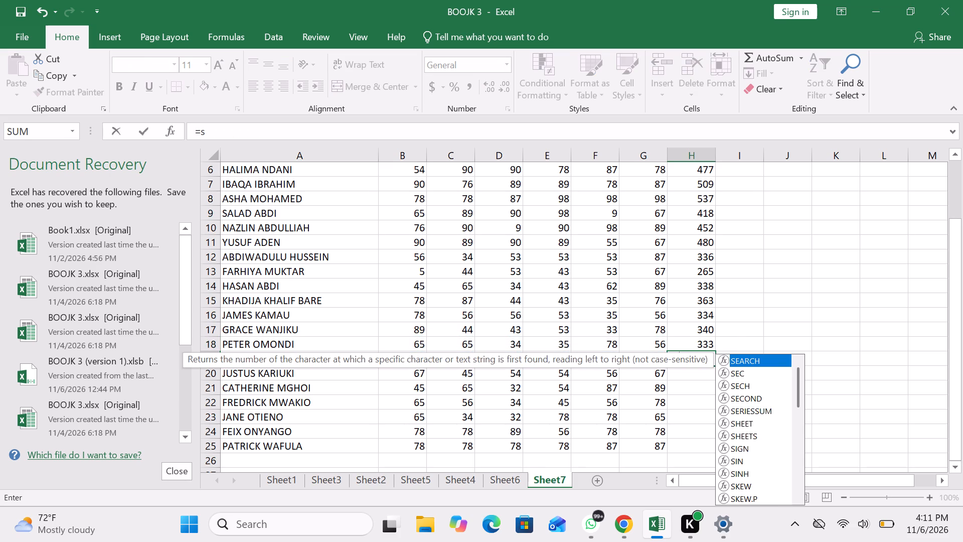
type("um")
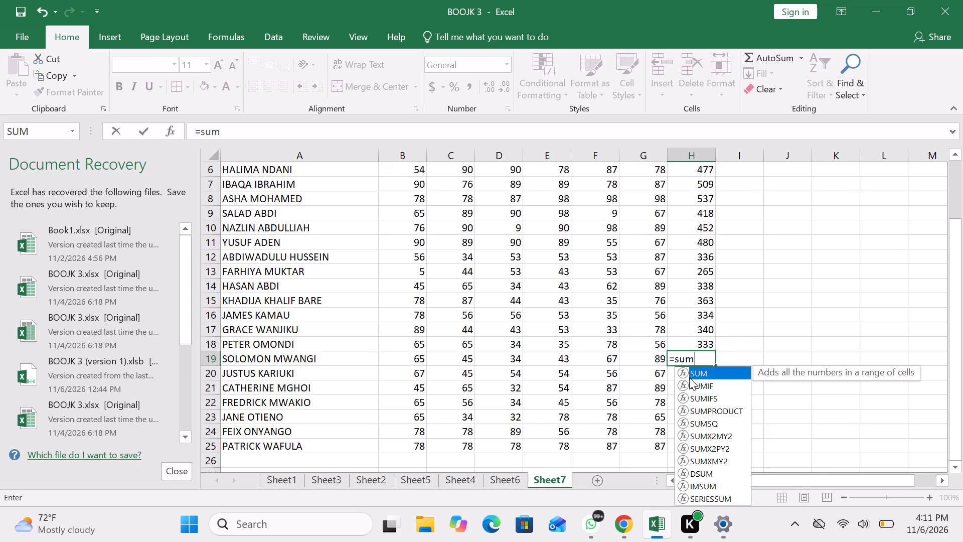
double_click(733, 378)
left_click_drag(419, 357, 569, 404)
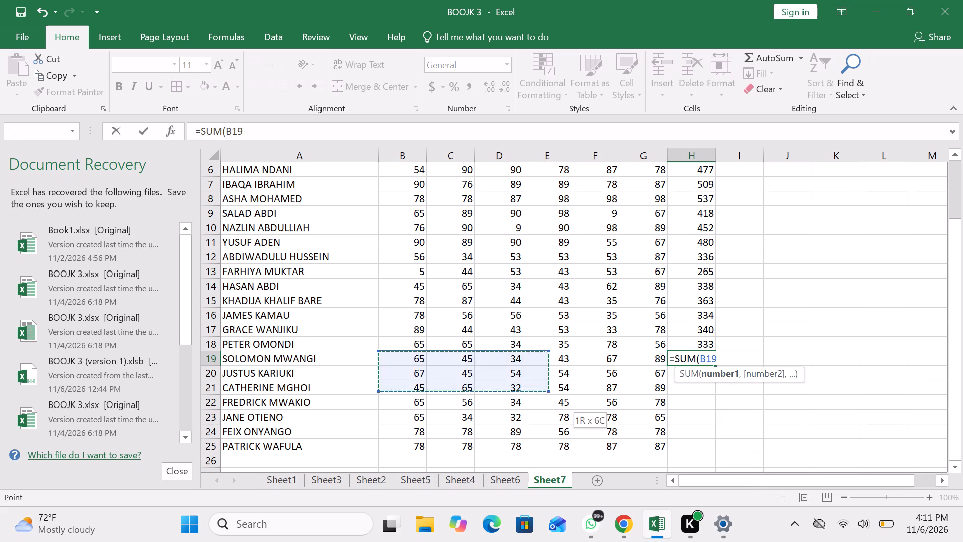
left_click_drag(569, 404, 649, 362)
key("Return")
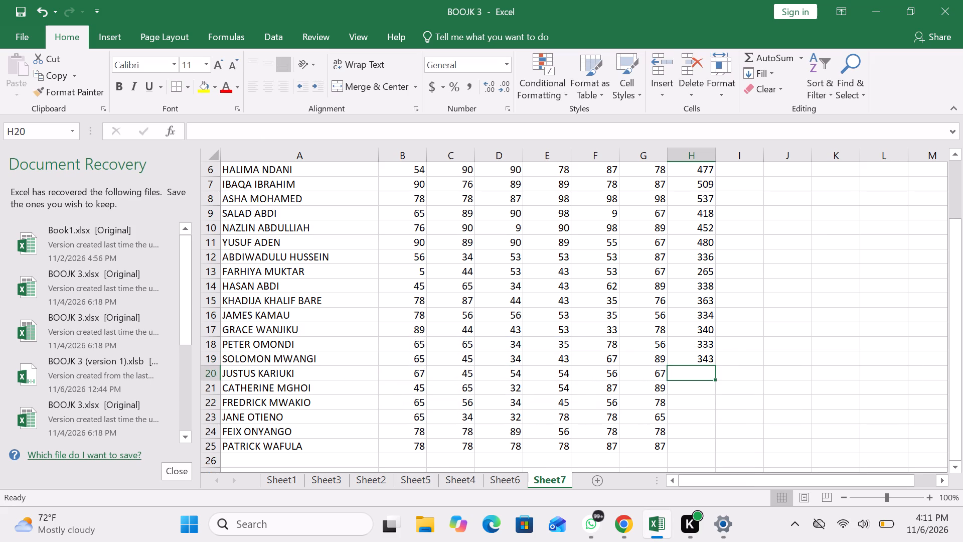
Total the row 20 subject marks in H20 with a SUM formula over B20:G20.
key("equal")
type("sum")
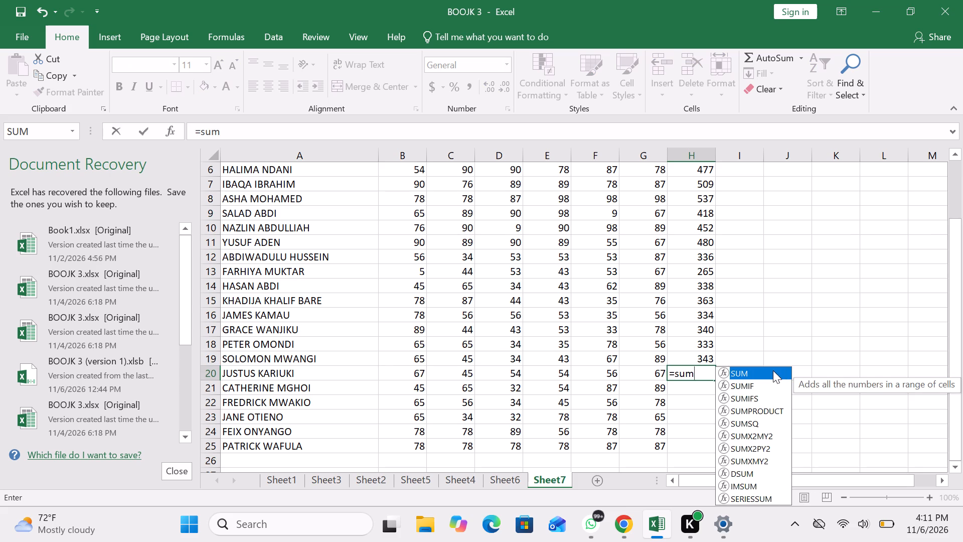
double_click(771, 375)
left_click_drag(412, 373, 448, 373)
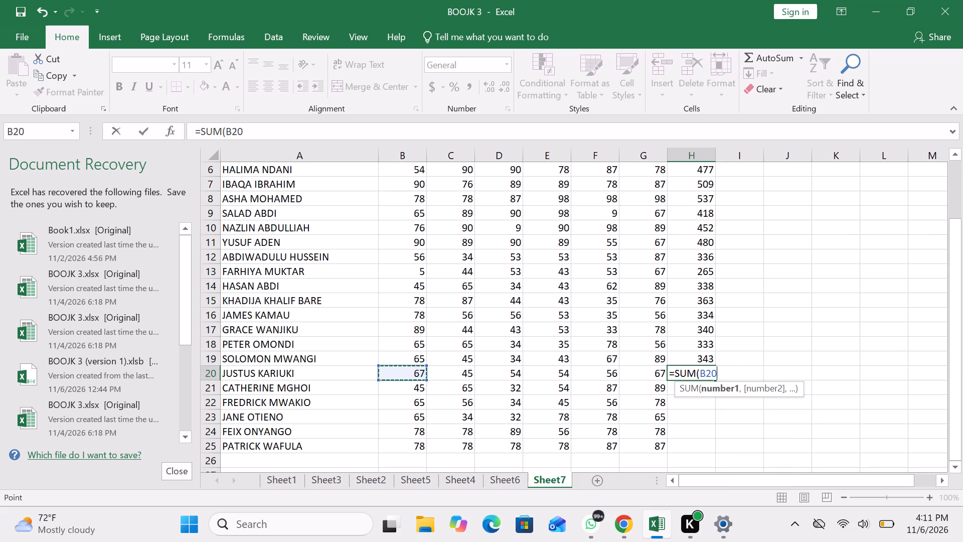
left_click_drag(448, 373, 644, 365)
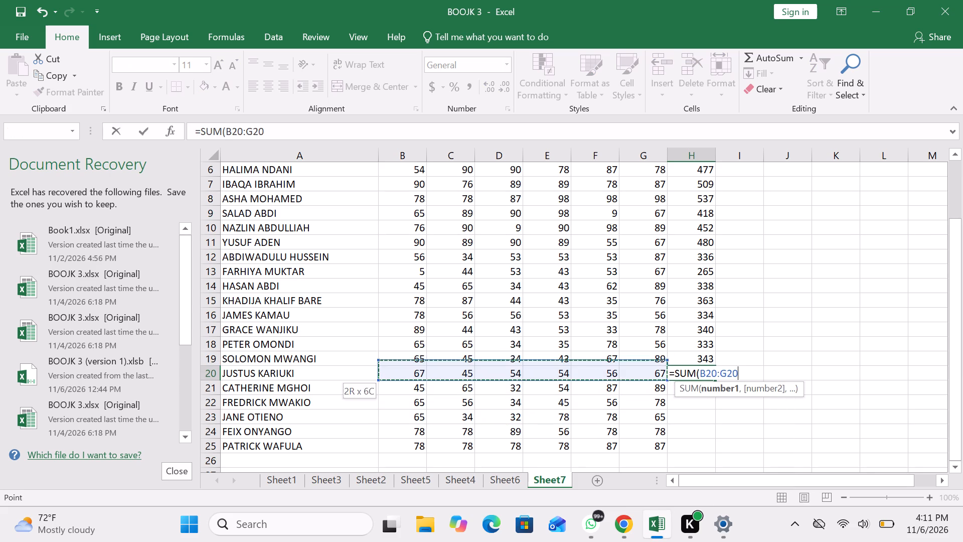
left_click_drag(644, 365, 648, 375)
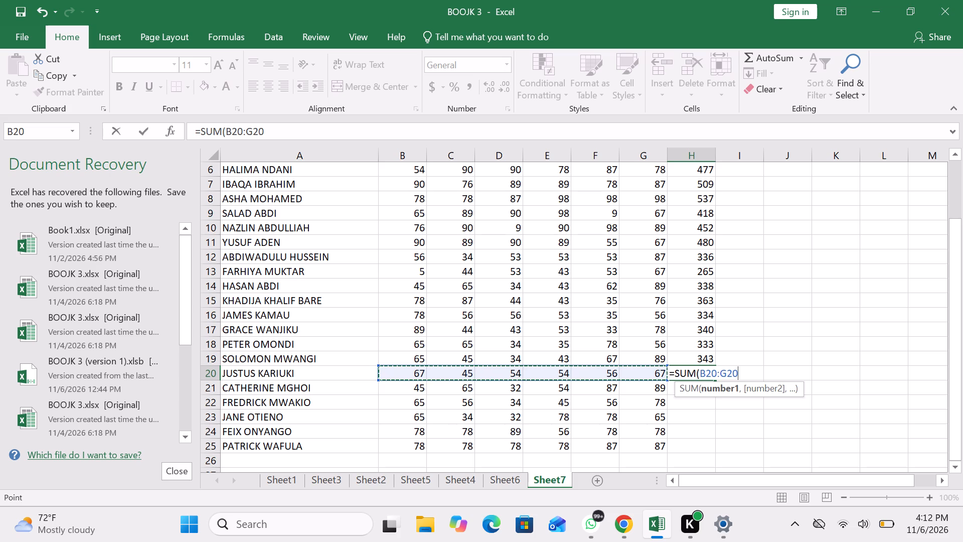
key("Return")
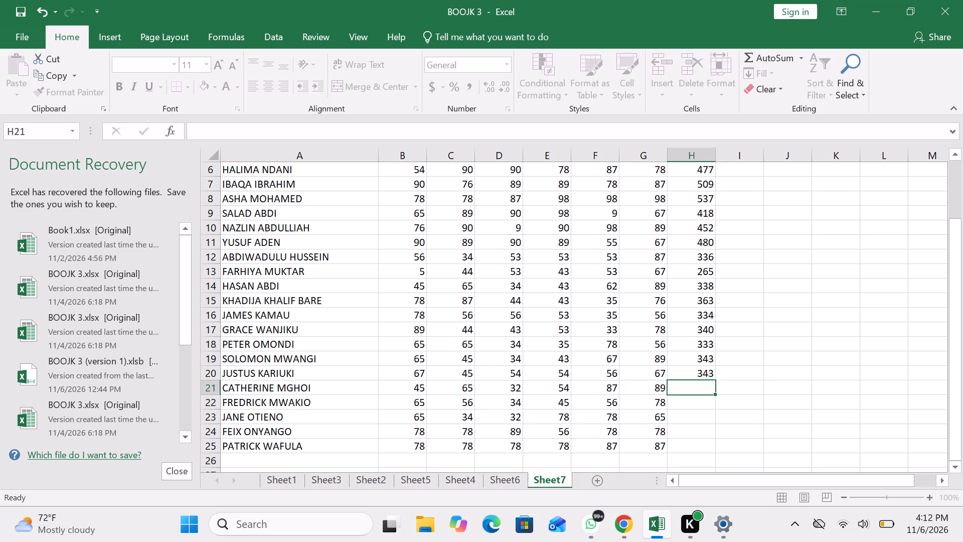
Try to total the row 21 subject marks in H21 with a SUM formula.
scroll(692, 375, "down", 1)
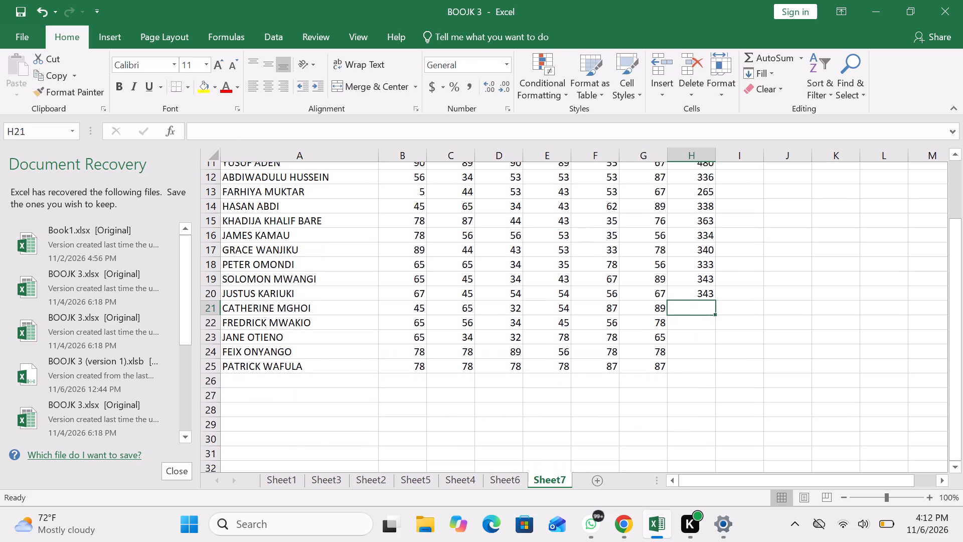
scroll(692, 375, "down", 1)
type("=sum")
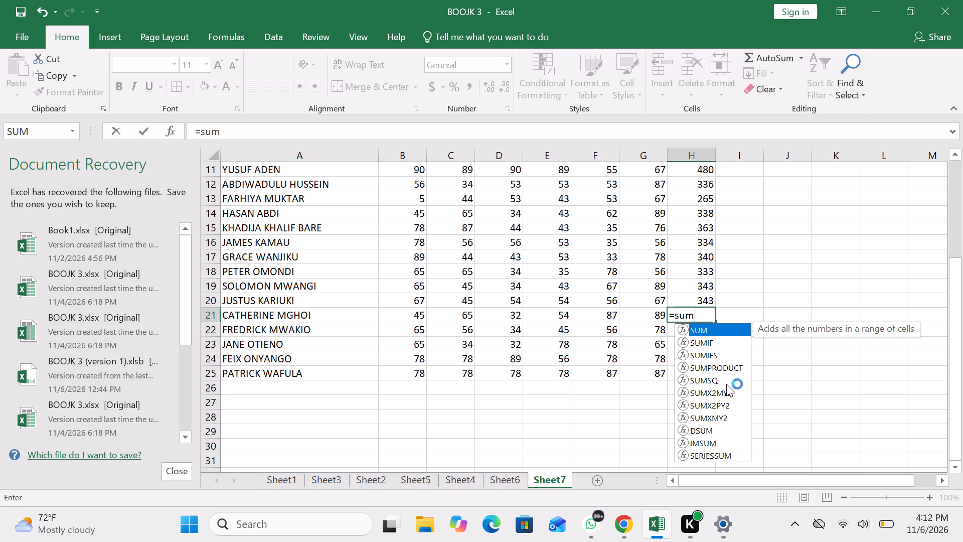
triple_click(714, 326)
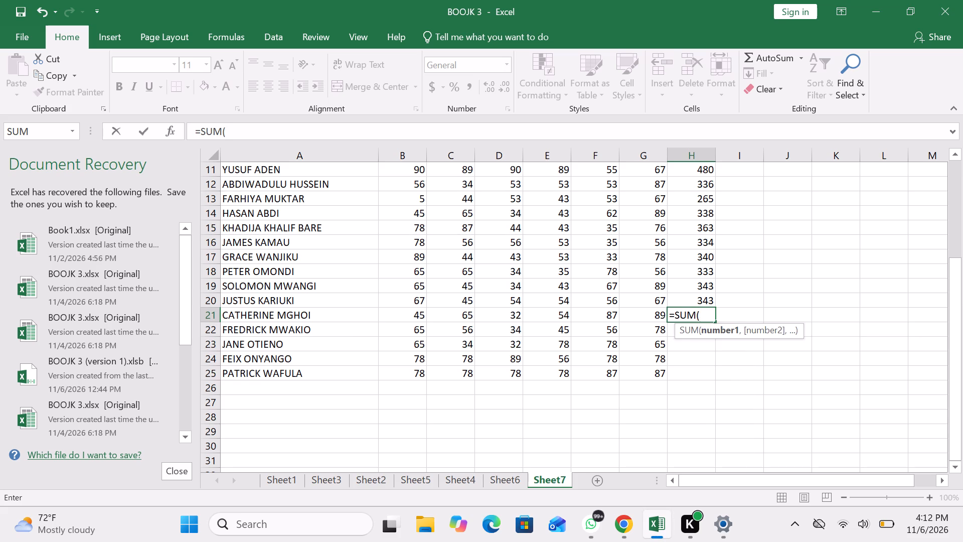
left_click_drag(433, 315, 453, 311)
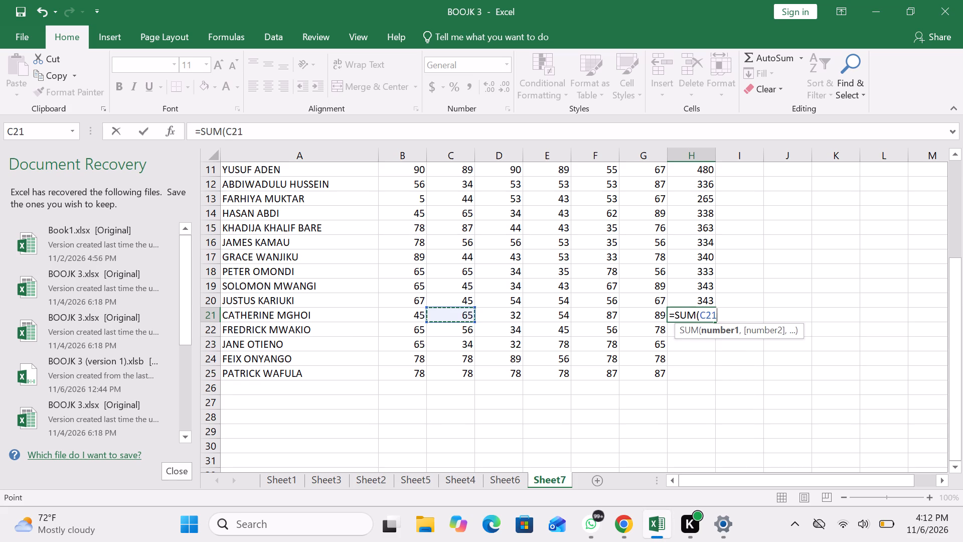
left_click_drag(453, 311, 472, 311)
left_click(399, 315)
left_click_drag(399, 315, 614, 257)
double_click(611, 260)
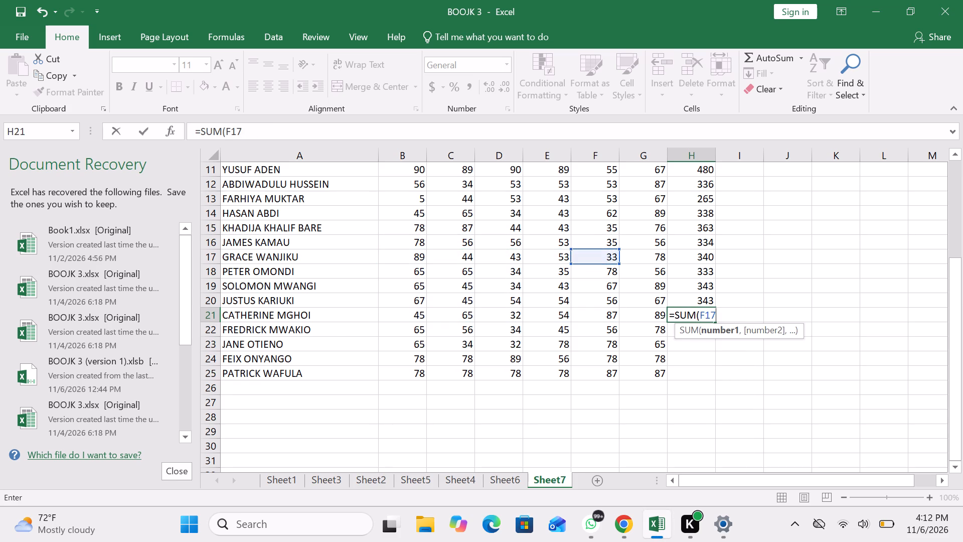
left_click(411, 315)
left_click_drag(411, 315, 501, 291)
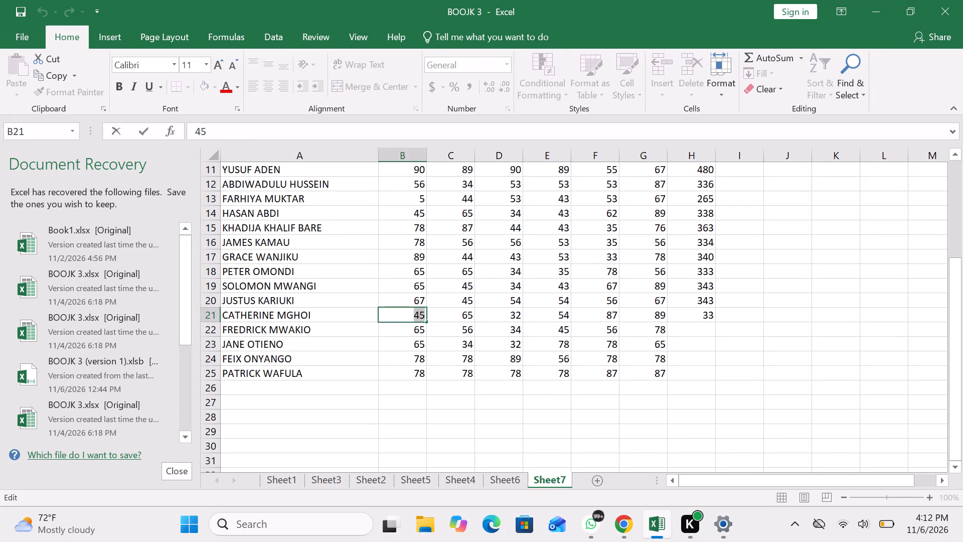
Replace the formula in H21 with a SUM formula over the row 21 subject marks B21:G21.
left_click(690, 311)
key("BackSpace")
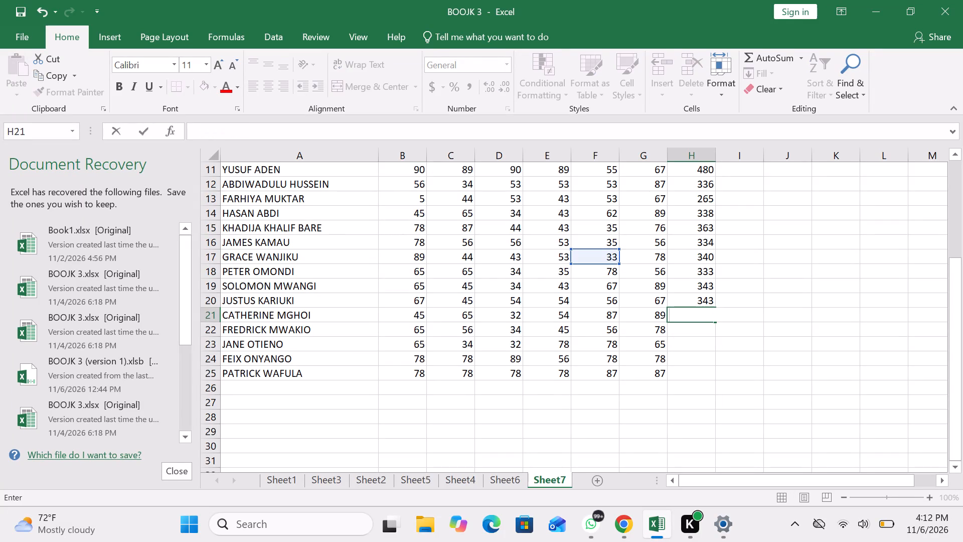
type("=sum")
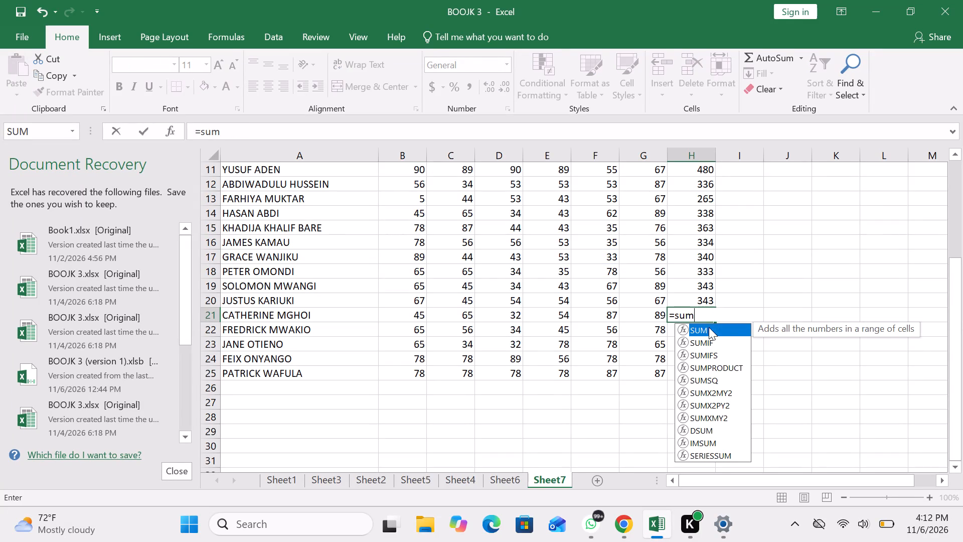
double_click(710, 323)
double_click(710, 323)
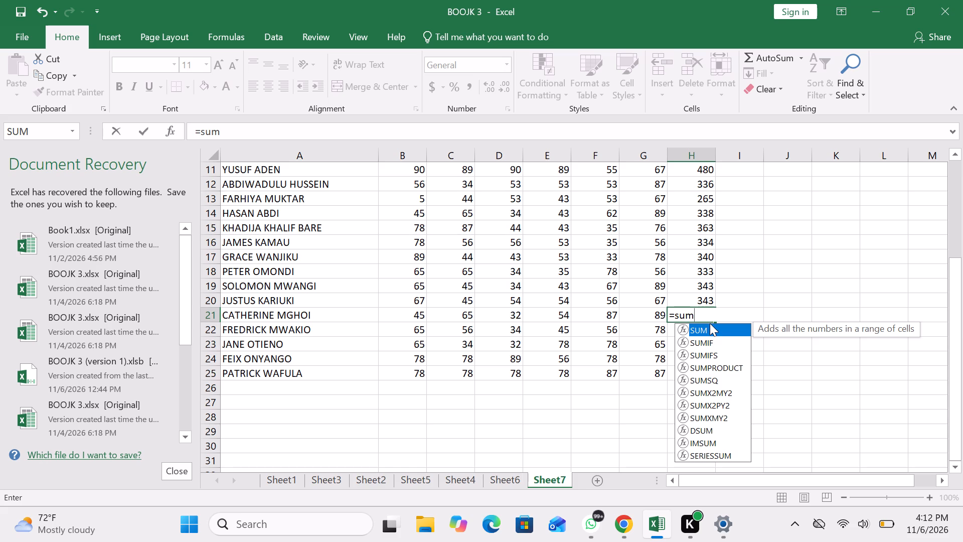
double_click(701, 327)
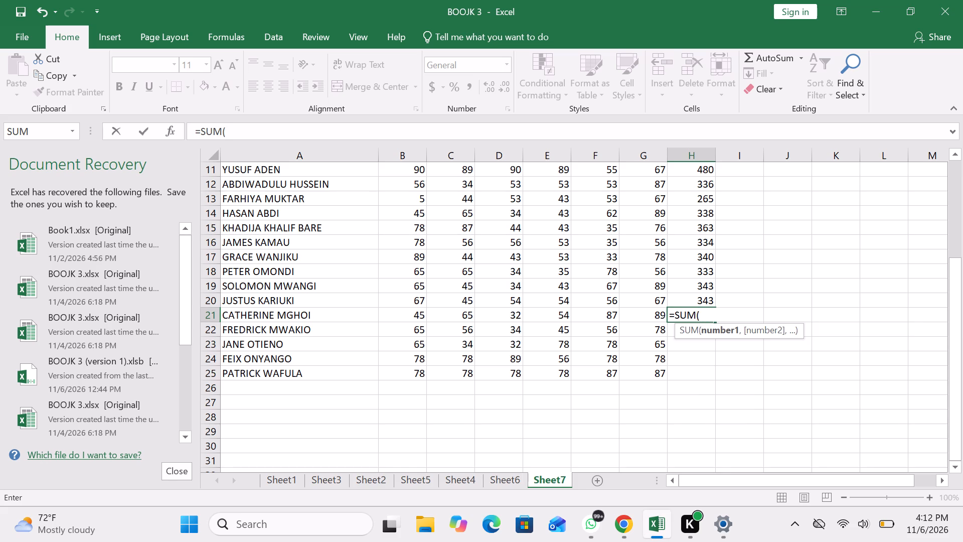
left_click_drag(413, 313, 649, 310)
key("Return")
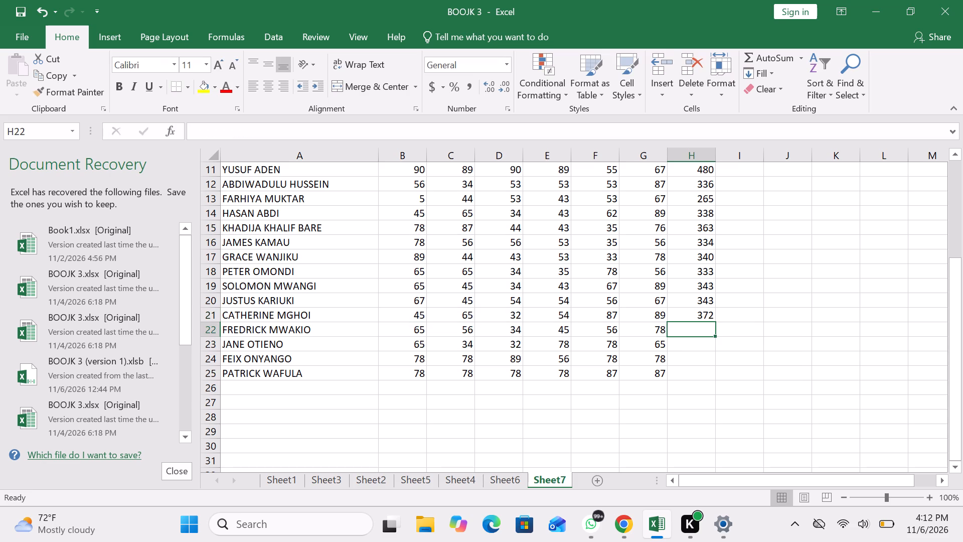
Total the row 22 subject marks in H22 with a SUM formula over B22:G22.
type("=sum")
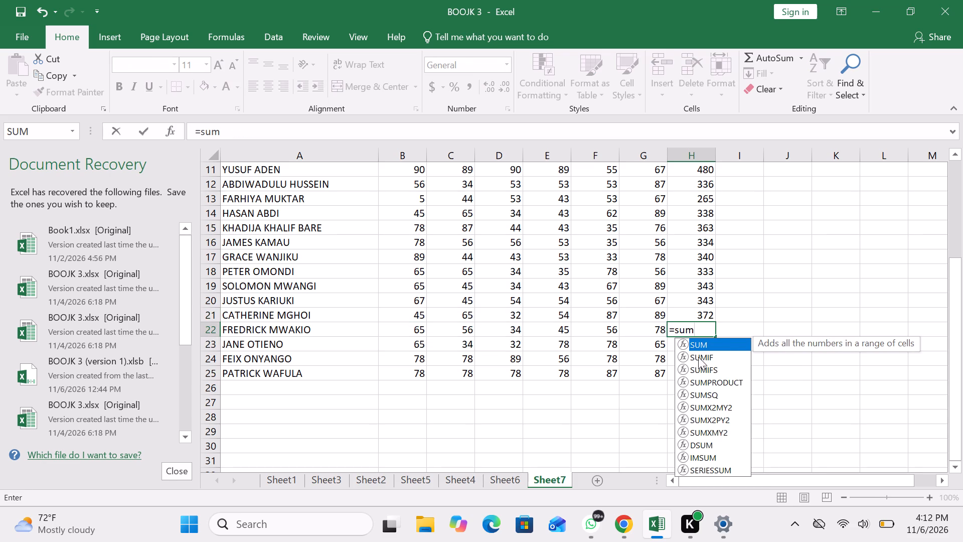
double_click(718, 341)
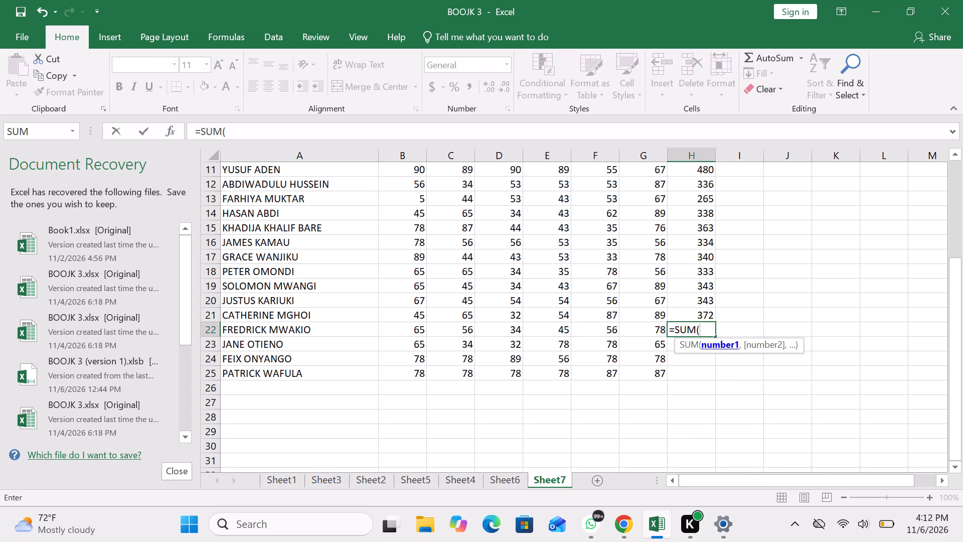
left_click_drag(421, 331, 599, 326)
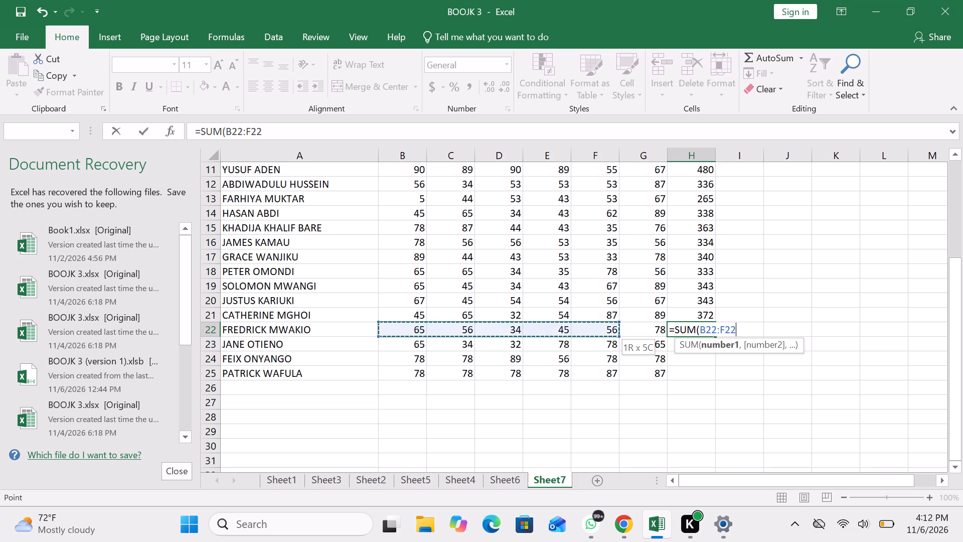
left_click_drag(599, 326, 652, 331)
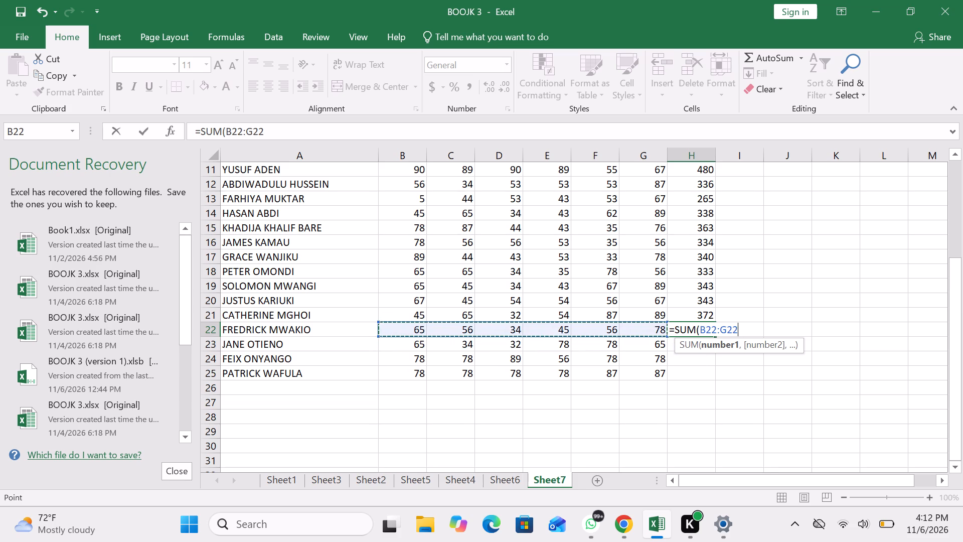
key("Return")
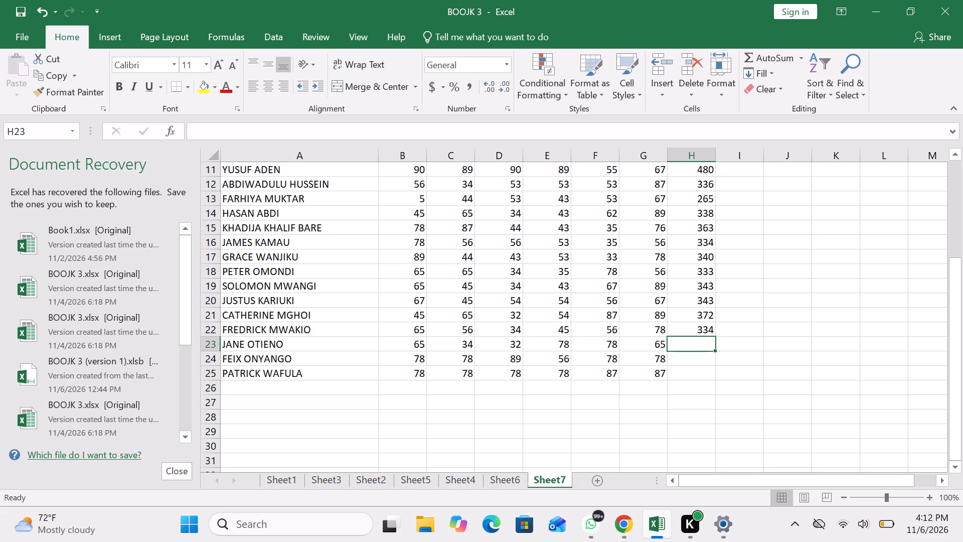
Total the row 23 subject marks in H23 with a SUM formula over B23:G23.
type("=sum")
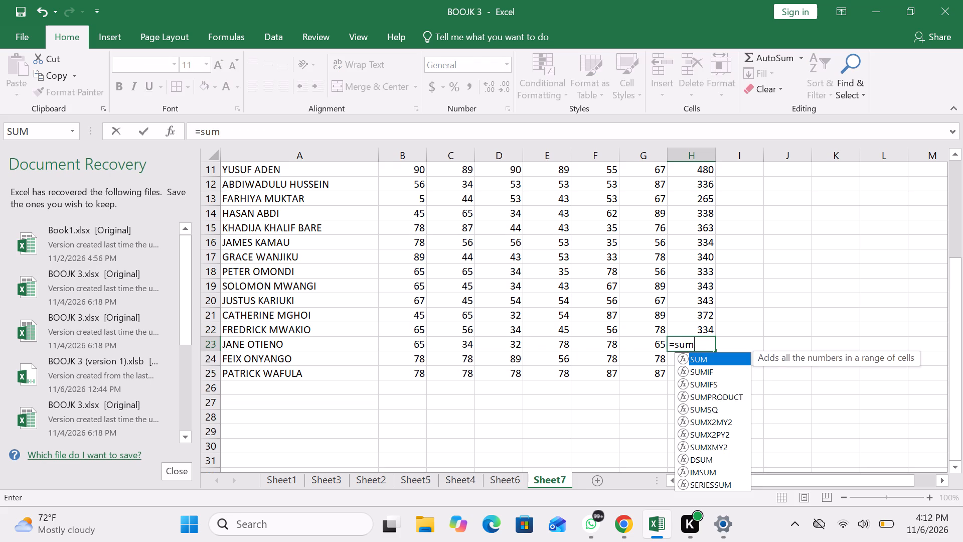
double_click(725, 355)
left_click_drag(406, 343, 507, 321)
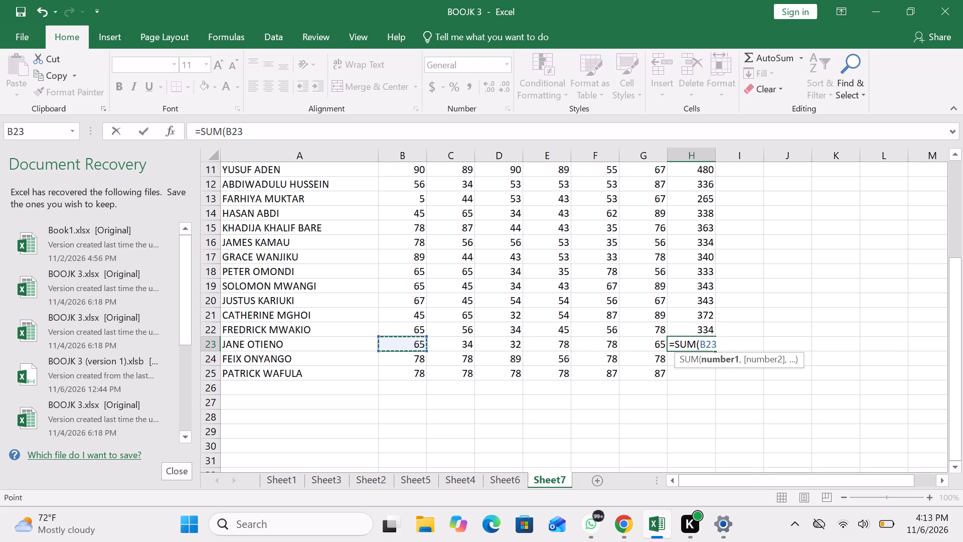
left_click_drag(507, 321, 625, 341)
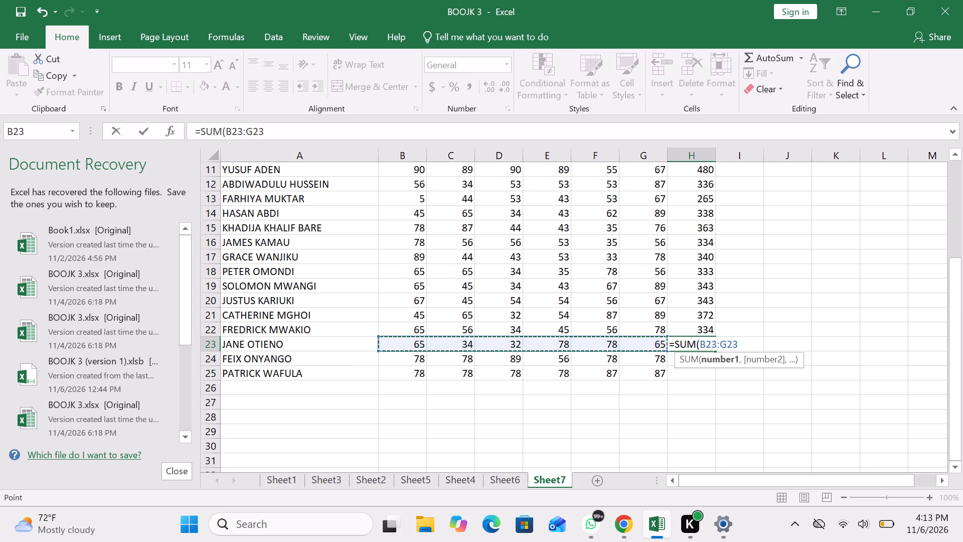
key("Return")
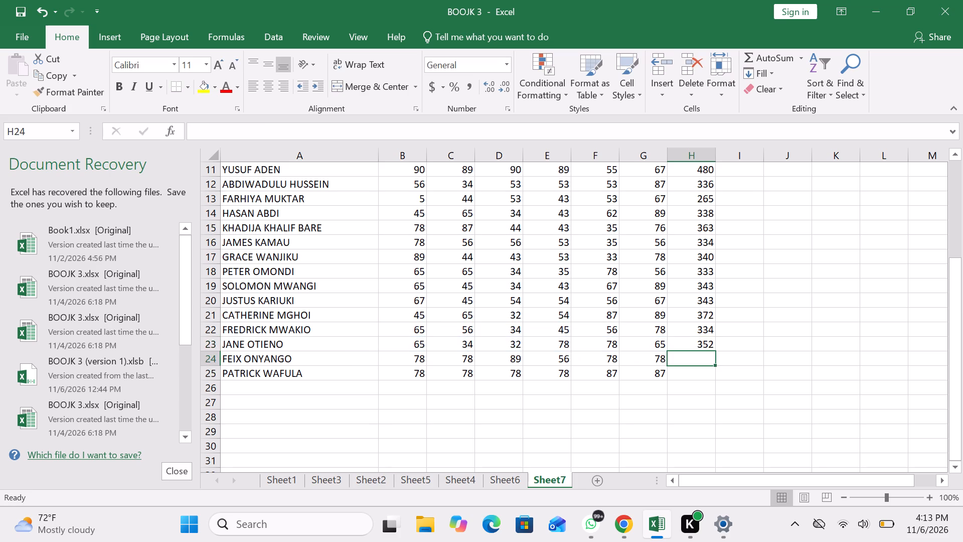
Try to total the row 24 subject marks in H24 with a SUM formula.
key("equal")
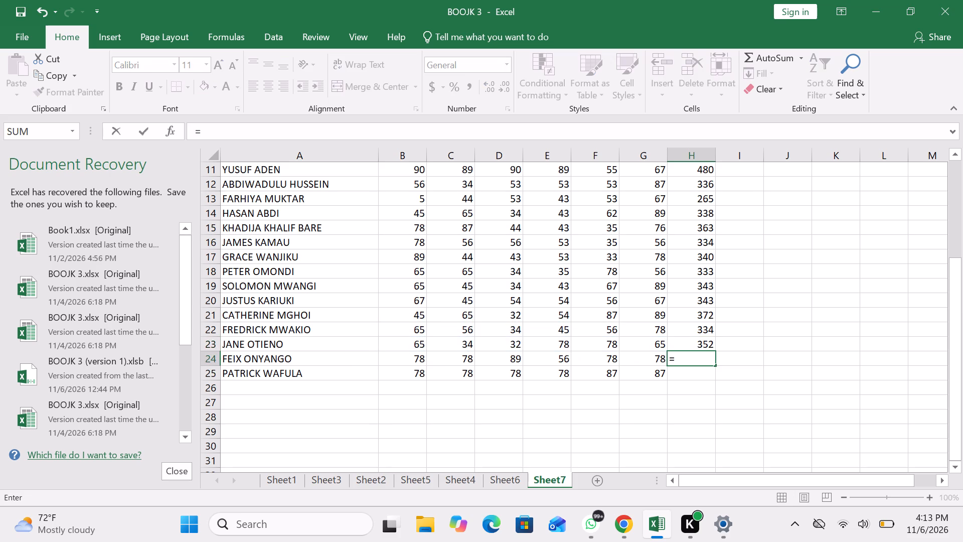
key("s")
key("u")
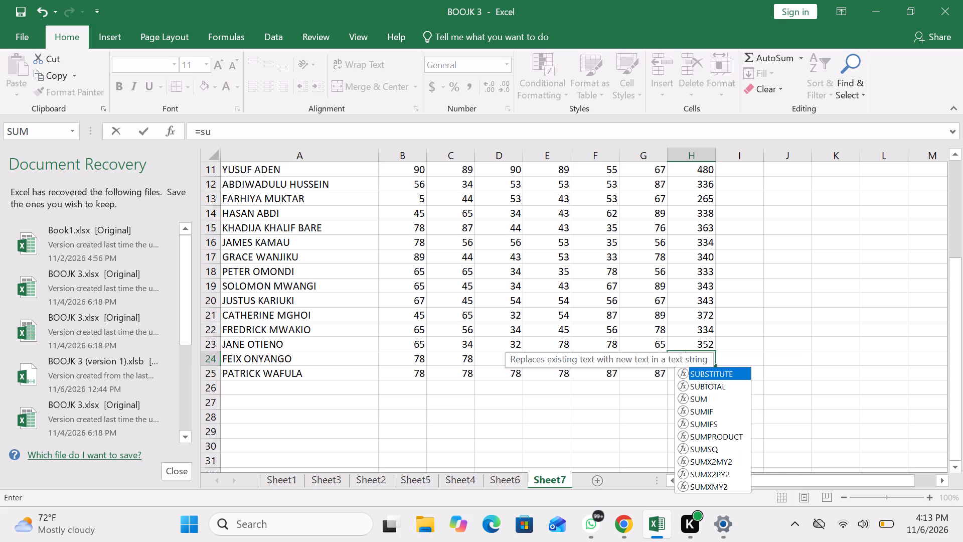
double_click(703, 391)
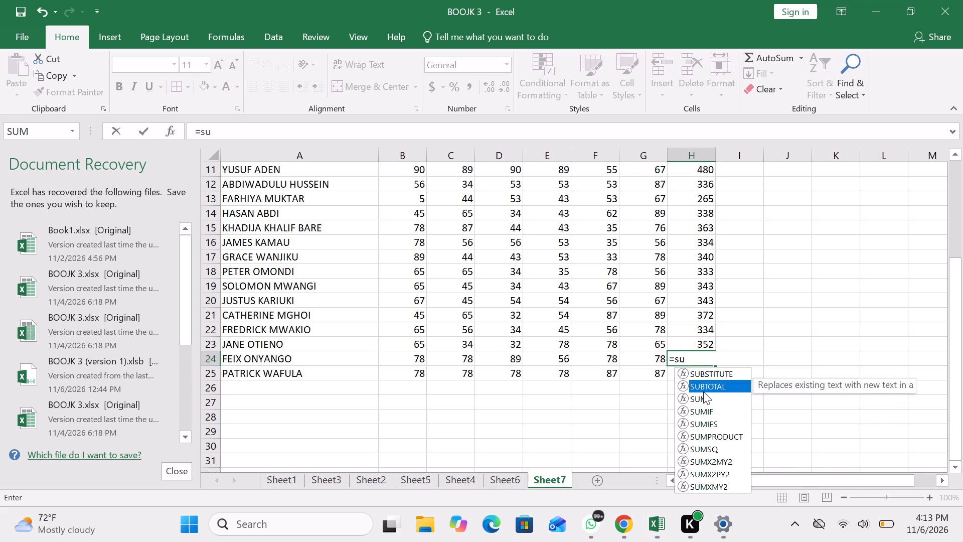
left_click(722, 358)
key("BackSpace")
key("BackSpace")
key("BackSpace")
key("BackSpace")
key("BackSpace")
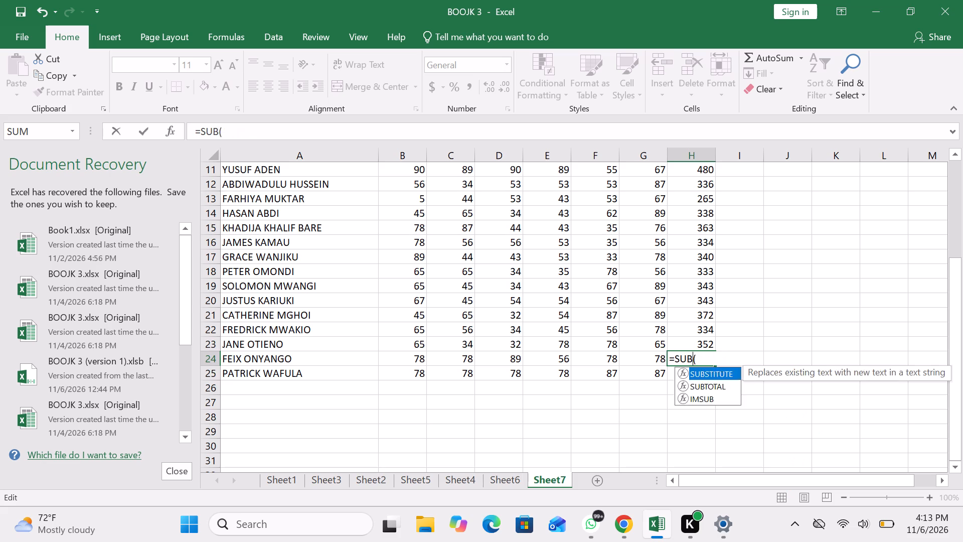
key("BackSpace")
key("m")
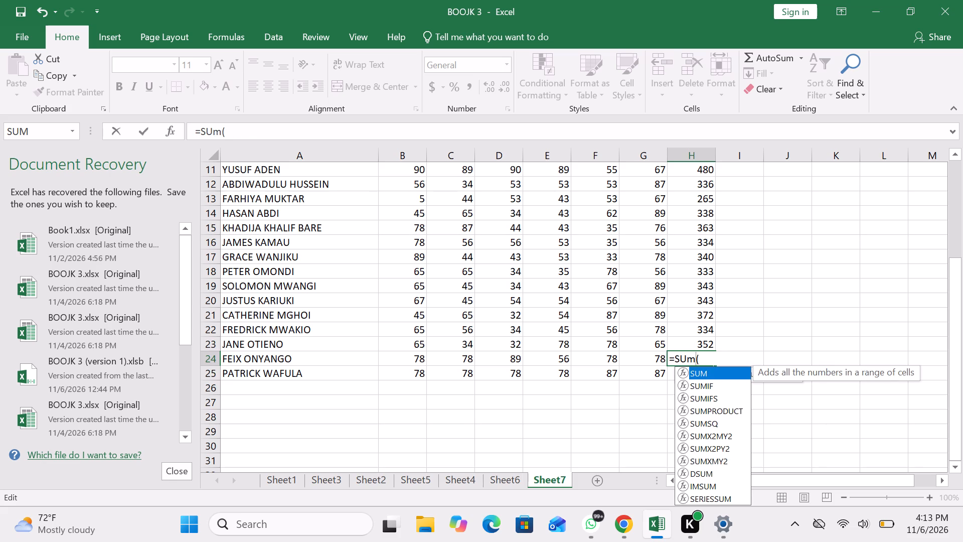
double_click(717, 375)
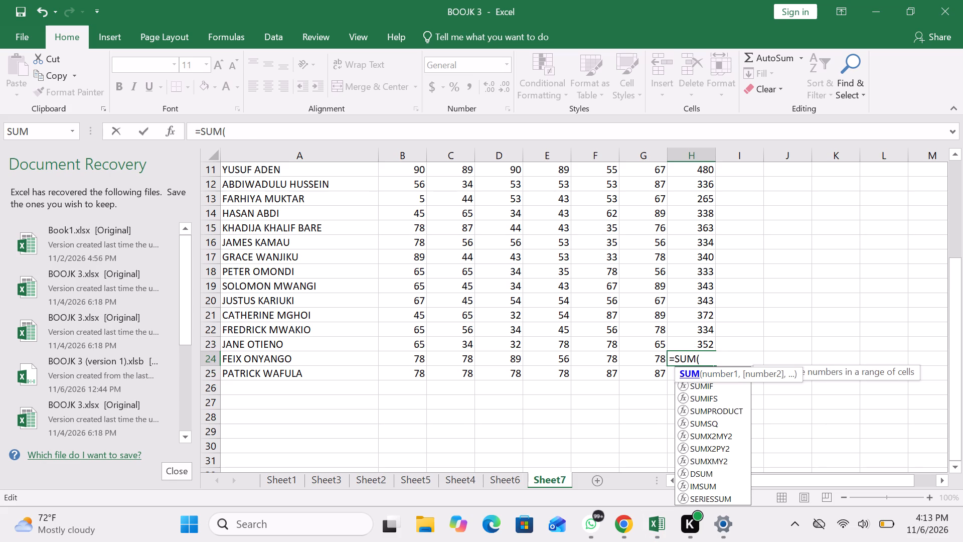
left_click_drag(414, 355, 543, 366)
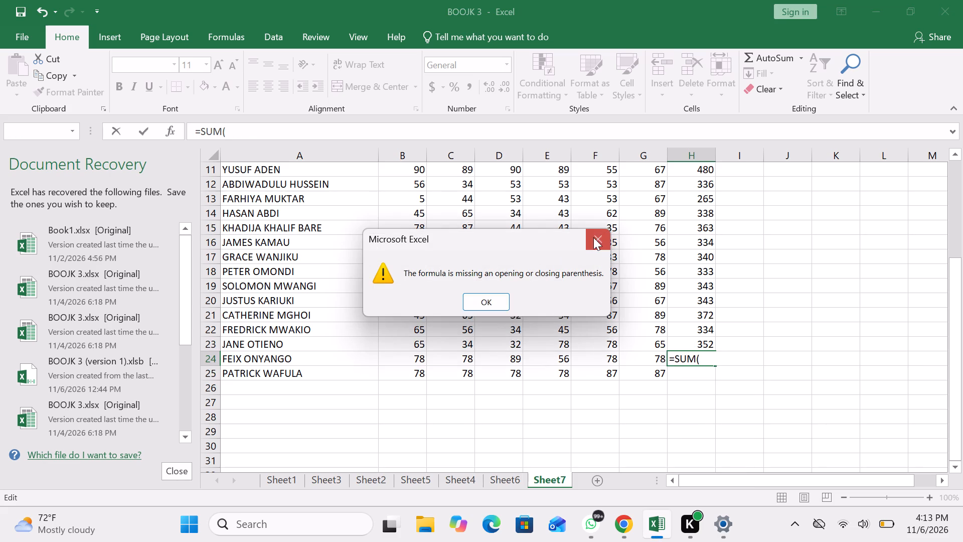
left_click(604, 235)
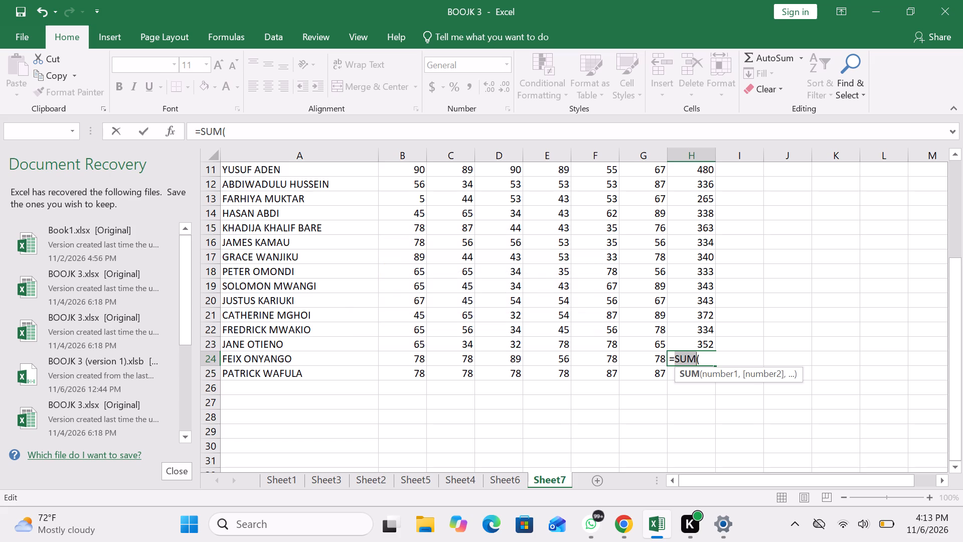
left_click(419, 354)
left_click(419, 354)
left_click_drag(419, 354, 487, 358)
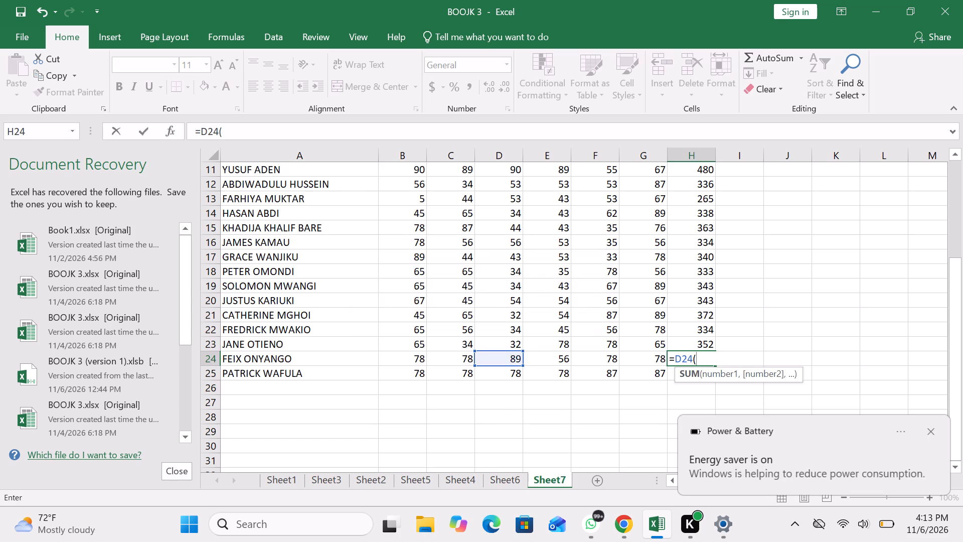
Replace the unfinished formula in H24 with a SUM formula over the row 24 subject marks B24:G24.
key("BackSpace")
key("BackSpace")
key("BackSpace")
key("BackSpace")
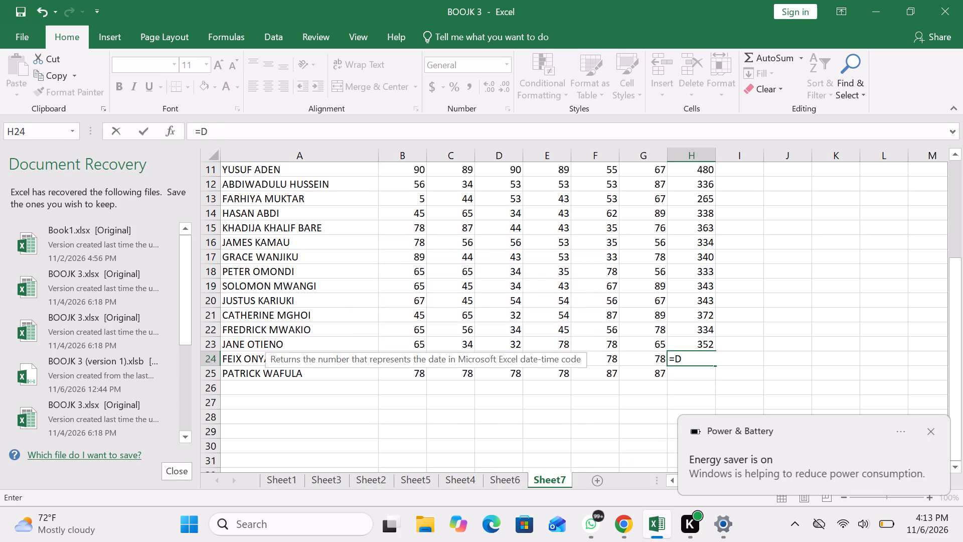
type("sum")
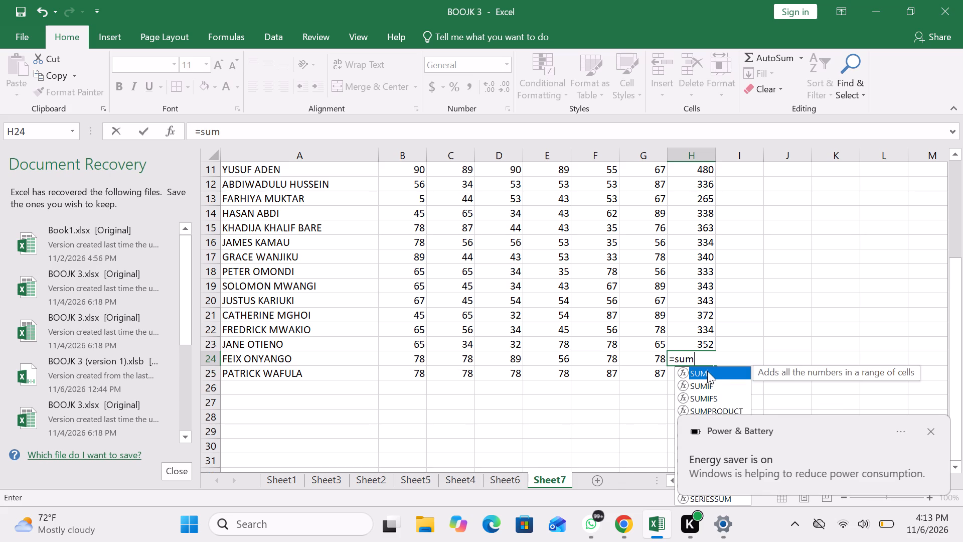
double_click(710, 368)
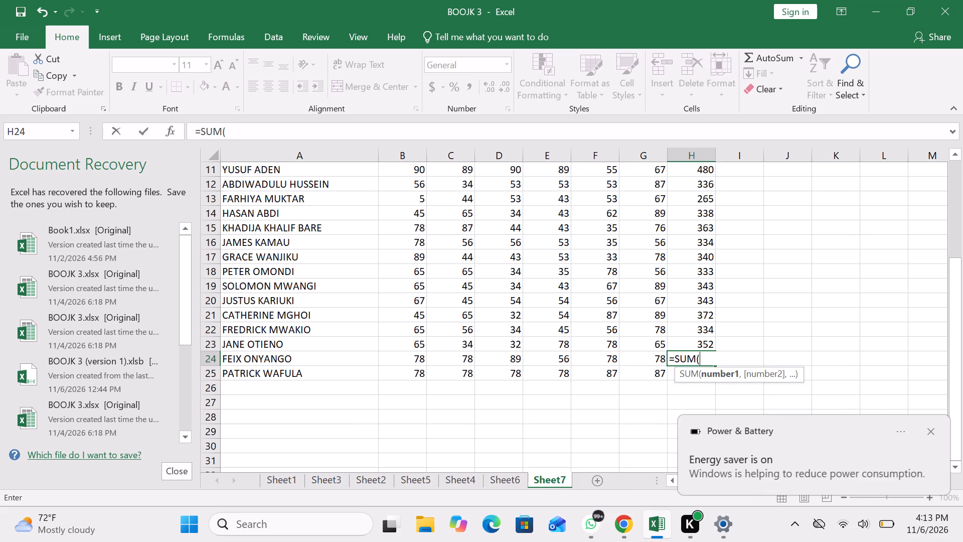
left_click_drag(414, 355, 528, 371)
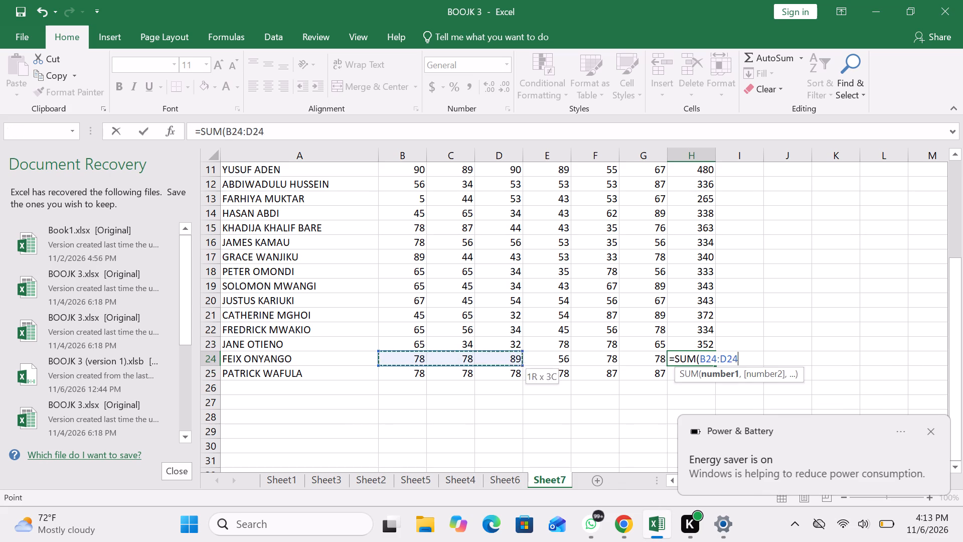
left_click_drag(528, 371, 645, 360)
key("Return")
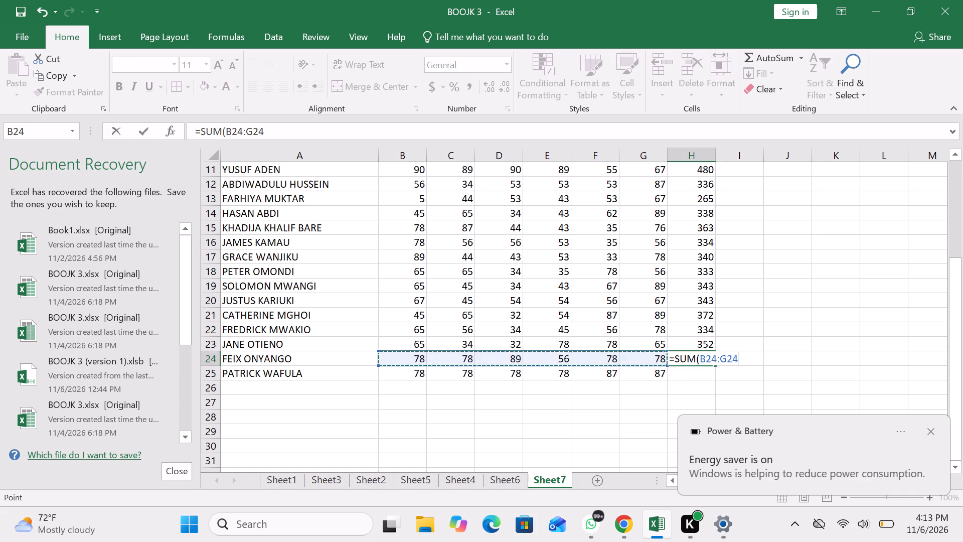
Total the row 25 subject marks in H25 with a SUM formula over B25:G25.
key("equal")
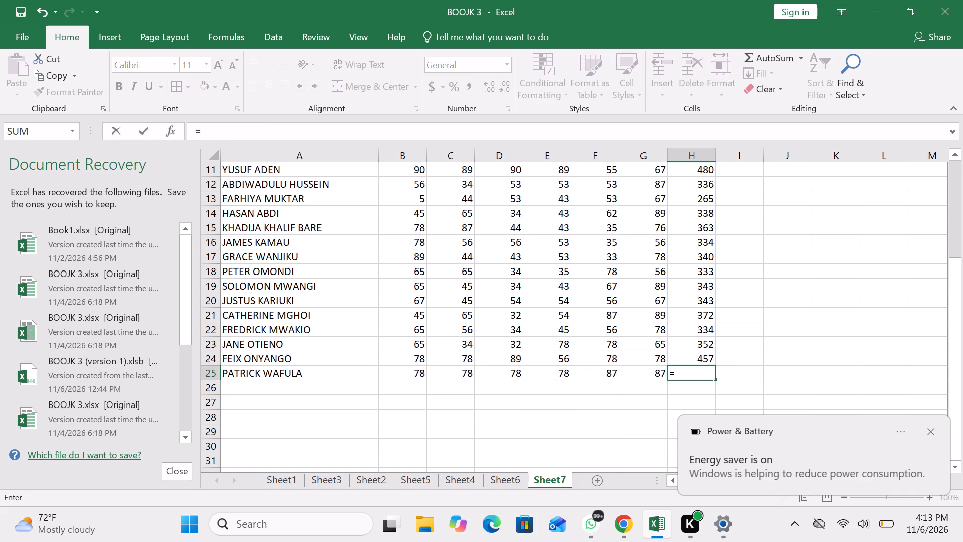
type("sum")
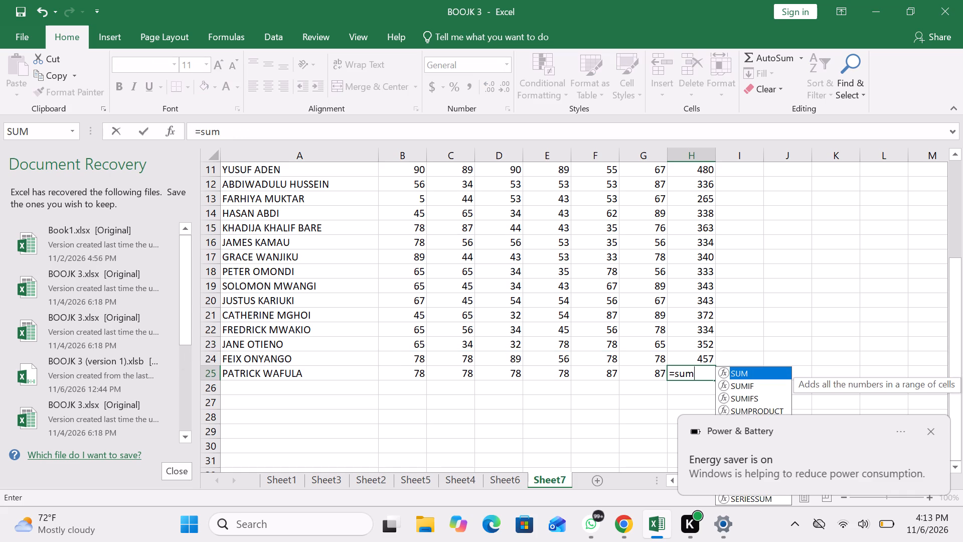
double_click(748, 369)
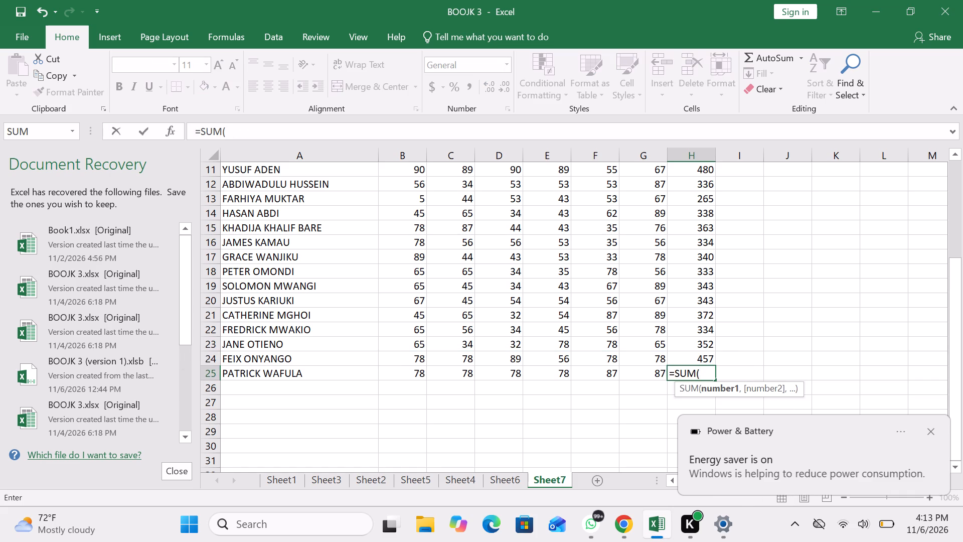
left_click_drag(400, 374, 643, 355)
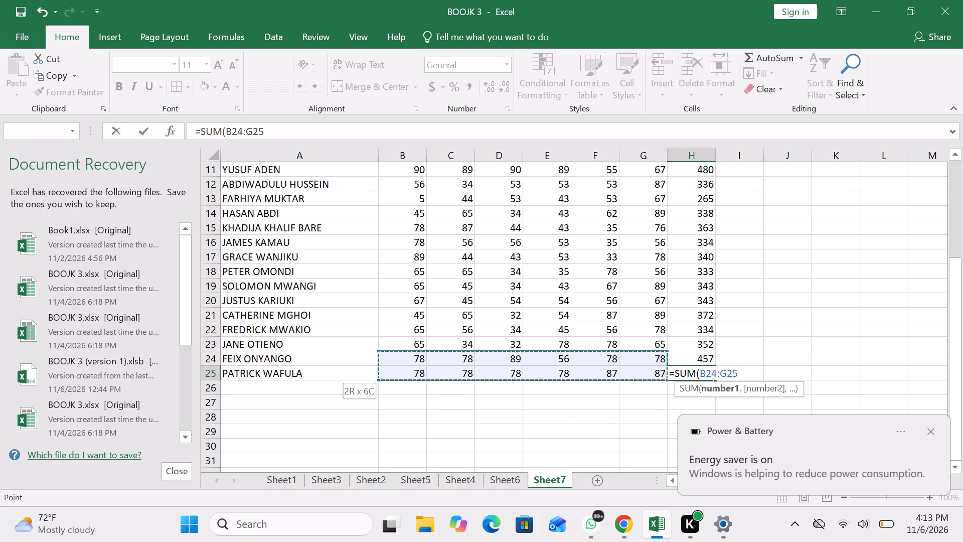
left_click_drag(643, 355, 655, 373)
key("Return")
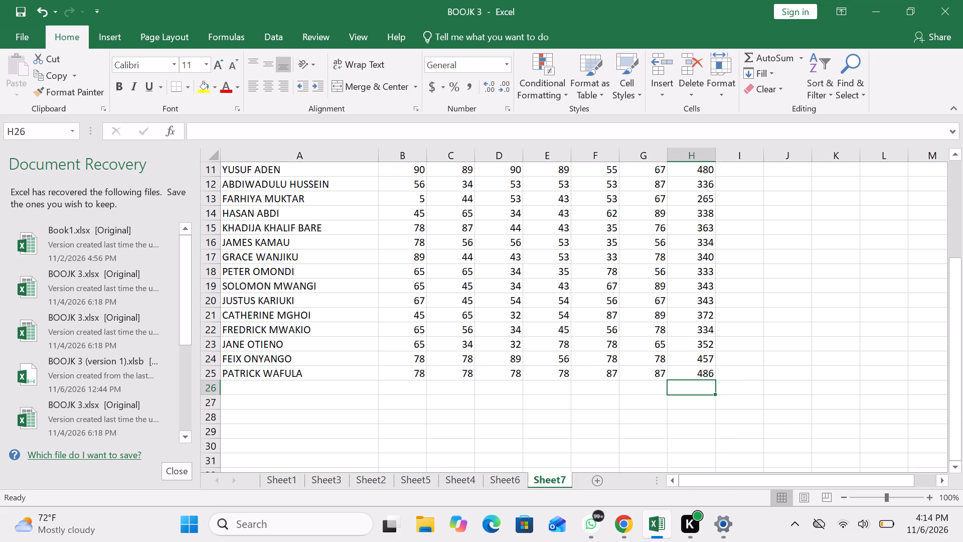
Average the row 2 subject marks in I2 with an AVERAGE formula over B2:G2.
scroll(655, 373, "up", 8)
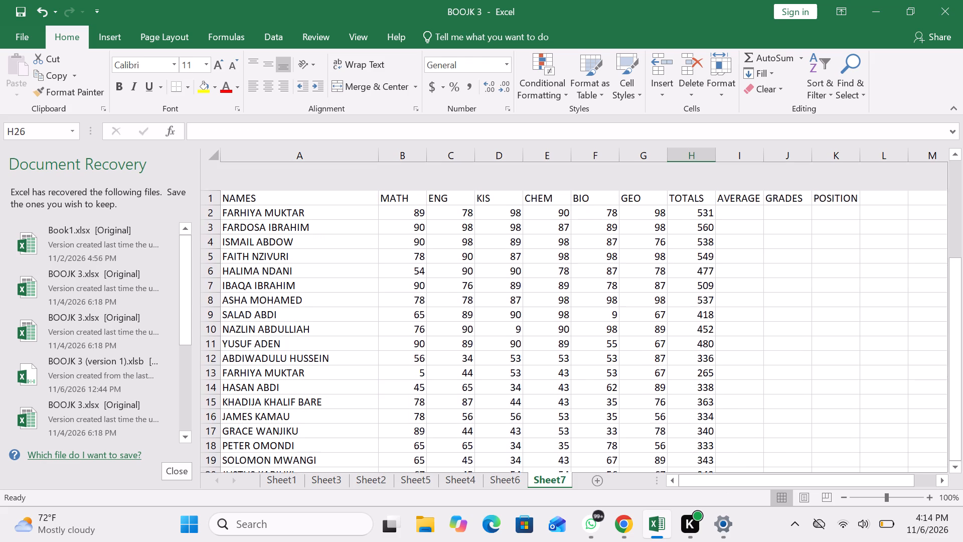
left_click(745, 185)
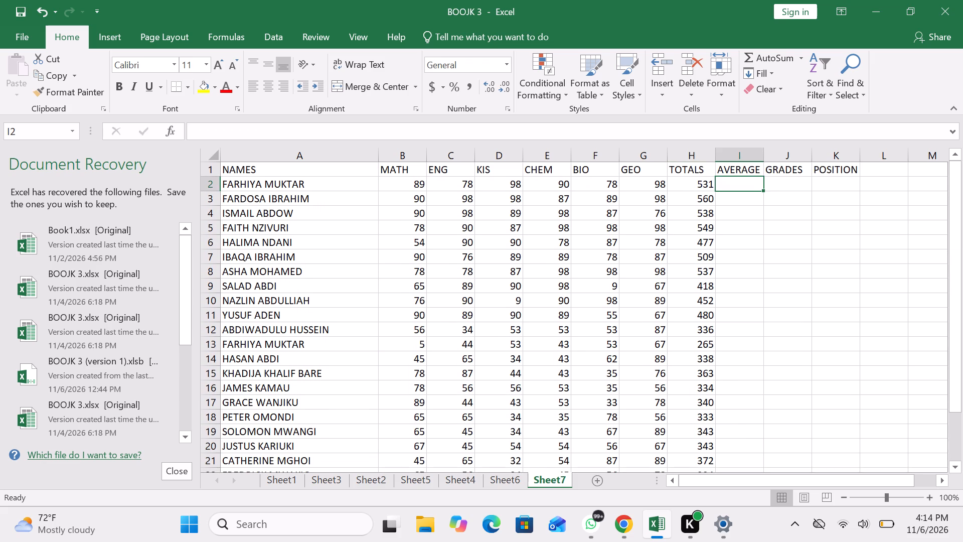
key("equal")
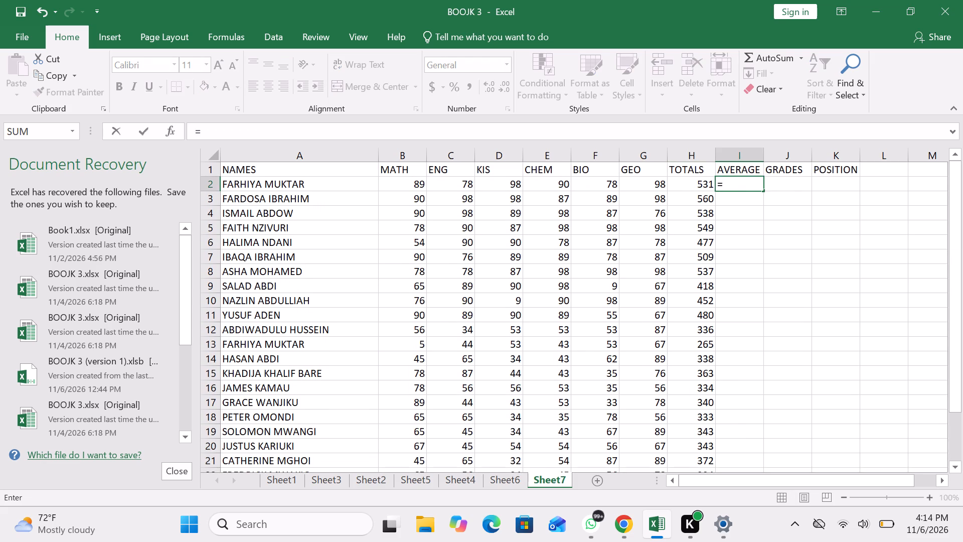
type("av")
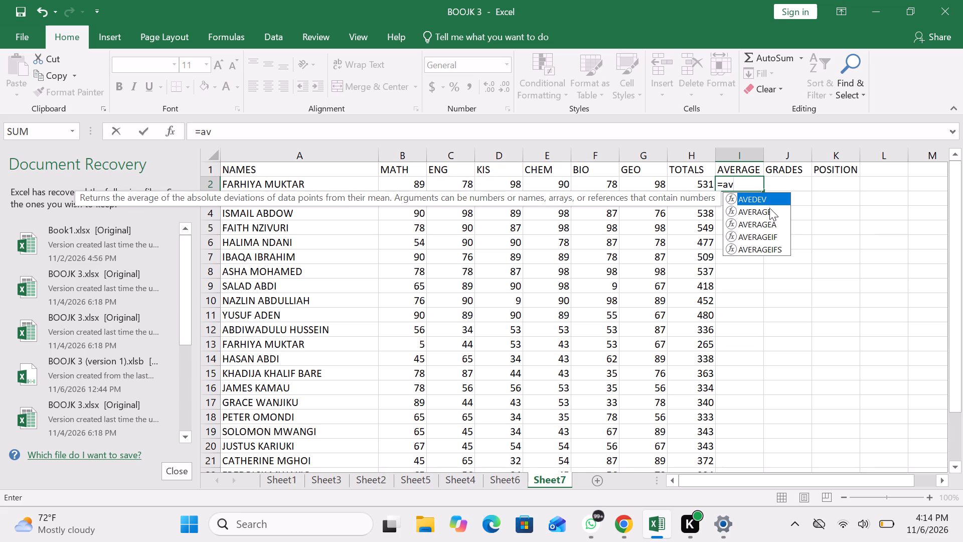
double_click(761, 210)
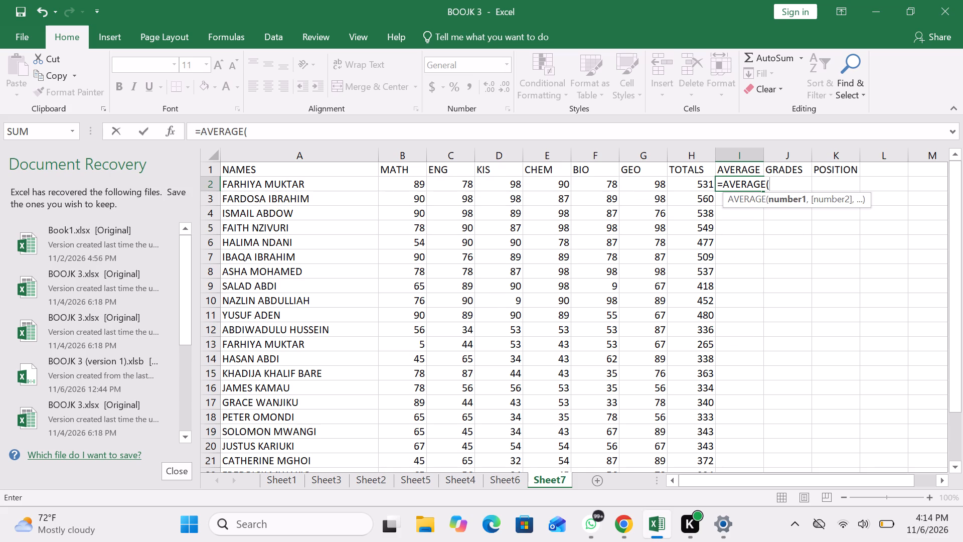
left_click_drag(419, 183, 541, 155)
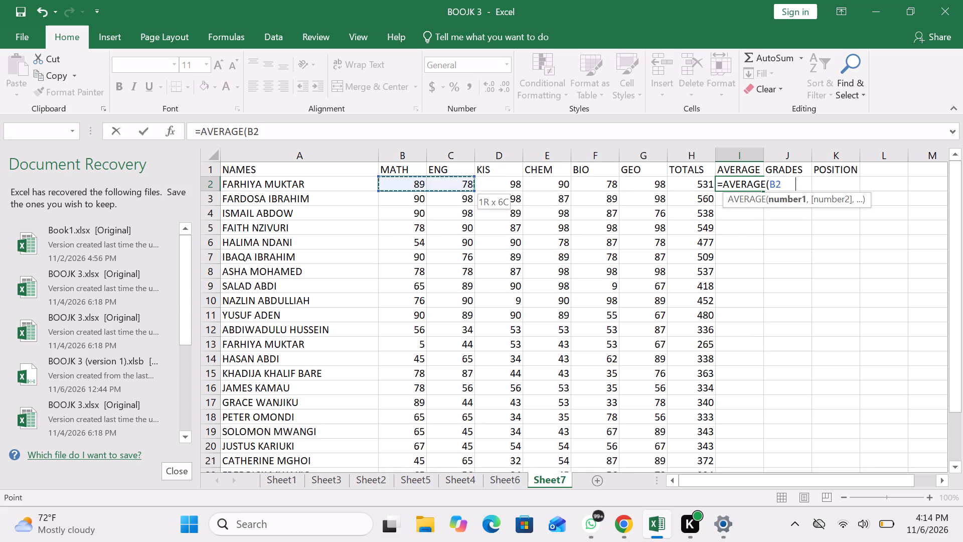
left_click_drag(541, 155, 650, 185)
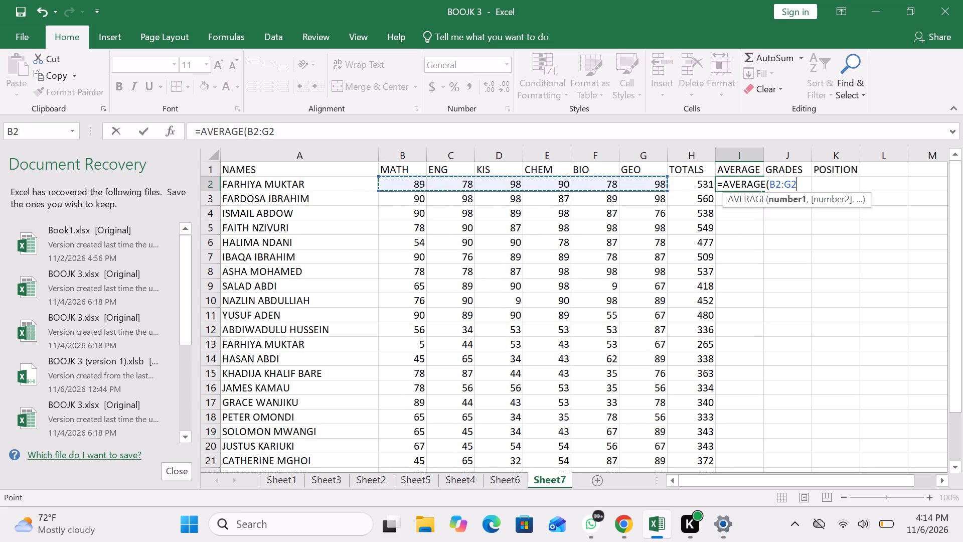
key("Return")
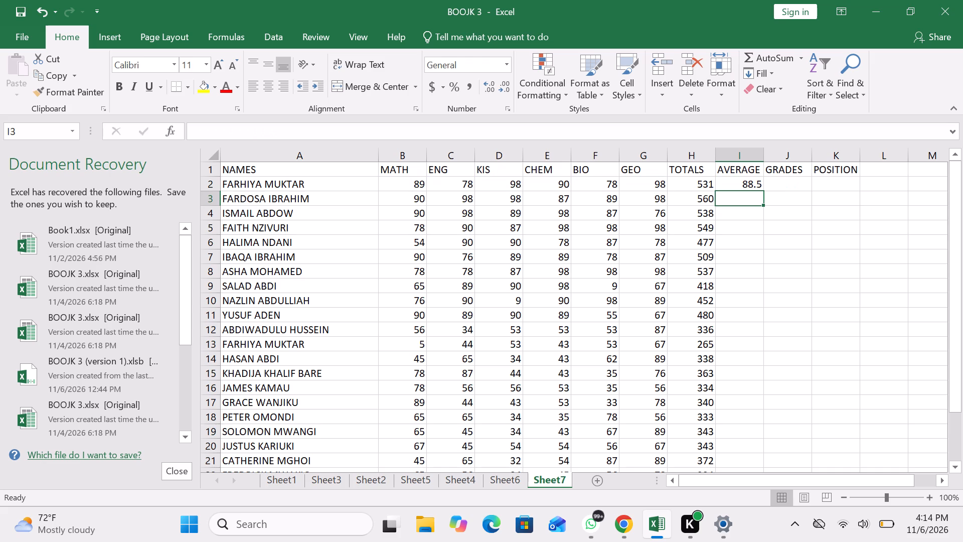
Average the row 3 subject marks in I3 with an AVERAGE formula over B3:G3.
key("equal")
type("ave")
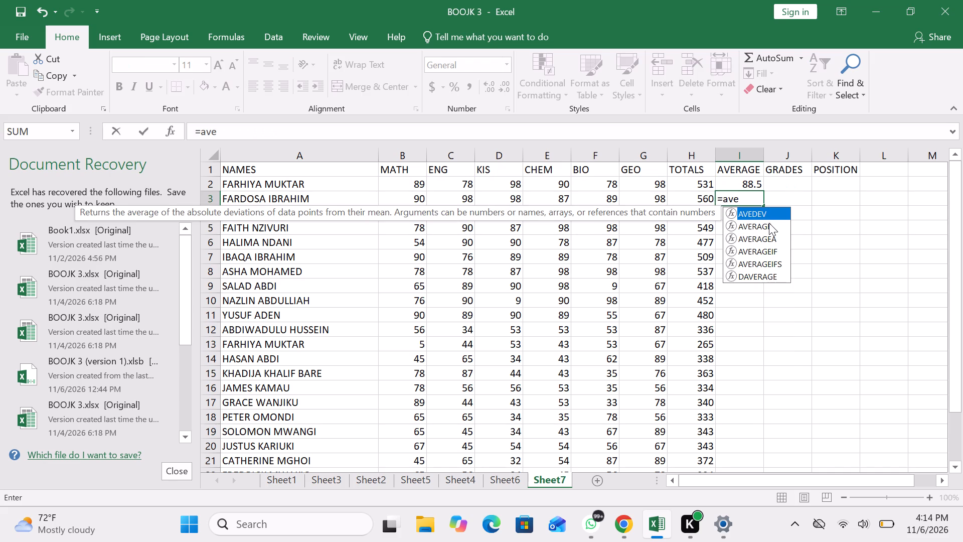
double_click(769, 223)
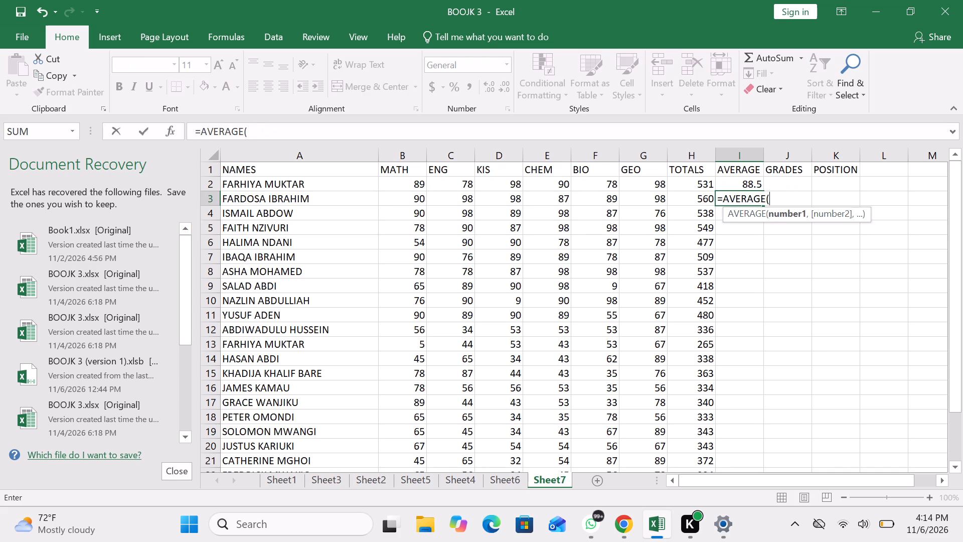
left_click_drag(419, 200, 669, 192)
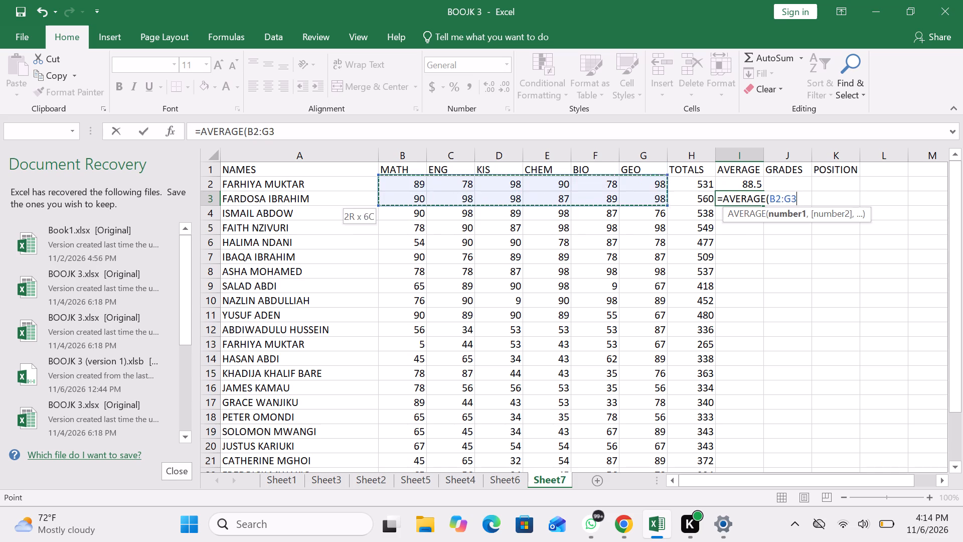
left_click_drag(669, 192, 640, 192)
key("Return")
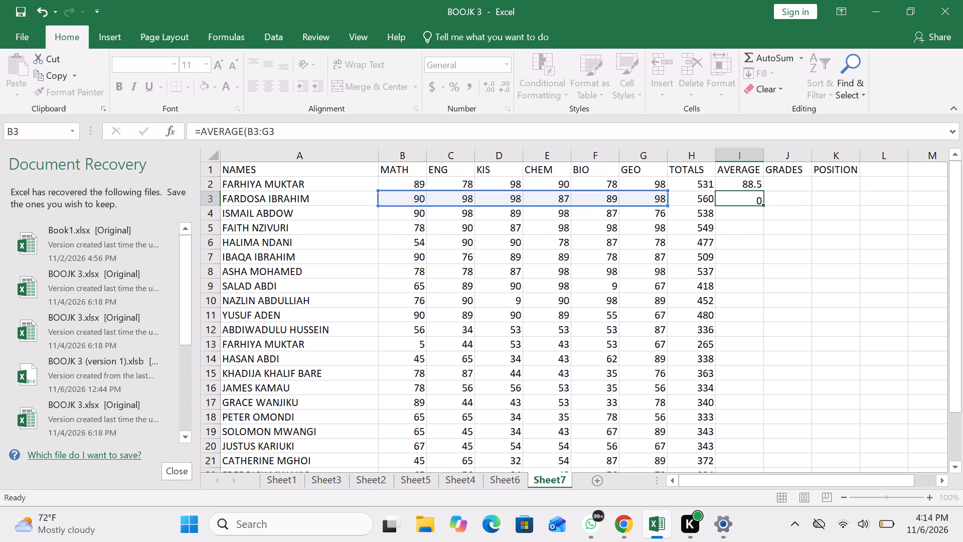
Average the row 4 subject marks in I4 with an AVERAGE formula over B4:G4.
key("minus")
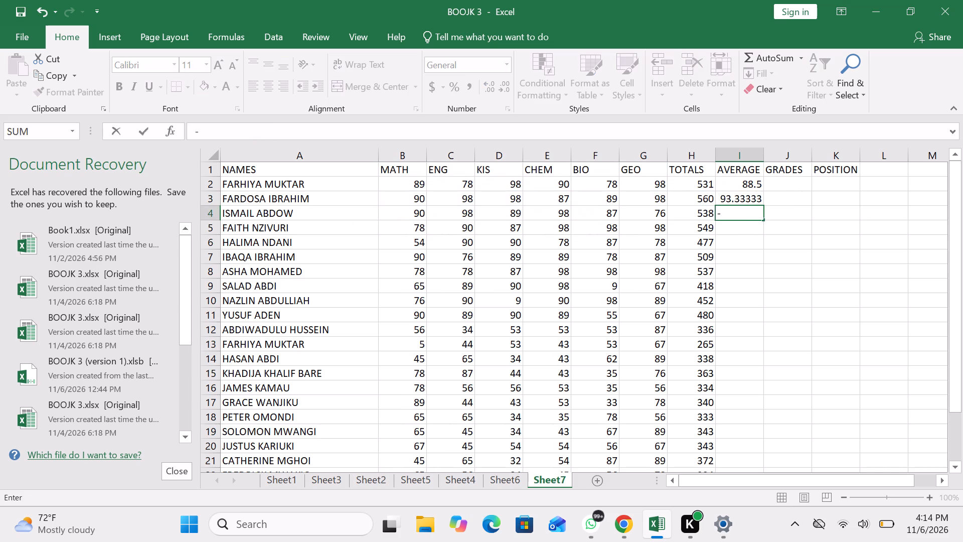
key("BackSpace")
type("=ave")
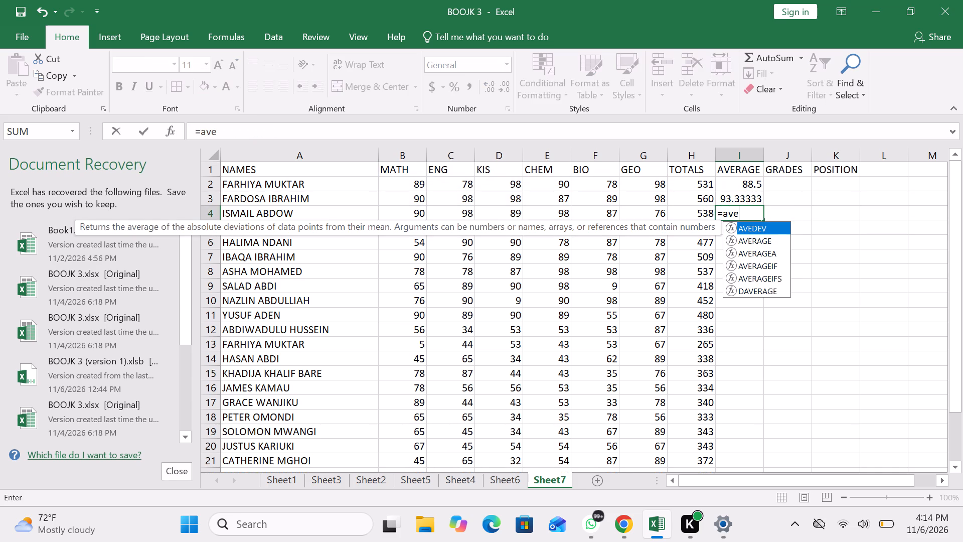
triple_click(769, 244)
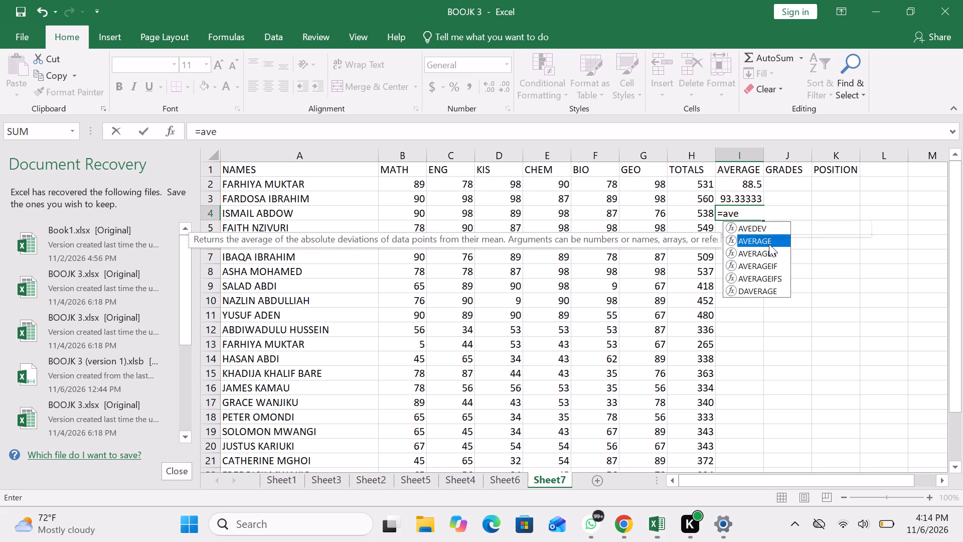
left_click_drag(393, 213, 538, 230)
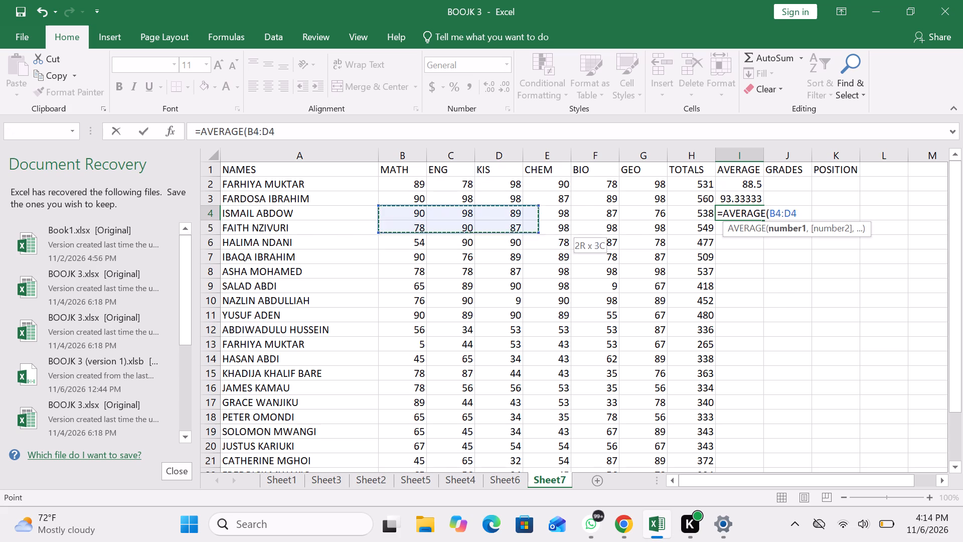
left_click_drag(538, 230, 655, 211)
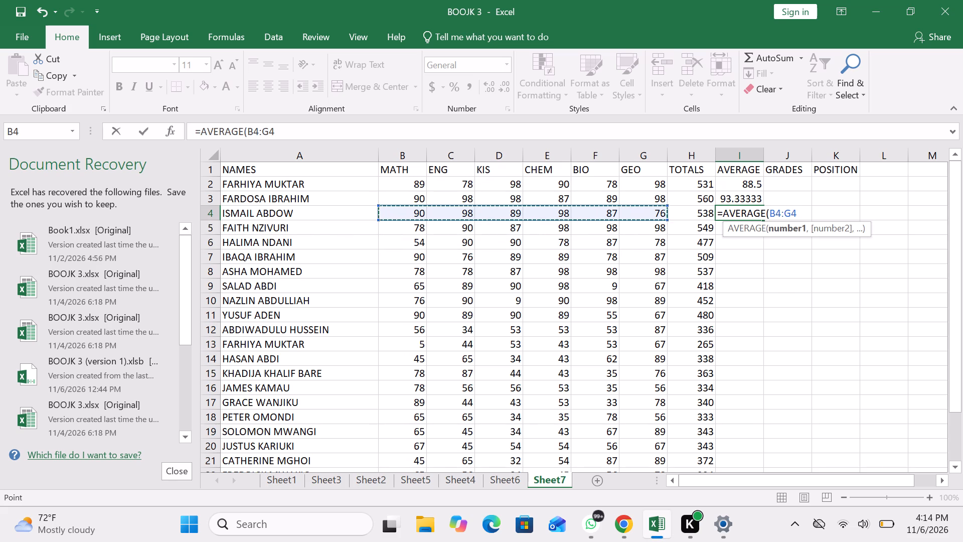
key("Return")
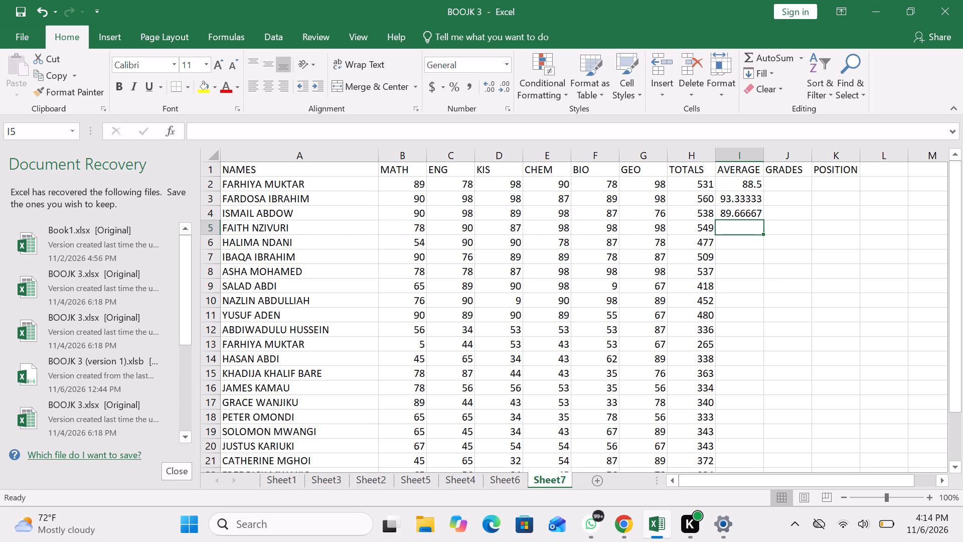
Average the row 5 subject marks in I5 with an AVERAGE formula over B5:G5.
type("=s")
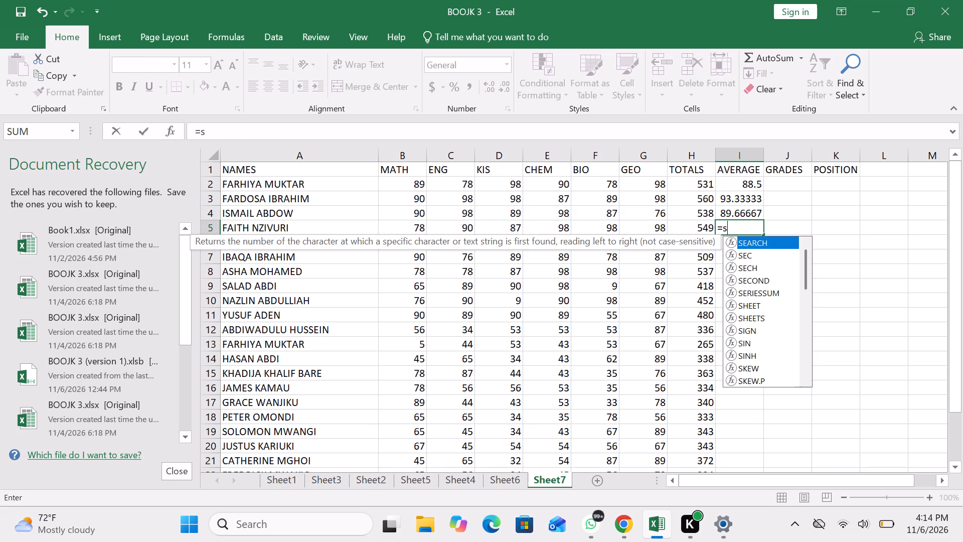
key("e")
key("BackSpace")
type("um")
key("BackSpace")
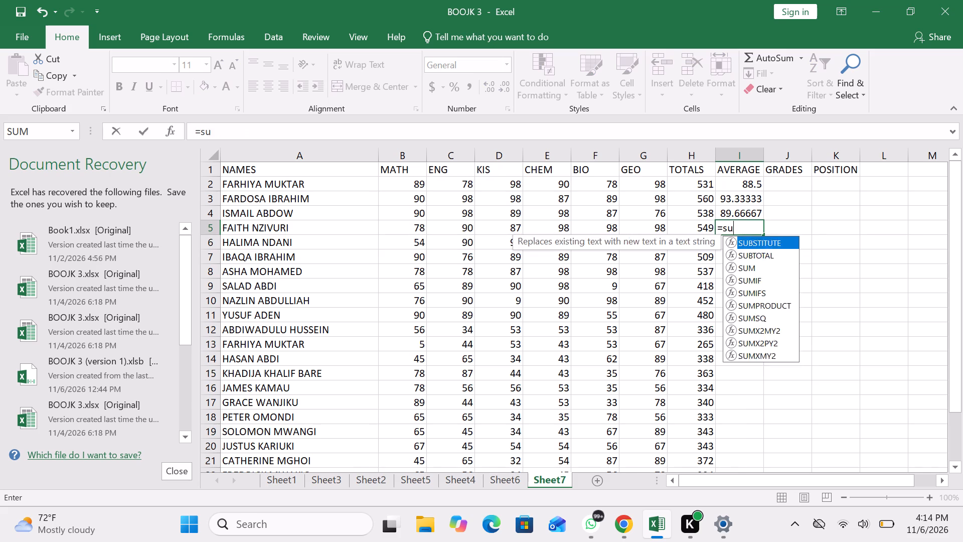
key("BackSpace")
key("BackSpace")
type("avera")
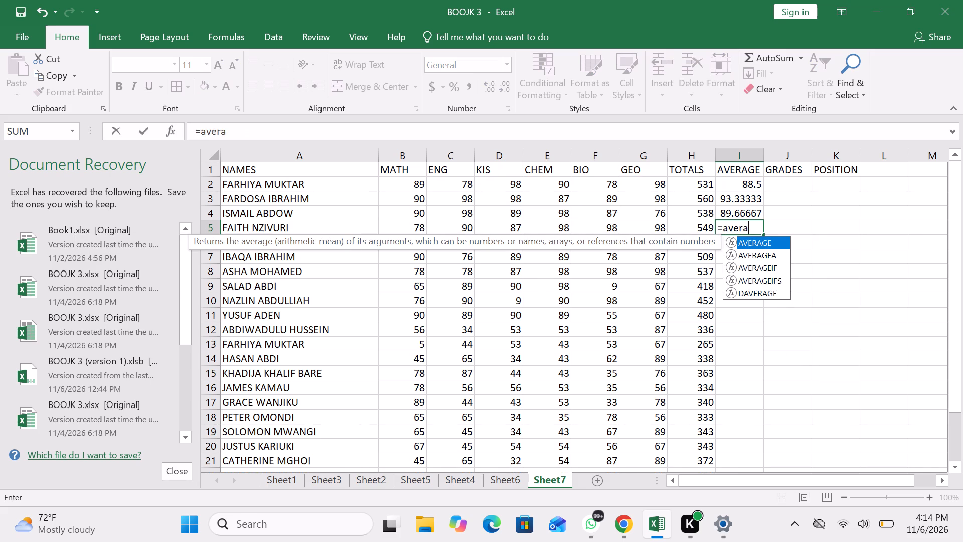
double_click(758, 240)
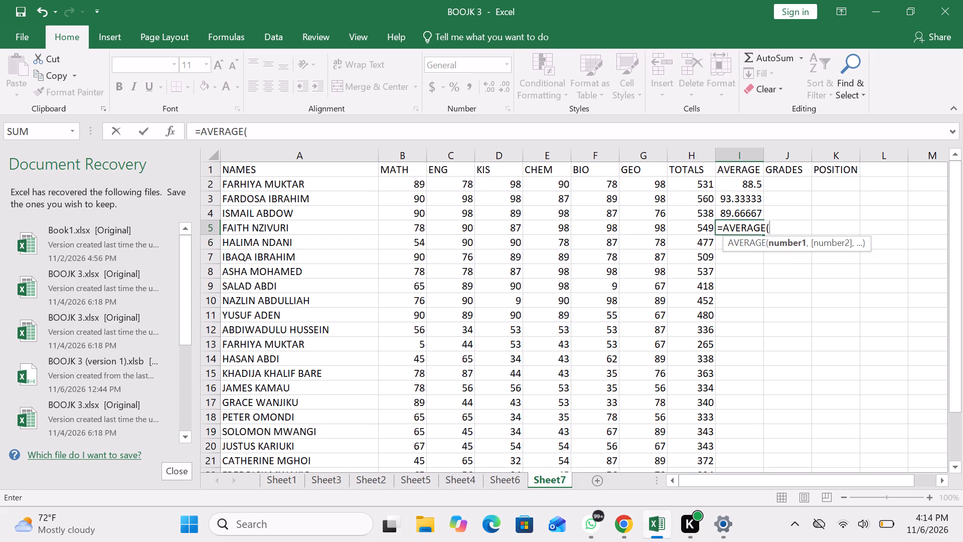
left_click_drag(405, 230, 648, 221)
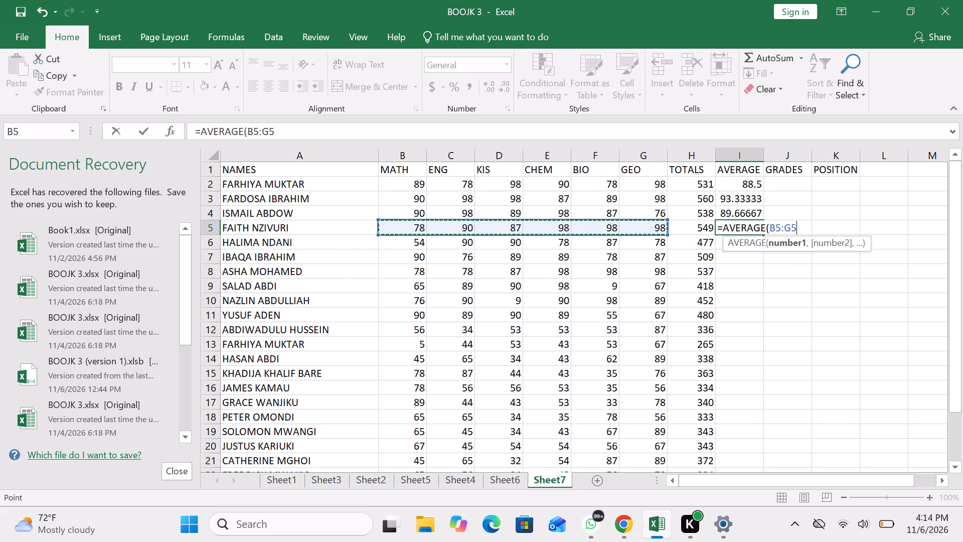
key("Return")
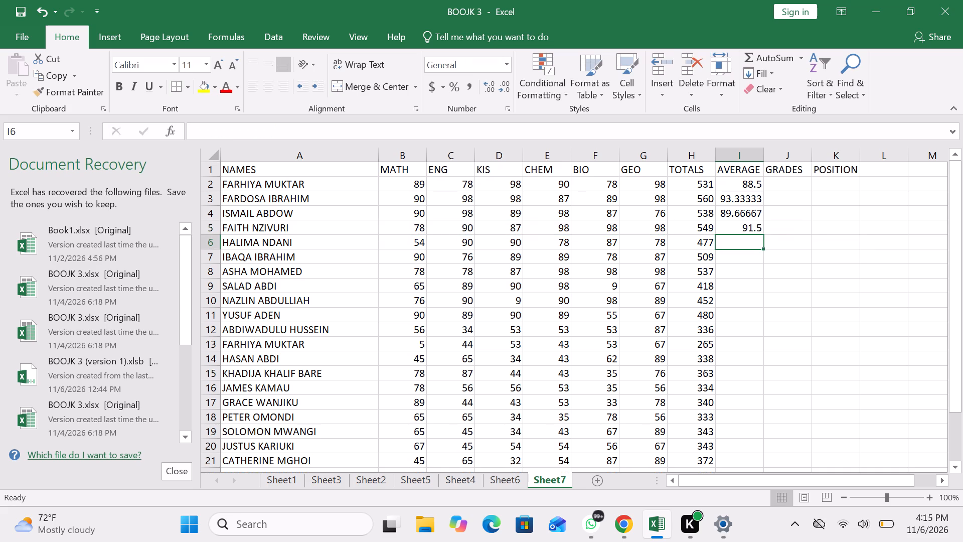
Average the row 6 subject marks in I6 with an AVERAGE formula over B6:G6.
key("minus")
key("BackSpace")
key("equal")
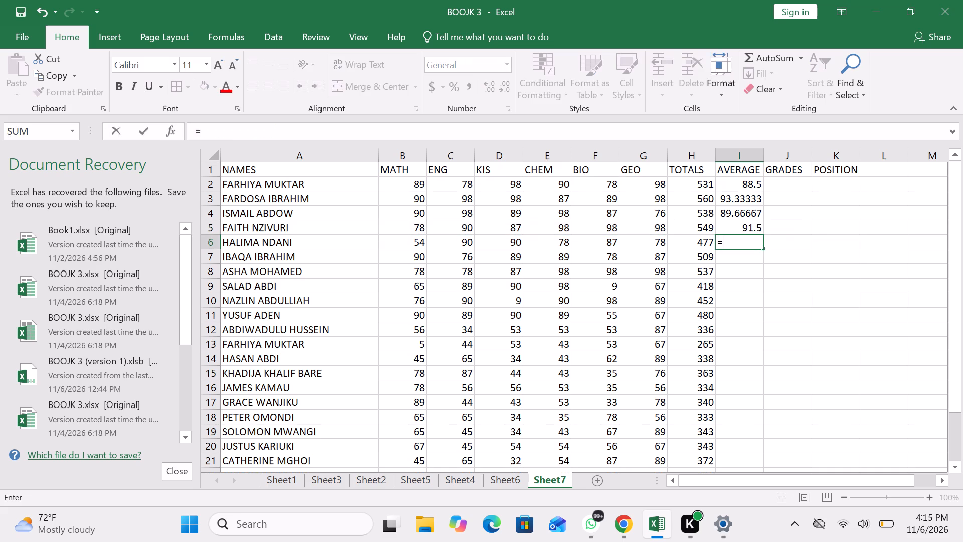
type("aver")
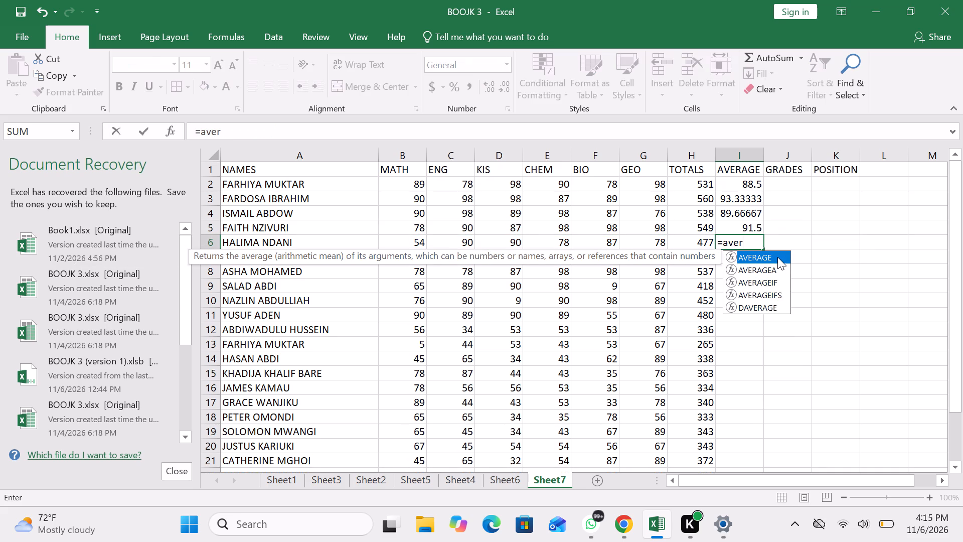
double_click(777, 257)
left_click_drag(409, 238, 654, 244)
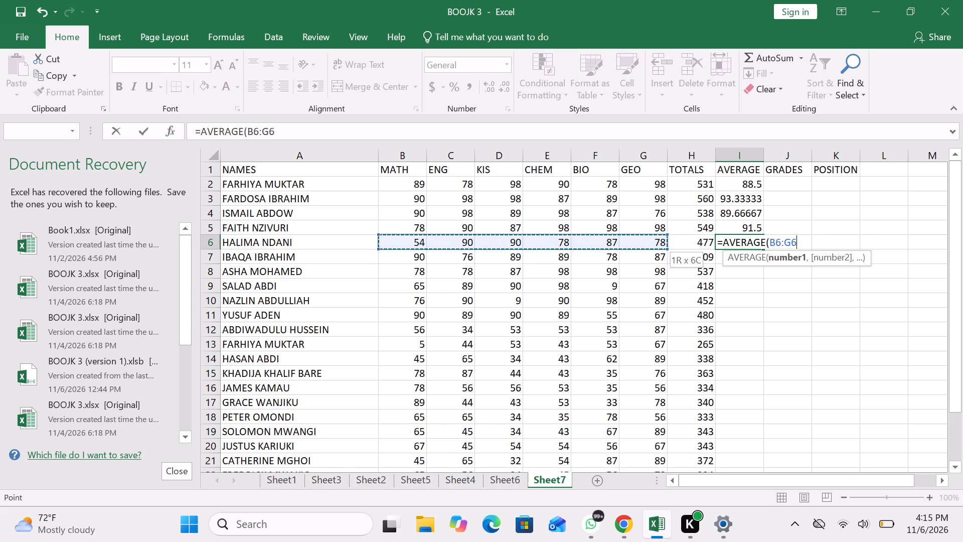
left_click_drag(654, 244, 654, 244)
key("Return")
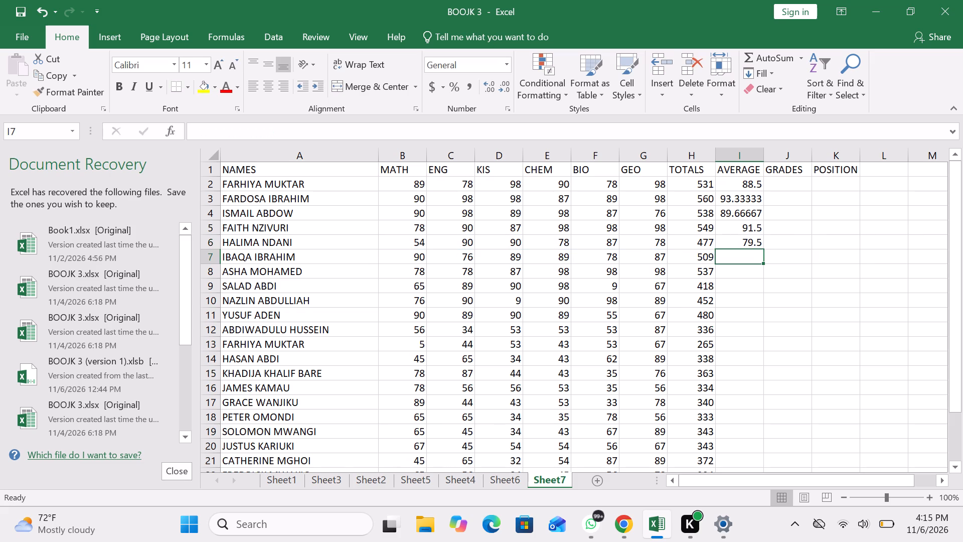
Average the row 7 subject marks in I7 with an AVERAGE formula over B7:G7.
type("=av")
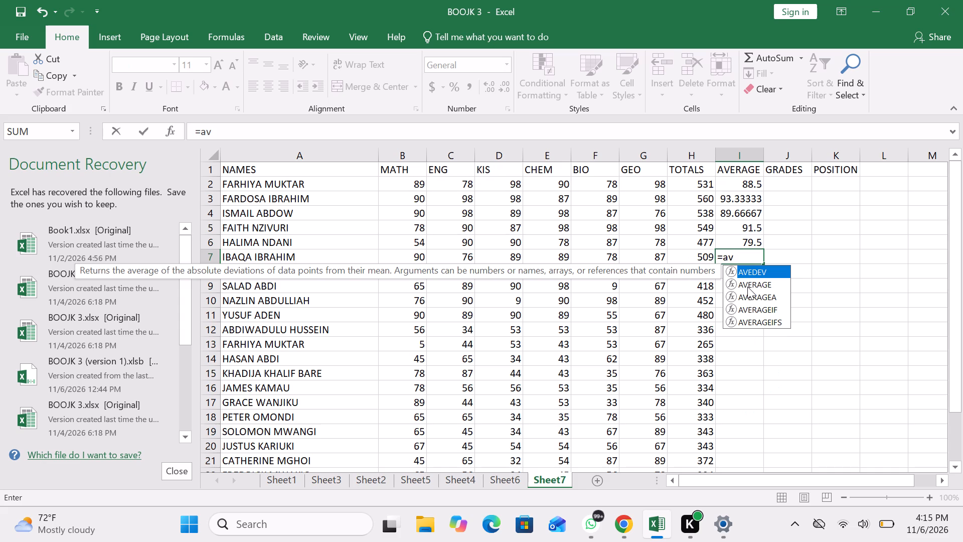
triple_click(747, 287)
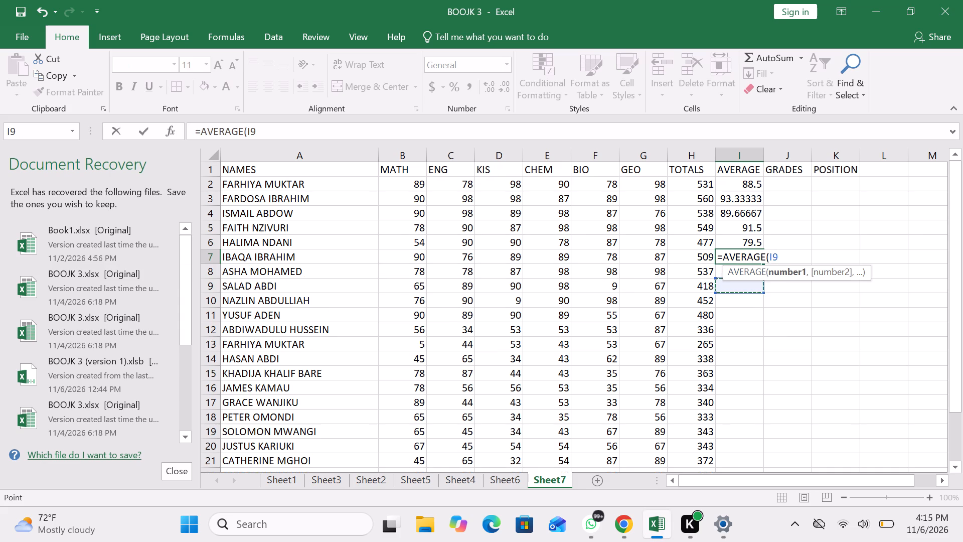
key("BackSpace")
key("BackSpace")
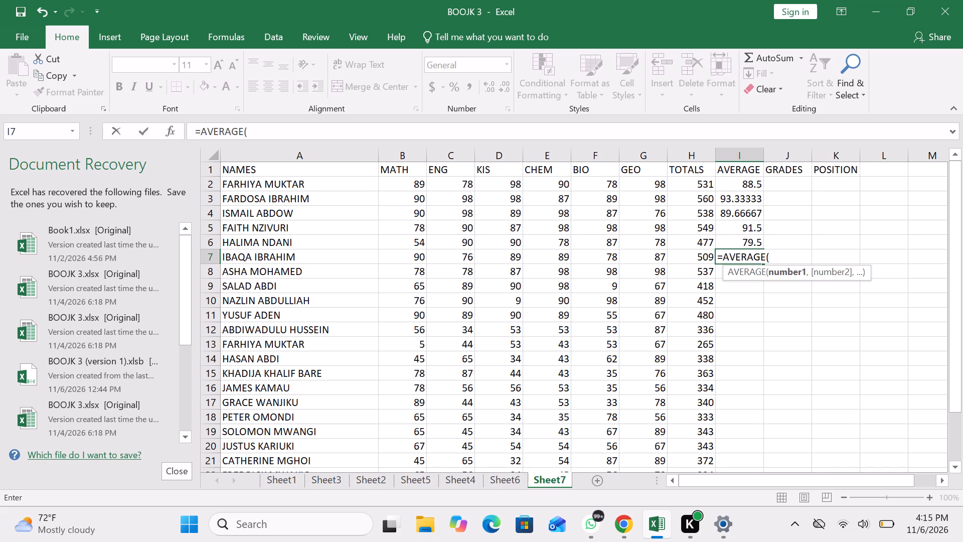
left_click_drag(426, 257, 626, 251)
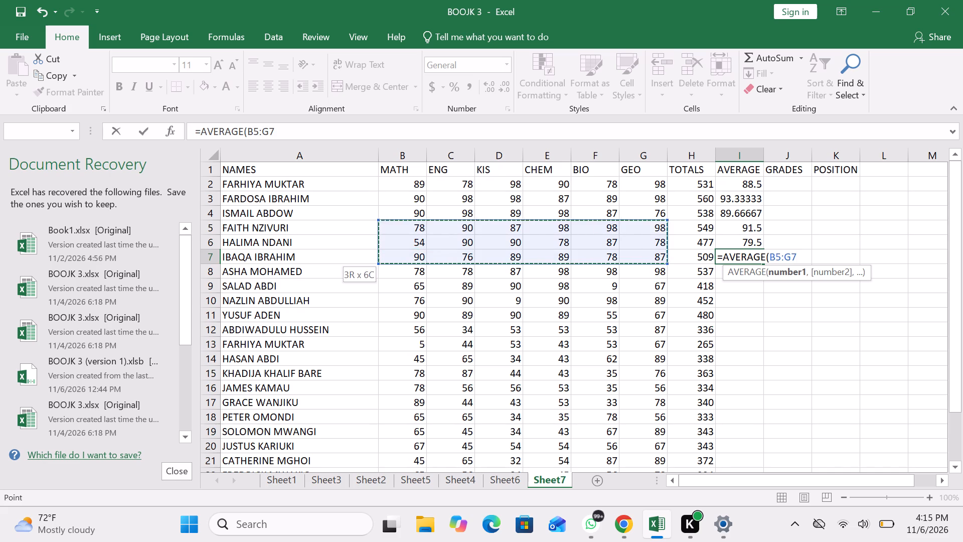
left_click_drag(626, 251, 625, 257)
key("Return")
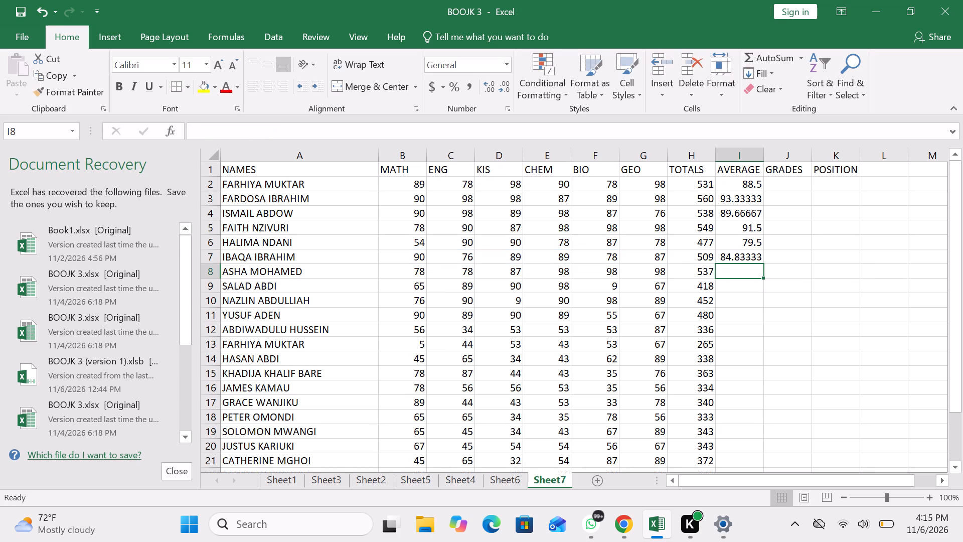
Average the row 8 subject marks in I8 with an AVERAGE formula over B8:G8.
key("equal")
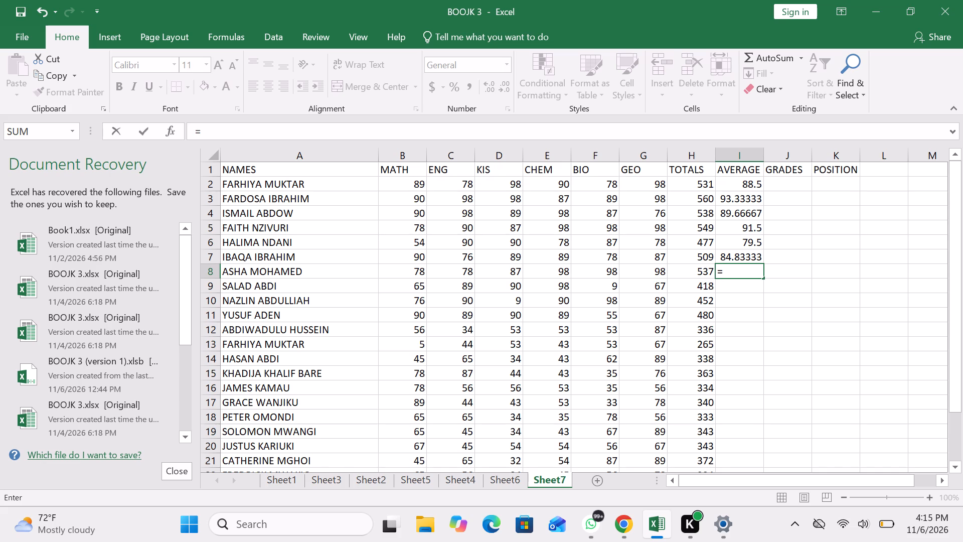
key("s")
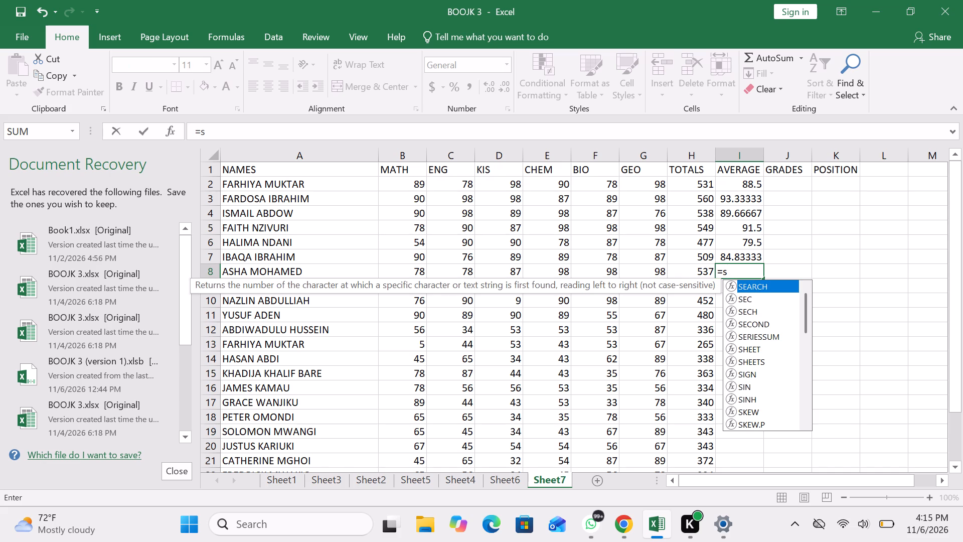
key("BackSpace")
type("aver")
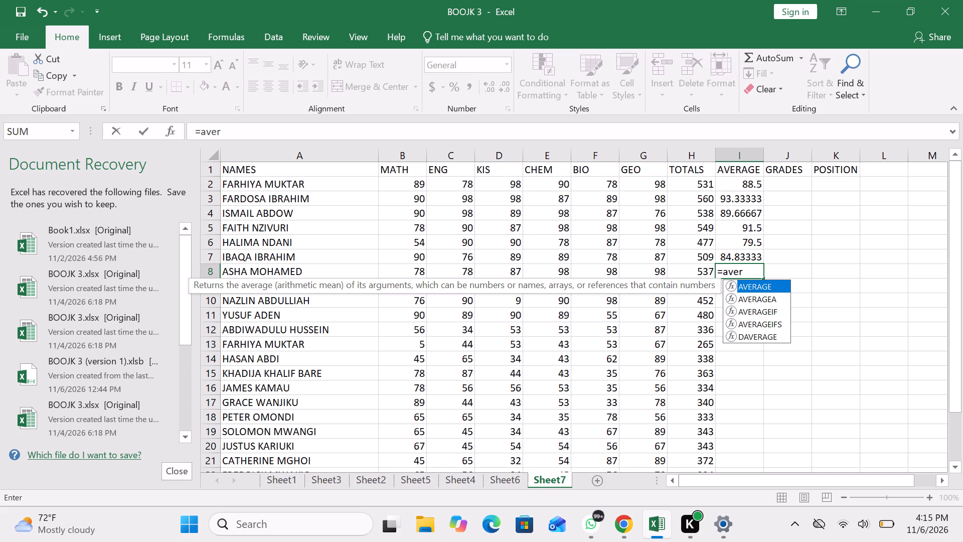
double_click(767, 283)
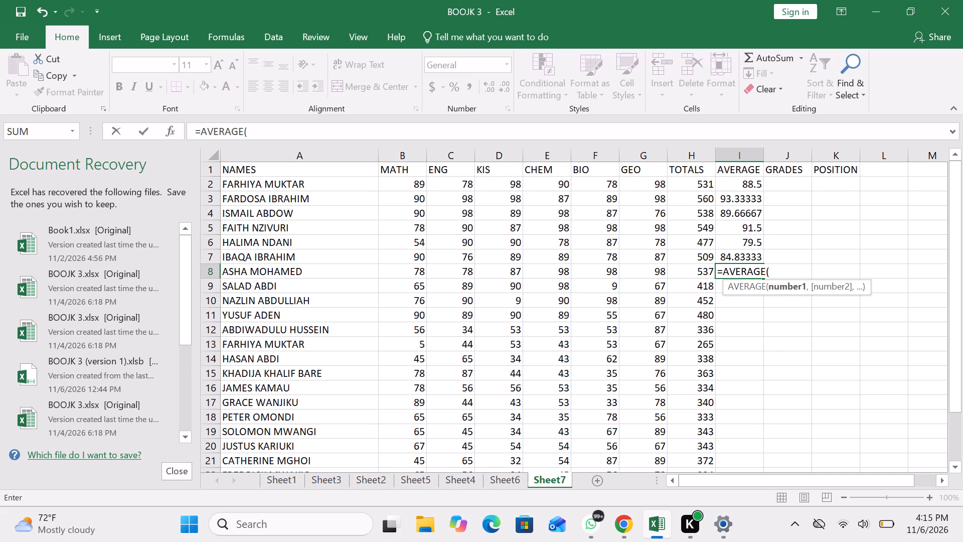
left_click_drag(419, 270, 594, 283)
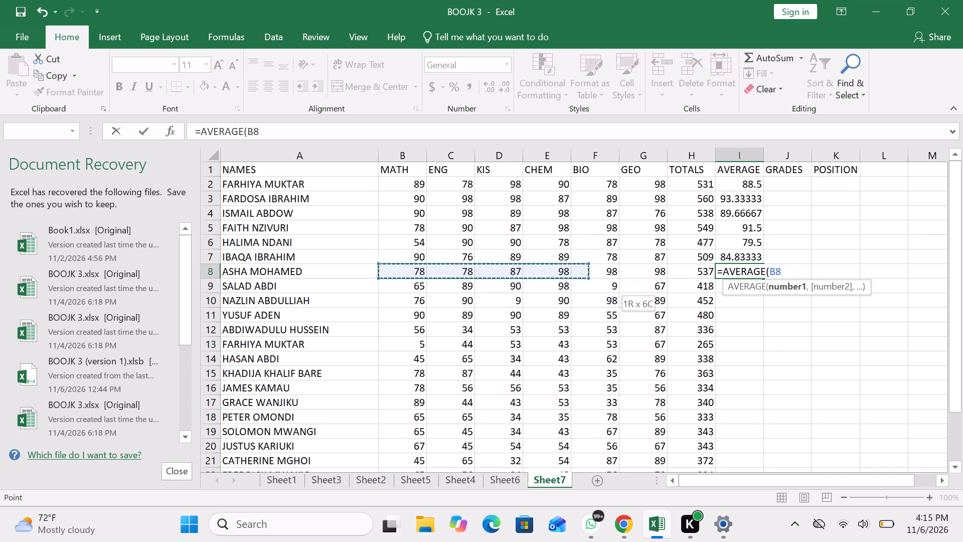
left_click_drag(594, 283, 611, 272)
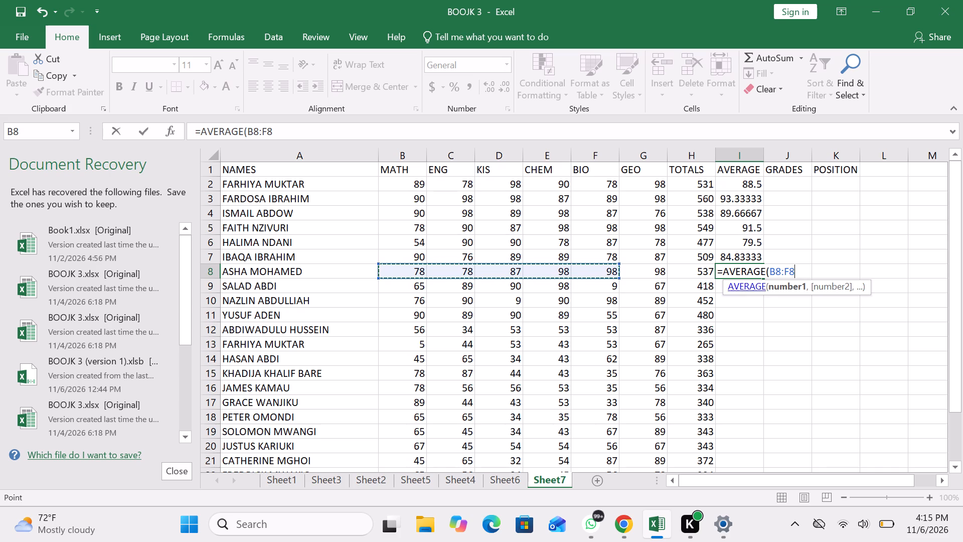
left_click(414, 314)
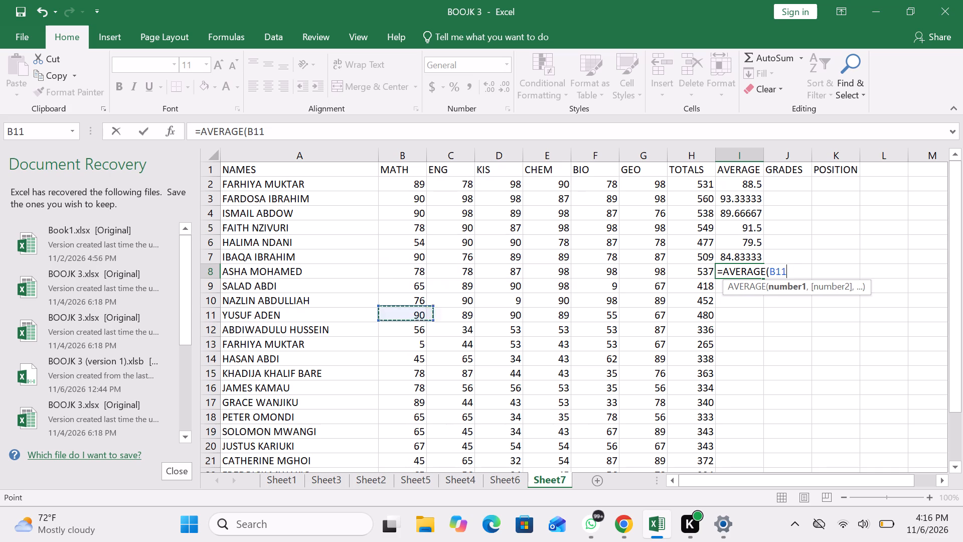
left_click_drag(415, 267, 658, 278)
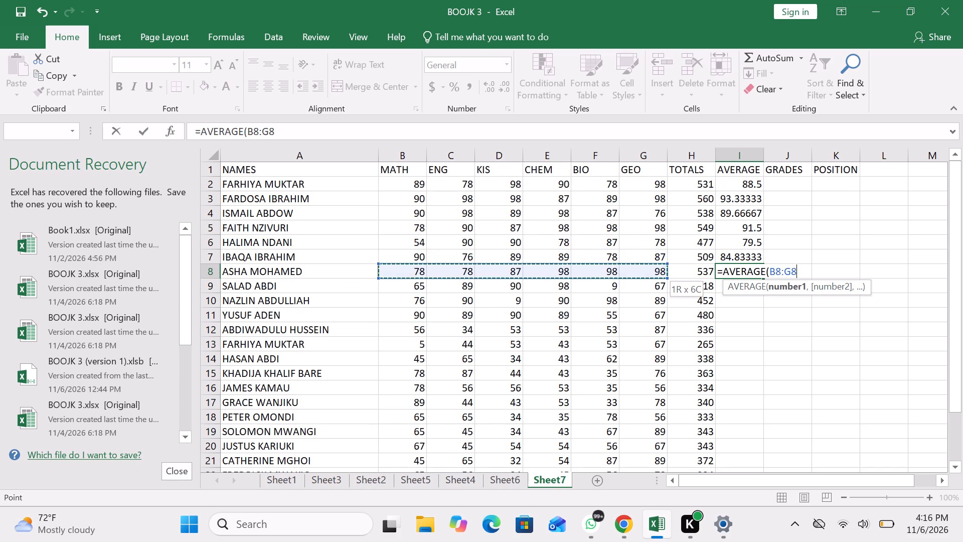
left_click_drag(658, 278, 658, 276)
key("Return")
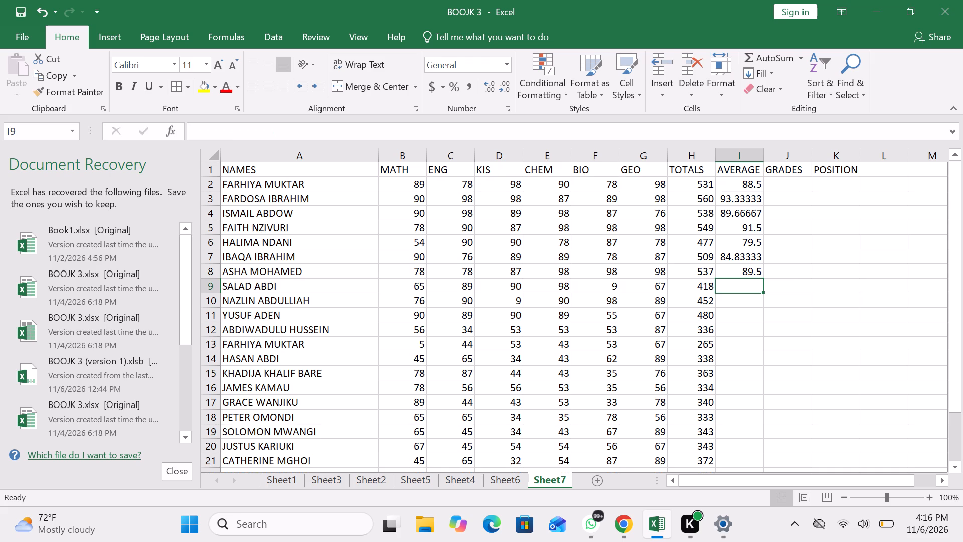
Average the row 9 subject marks in I9 with an AVERAGE formula over B9:G9.
key("equal")
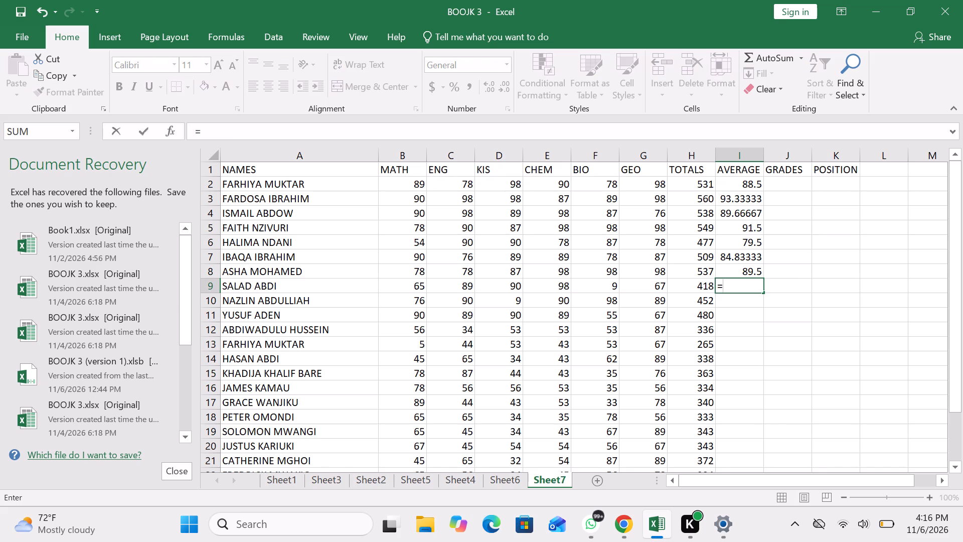
type("ave")
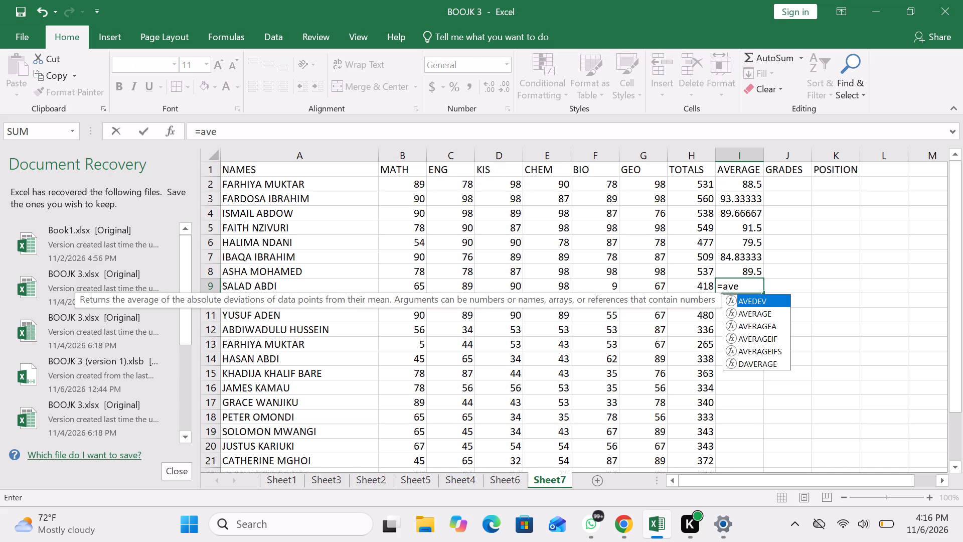
left_click(757, 315)
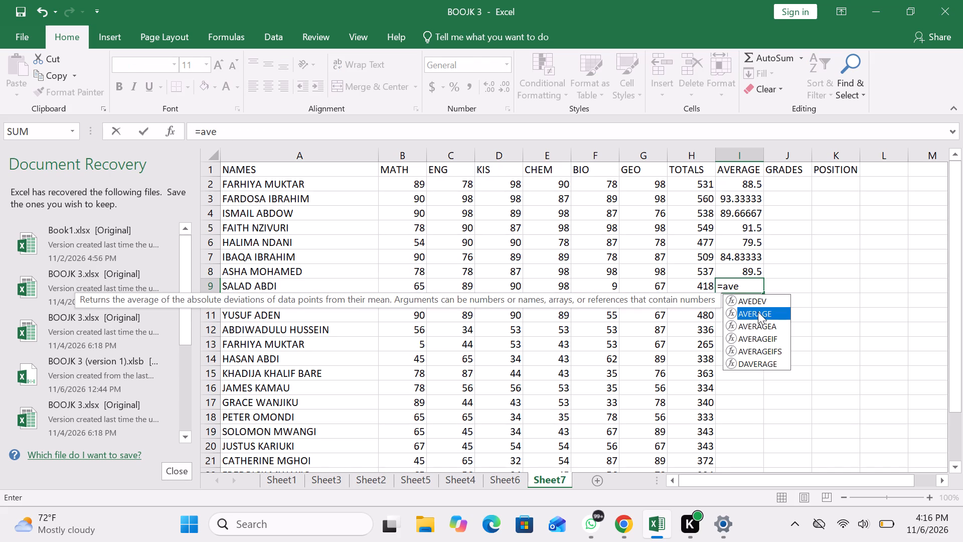
left_click(758, 312)
double_click(758, 312)
left_click_drag(758, 312, 732, 313)
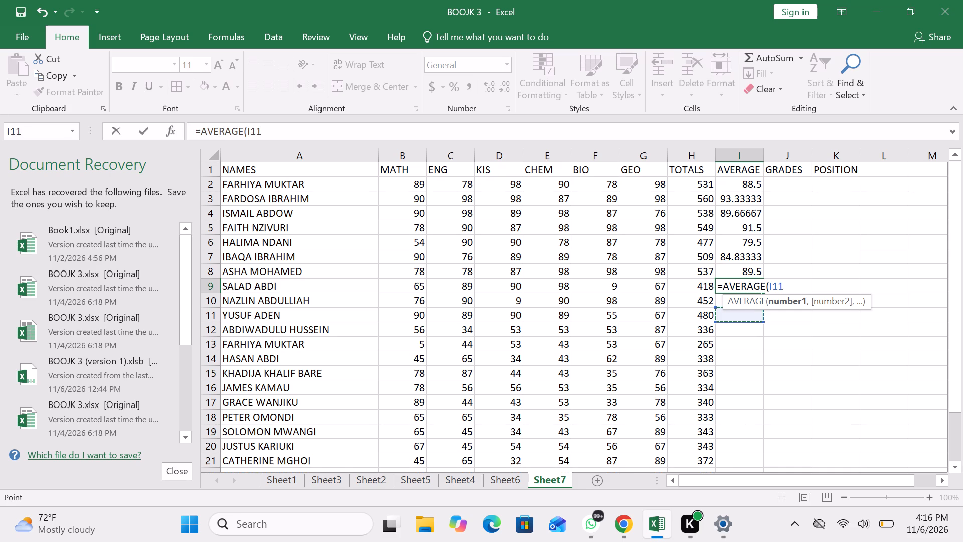
left_click_drag(412, 286, 572, 271)
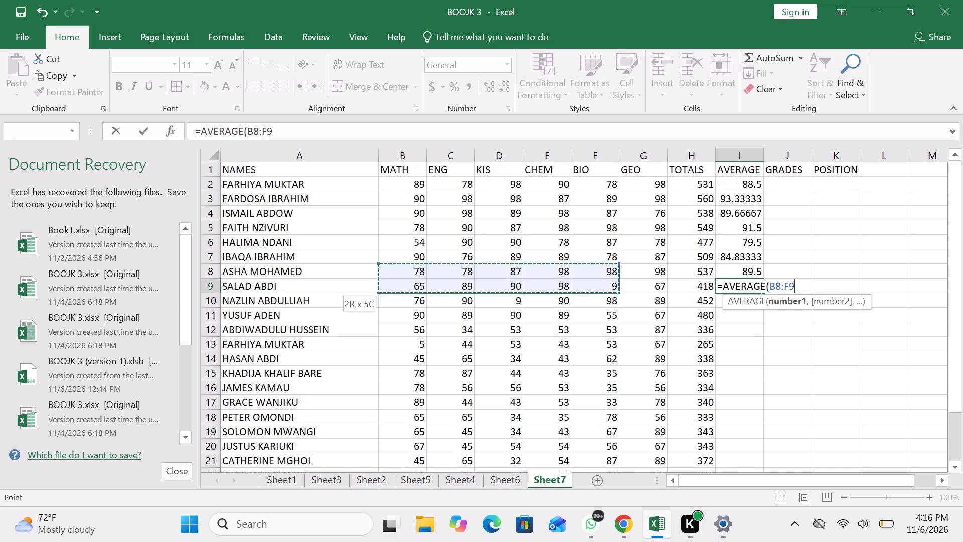
left_click_drag(572, 271, 652, 289)
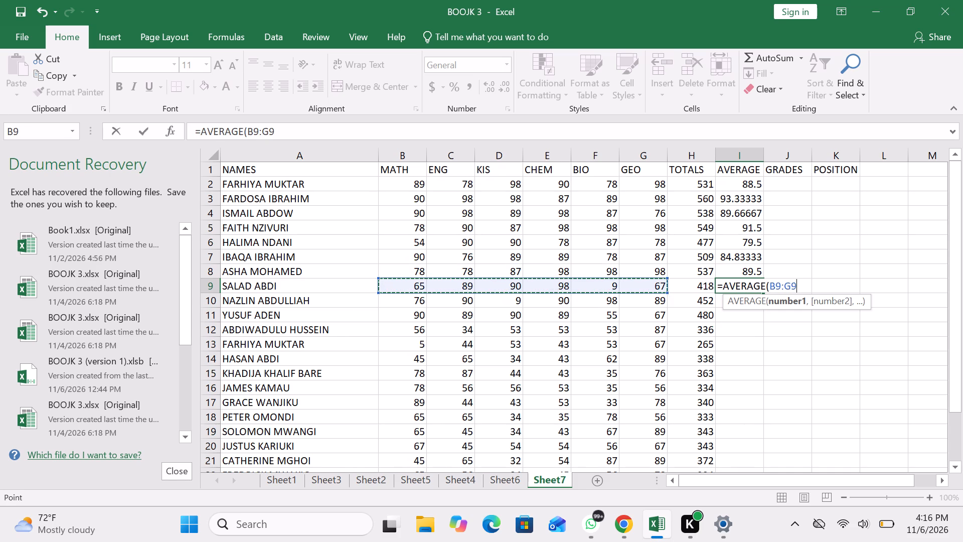
key("Return")
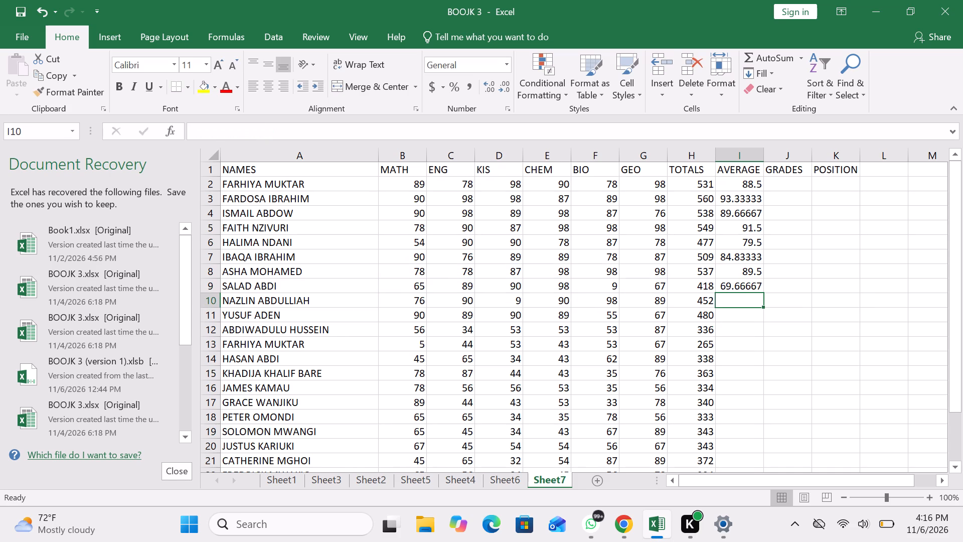
Average the row 10 subject marks in I10 with an AVERAGE formula over B10:G10.
key("equal")
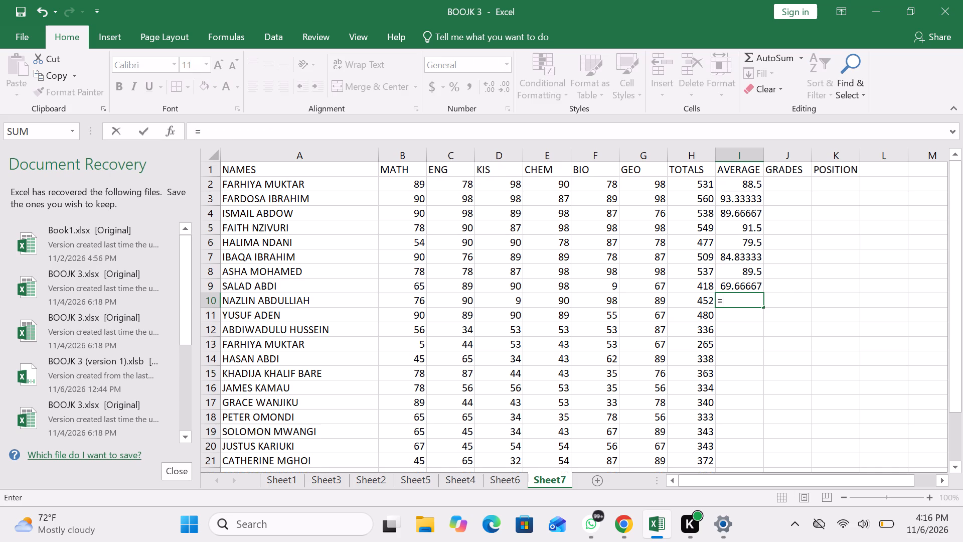
type("ave")
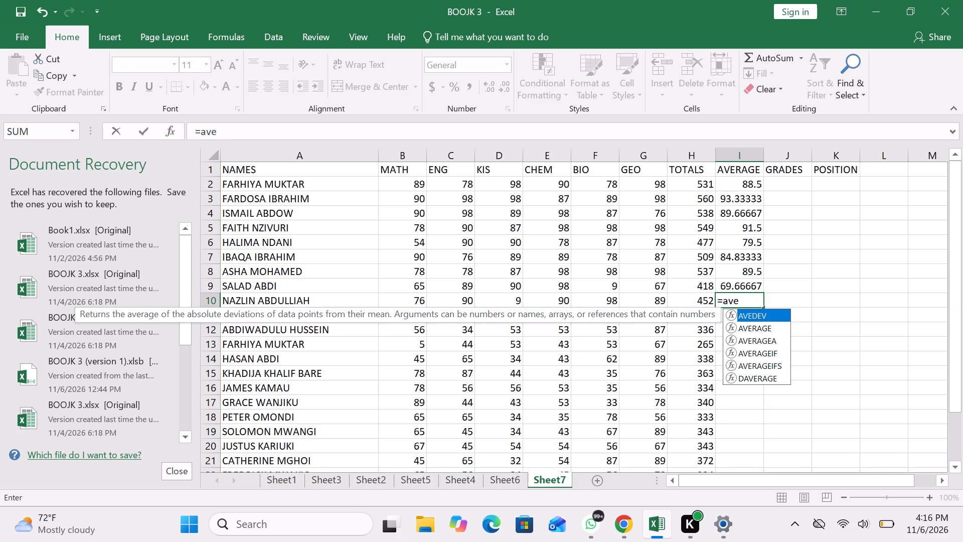
double_click(755, 330)
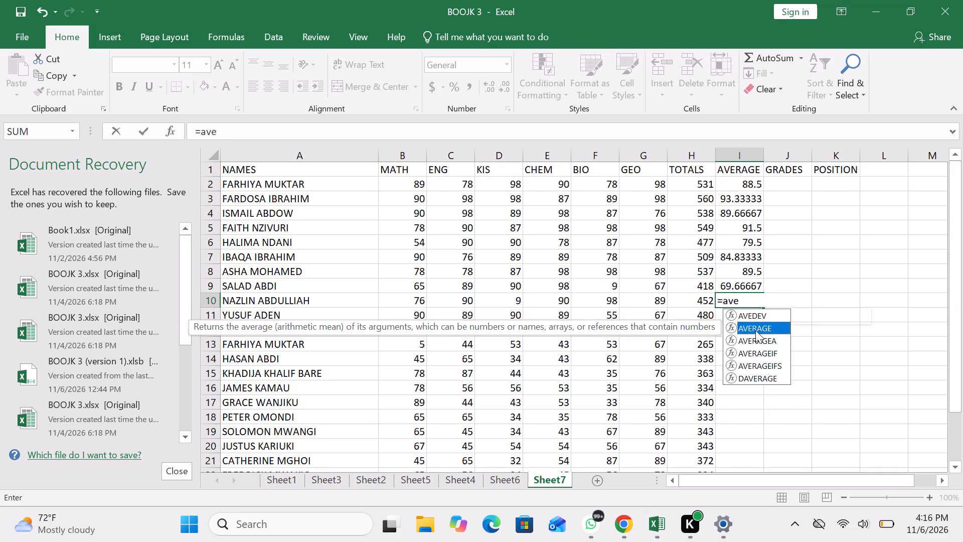
left_click_drag(421, 303, 592, 285)
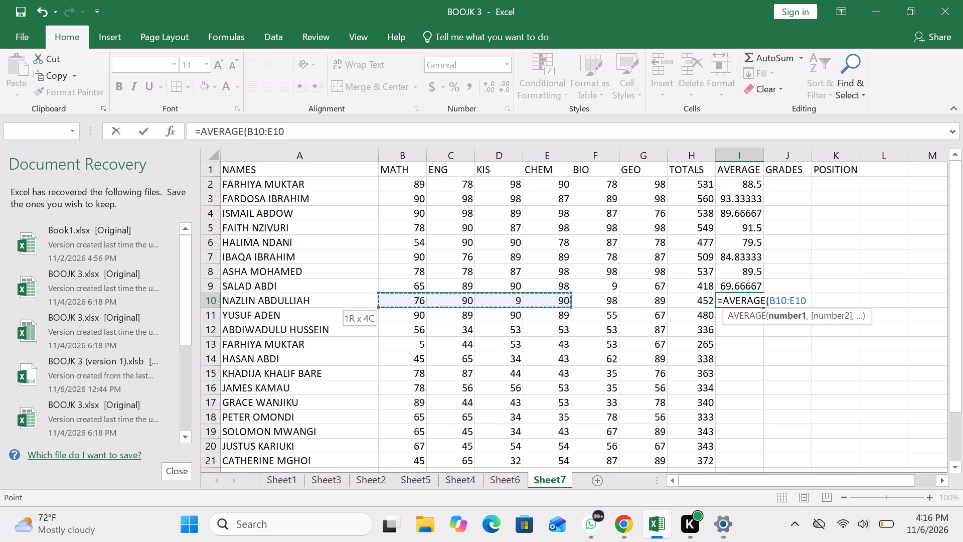
left_click_drag(592, 285, 642, 297)
key("Return")
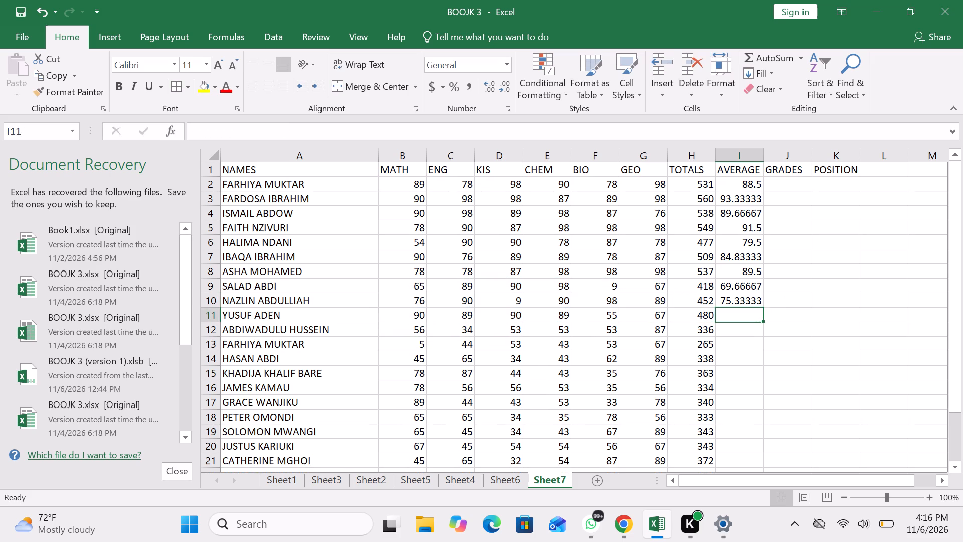
Average the row 11 subject marks in I11 with an AVERAGE formula over B11:G11.
key("equal")
type("ave")
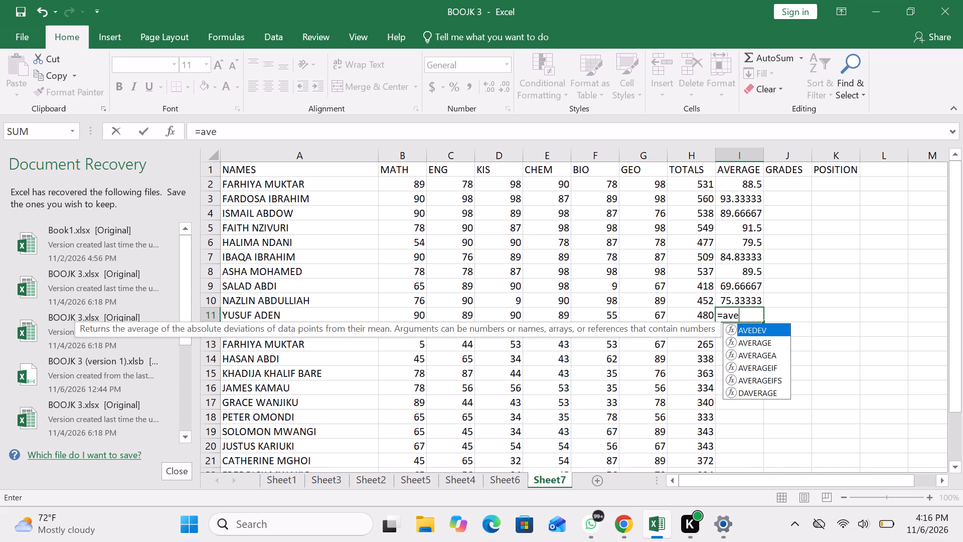
double_click(775, 344)
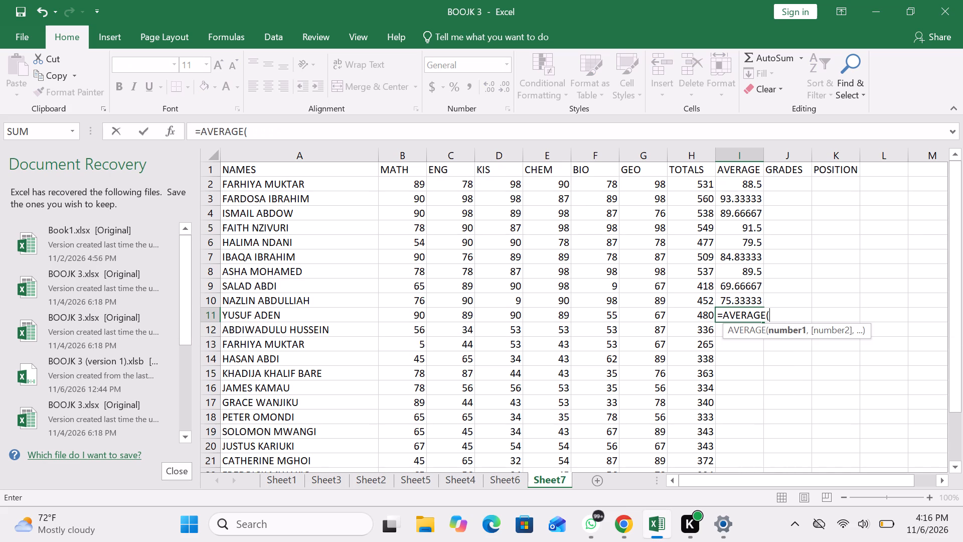
left_click_drag(424, 315, 434, 316)
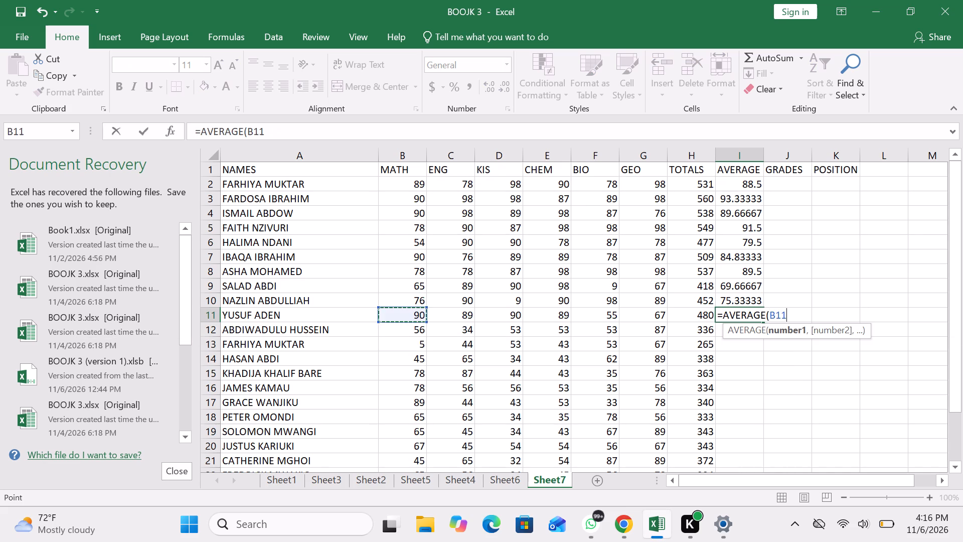
left_click_drag(434, 316, 683, 330)
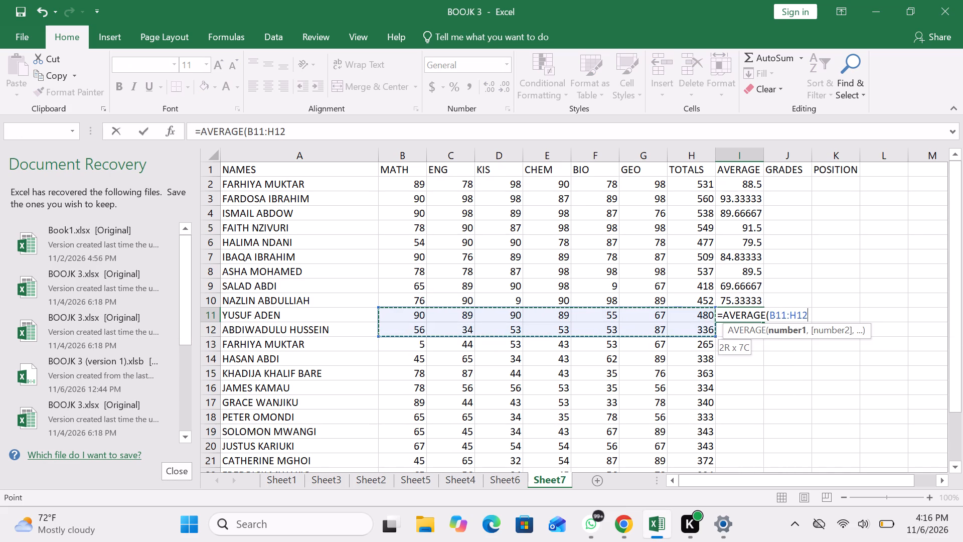
left_click_drag(683, 330, 651, 315)
key("Return")
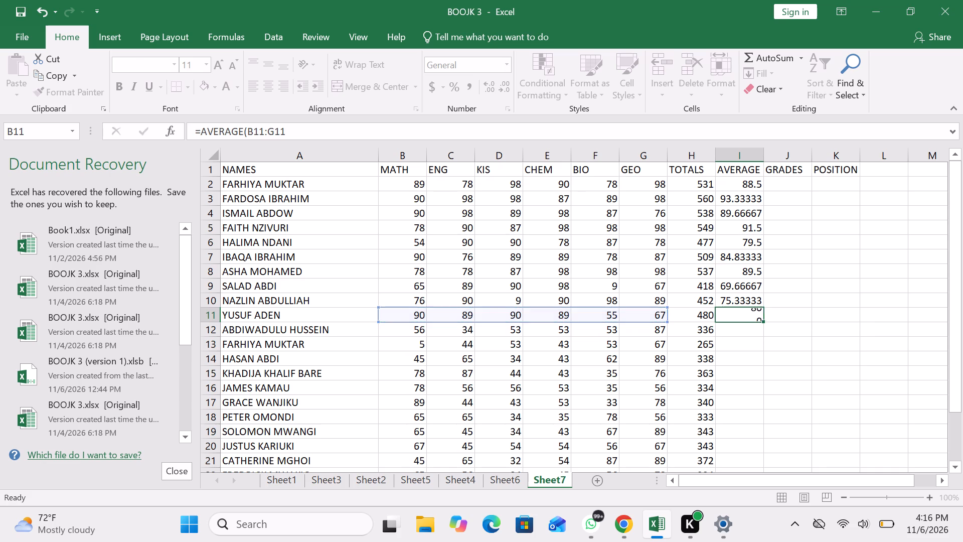
Average the row 12 subject marks in I12 with an AVERAGE formula over B12:G12.
key("minus")
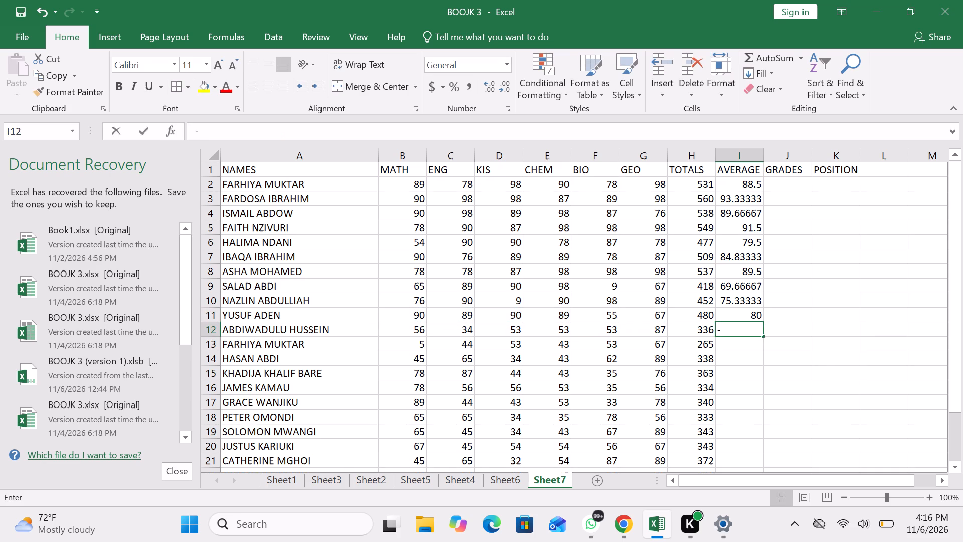
key("BackSpace")
type("=aver")
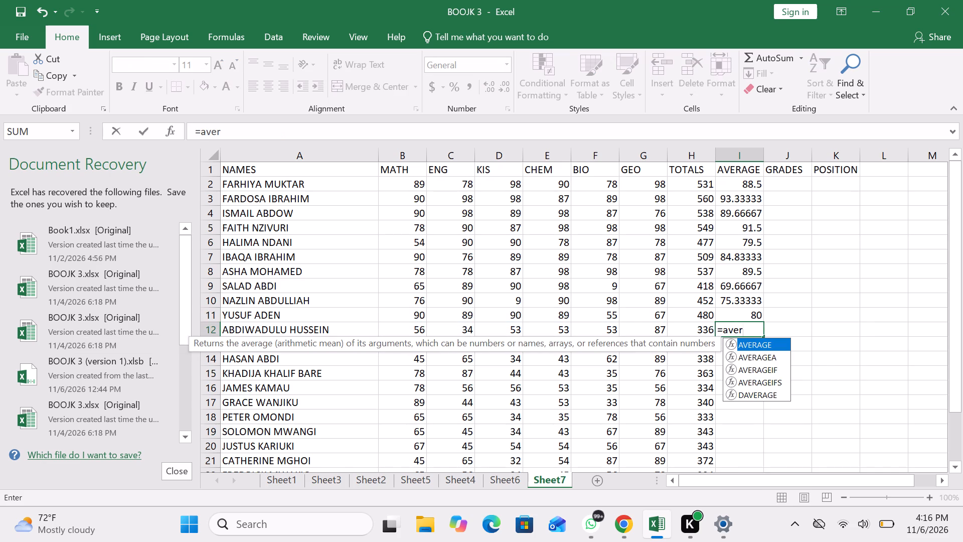
double_click(774, 345)
left_click_drag(419, 327, 681, 427)
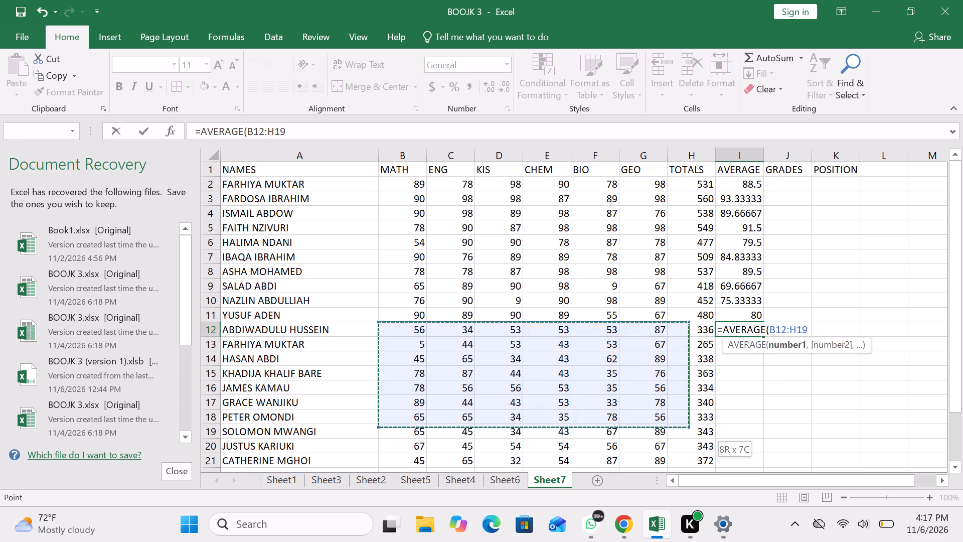
left_click_drag(681, 427, 679, 327)
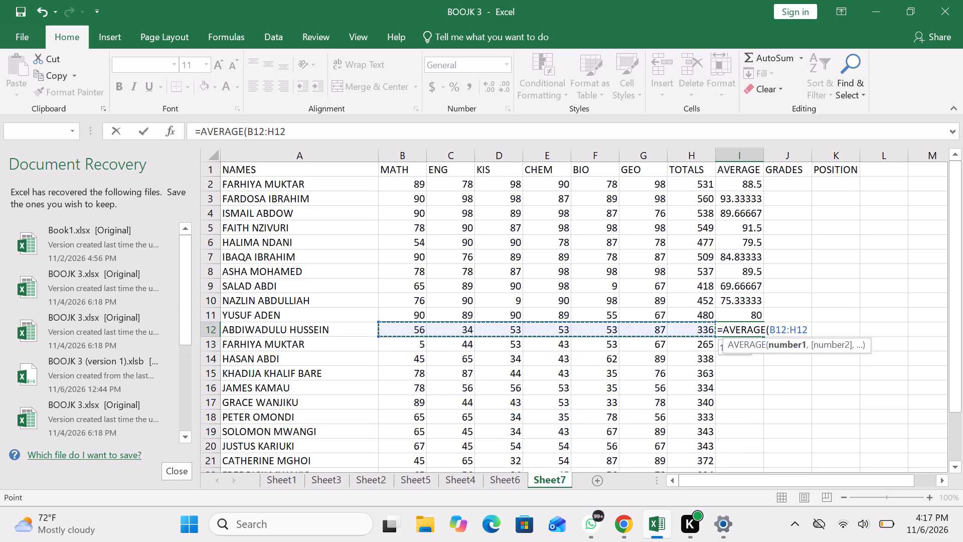
left_click_drag(679, 327, 640, 328)
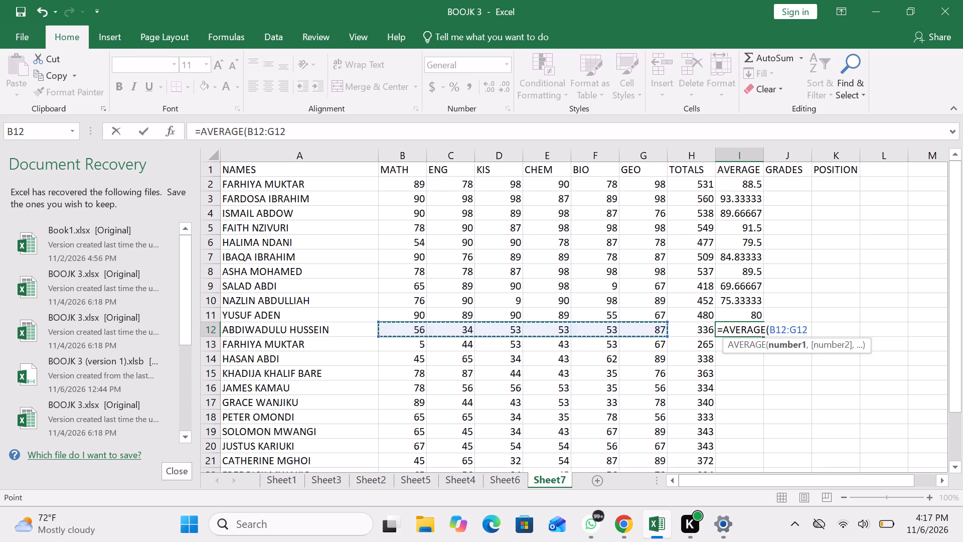
key("Return")
Average the row 13 subject marks in I13 with an AVERAGE formula over B13:G13.
key("equal")
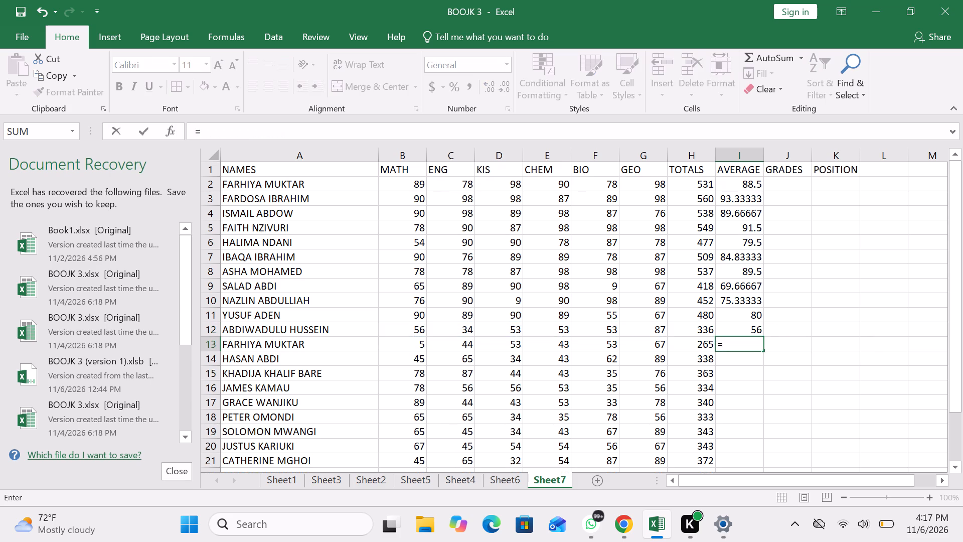
type("aver")
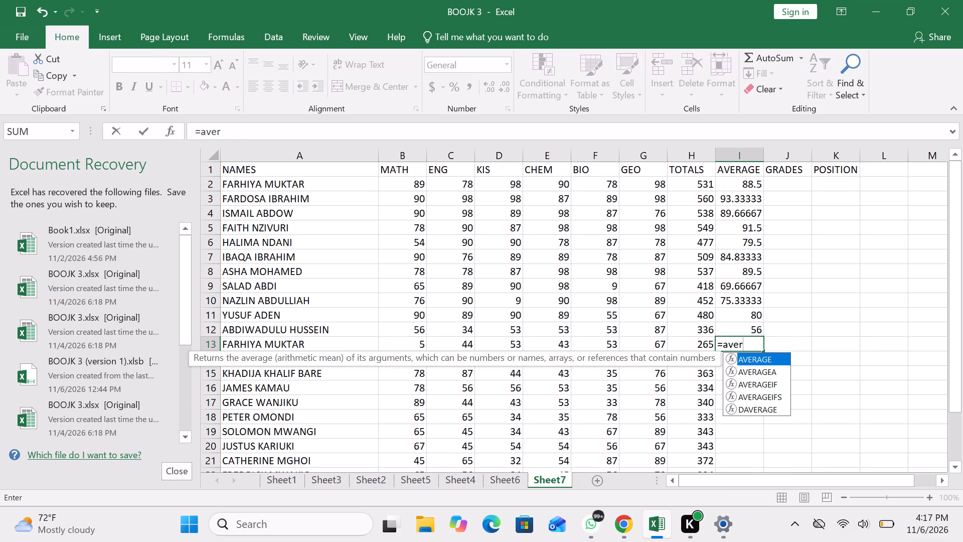
double_click(769, 358)
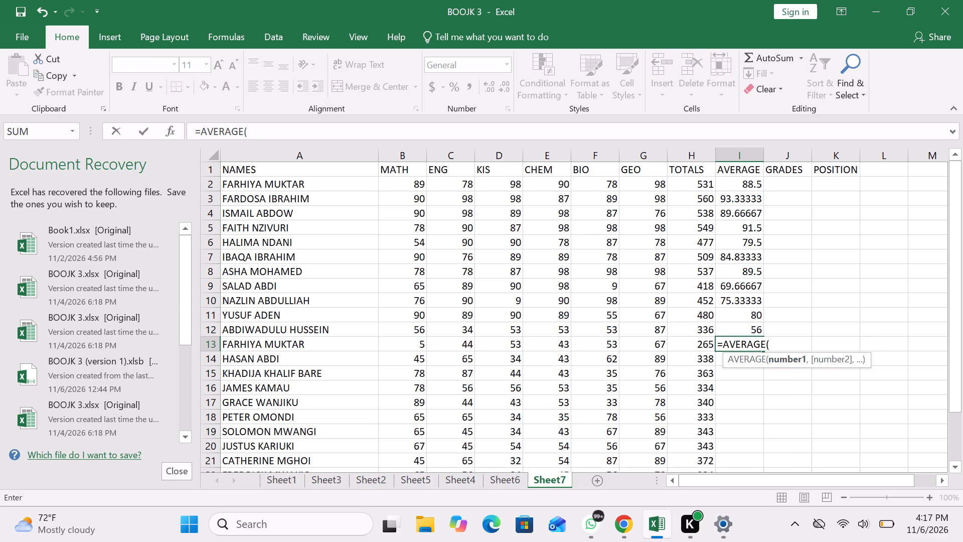
left_click_drag(420, 339, 622, 327)
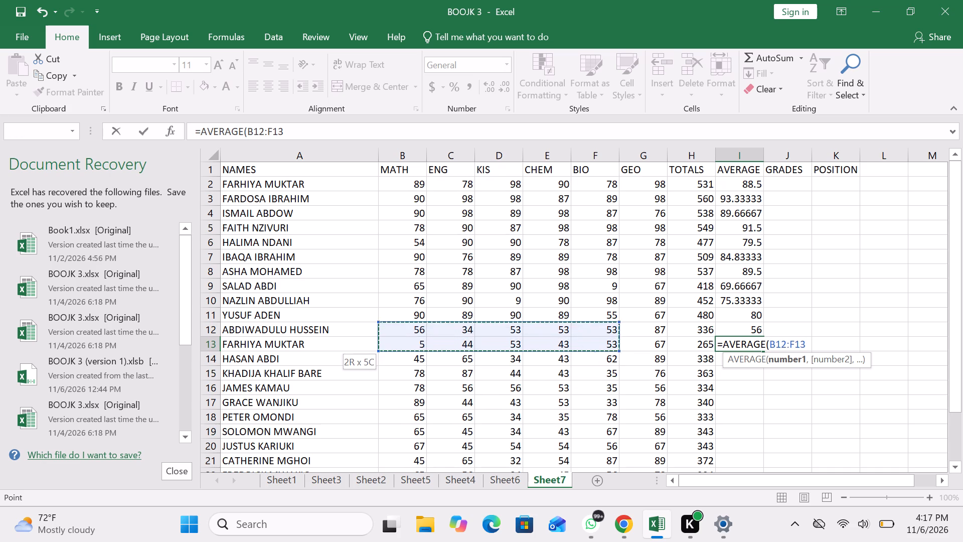
left_click_drag(622, 327, 645, 337)
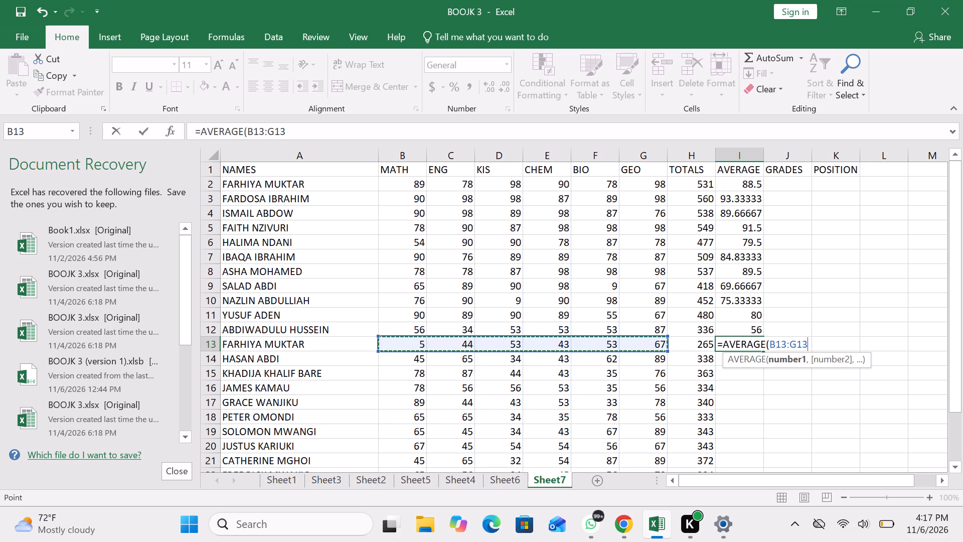
key("Return")
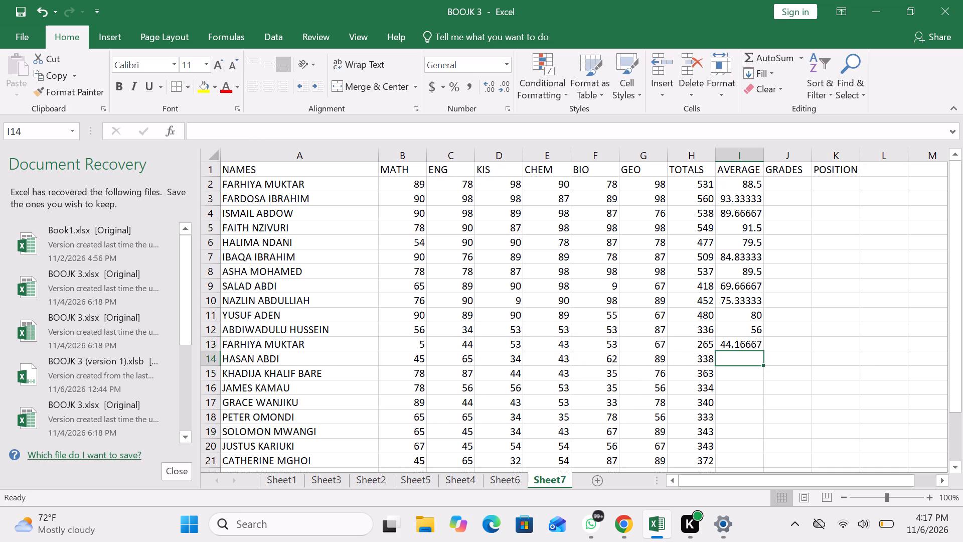
Average the row 14 subject marks in I14 with an AVERAGE formula over B14:G14.
key("equal")
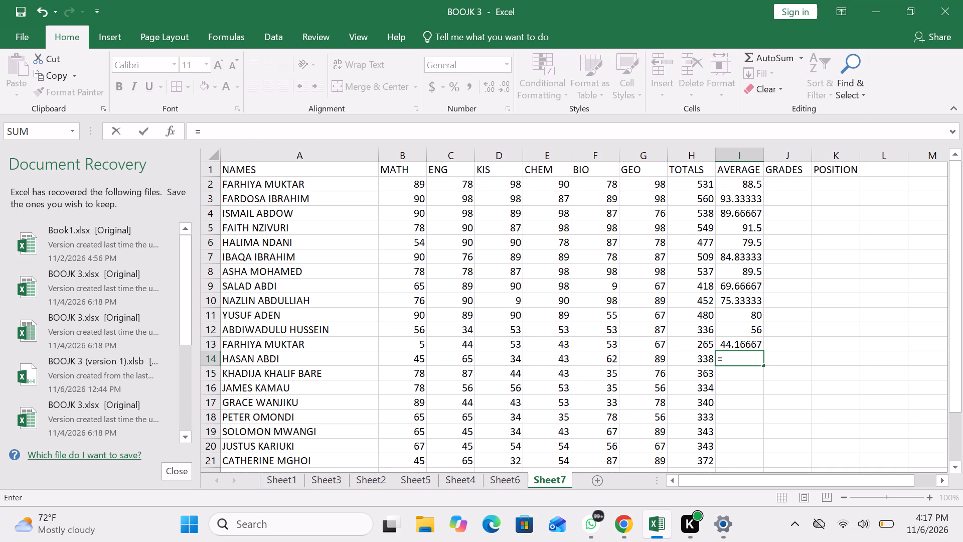
type("aver")
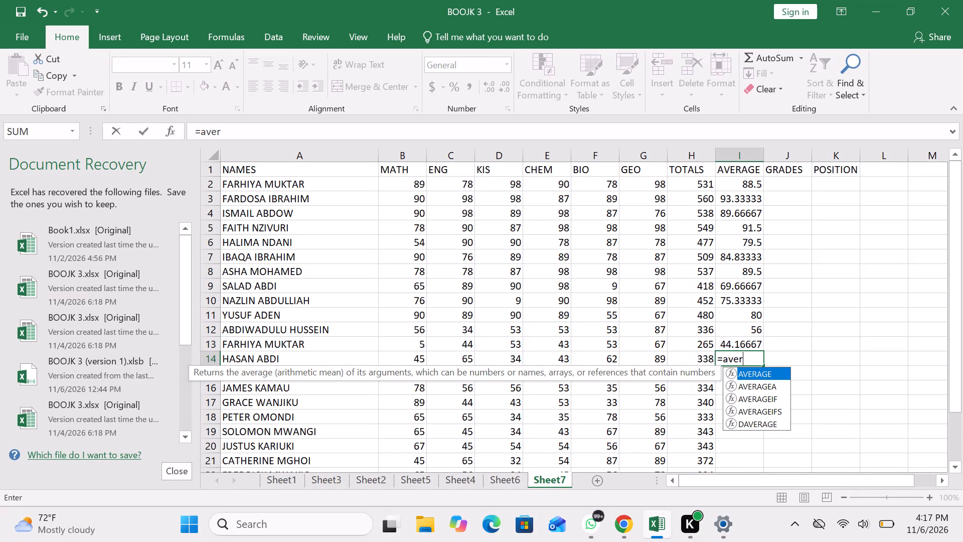
left_click(753, 371)
left_click(753, 371)
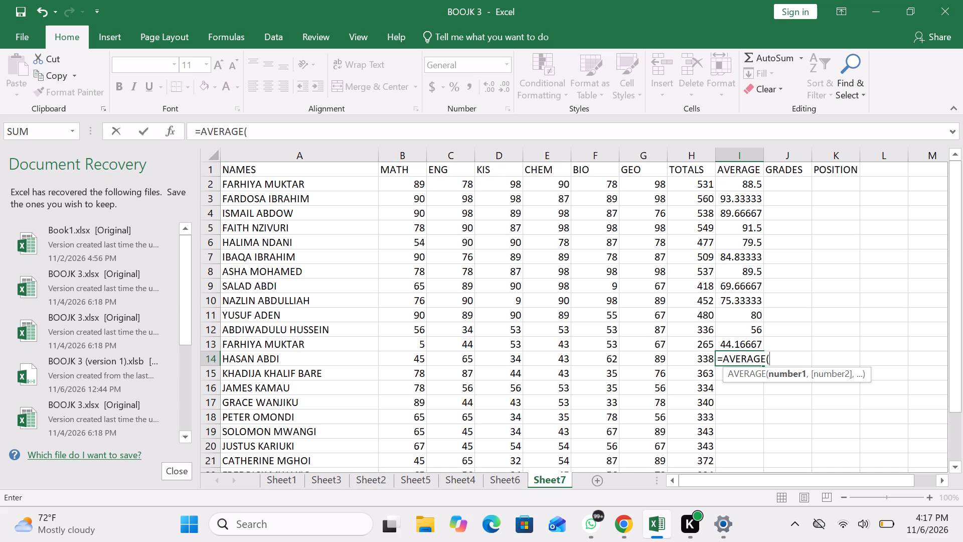
left_click_drag(398, 358, 685, 356)
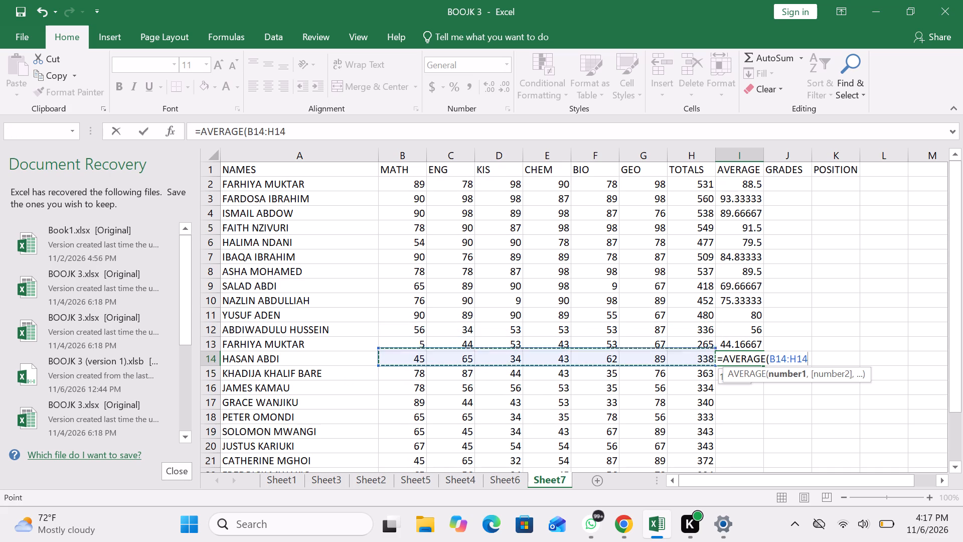
left_click_drag(685, 356, 640, 359)
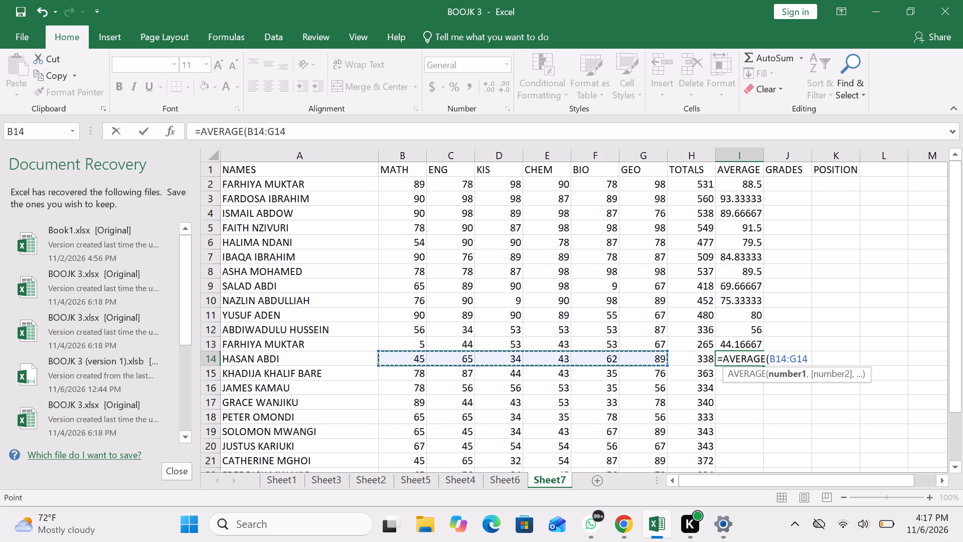
key("Return")
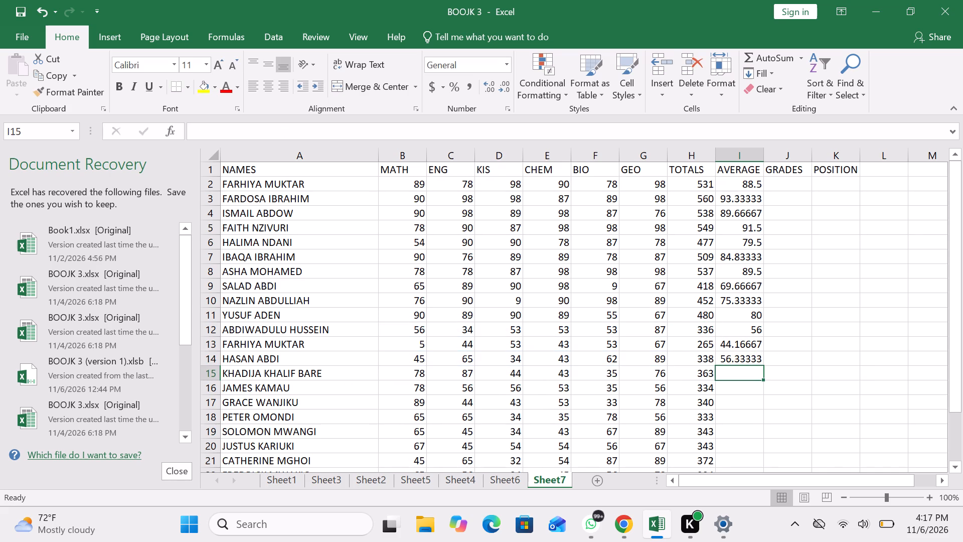
Average the row 15 subject marks in I15 with an AVERAGE formula over B15:G15.
scroll(752, 369, "down", 1)
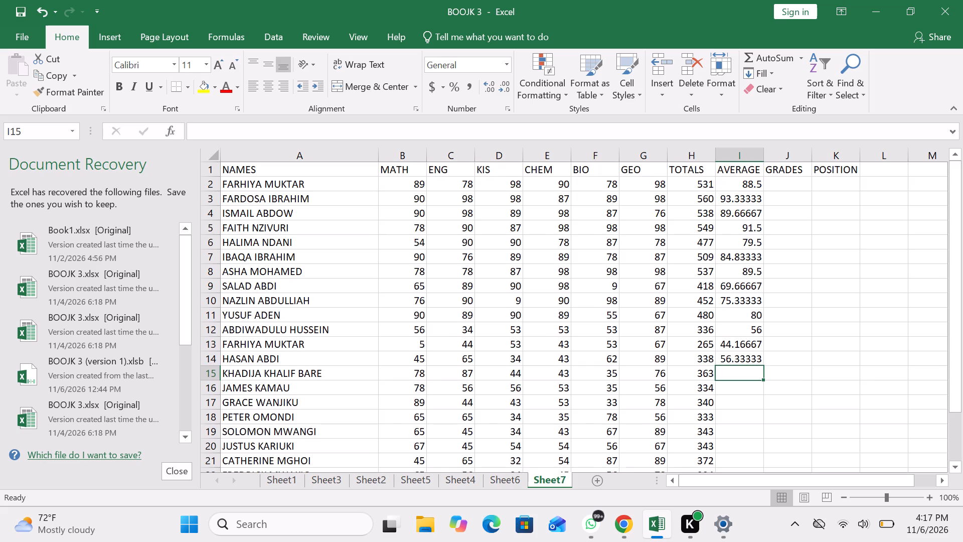
scroll(752, 369, "down", 2)
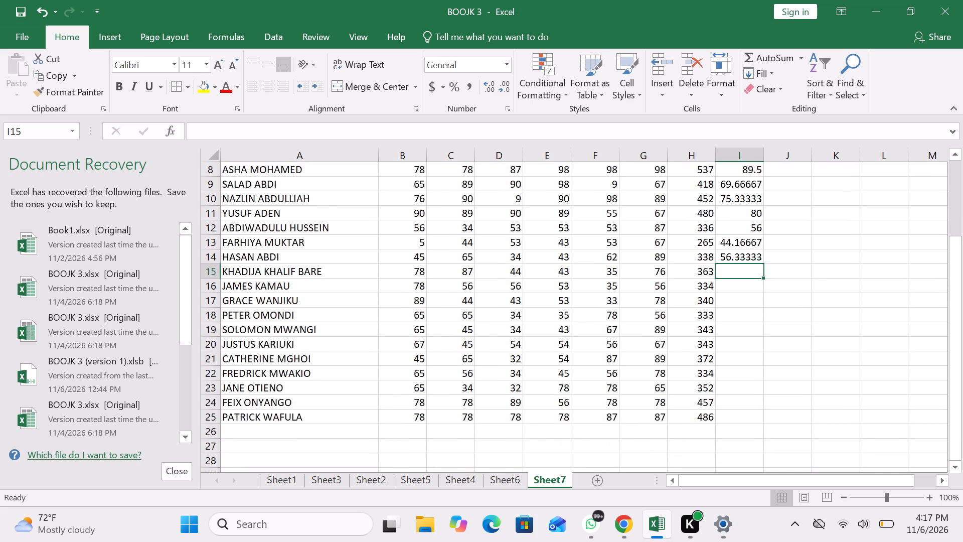
left_click(734, 265)
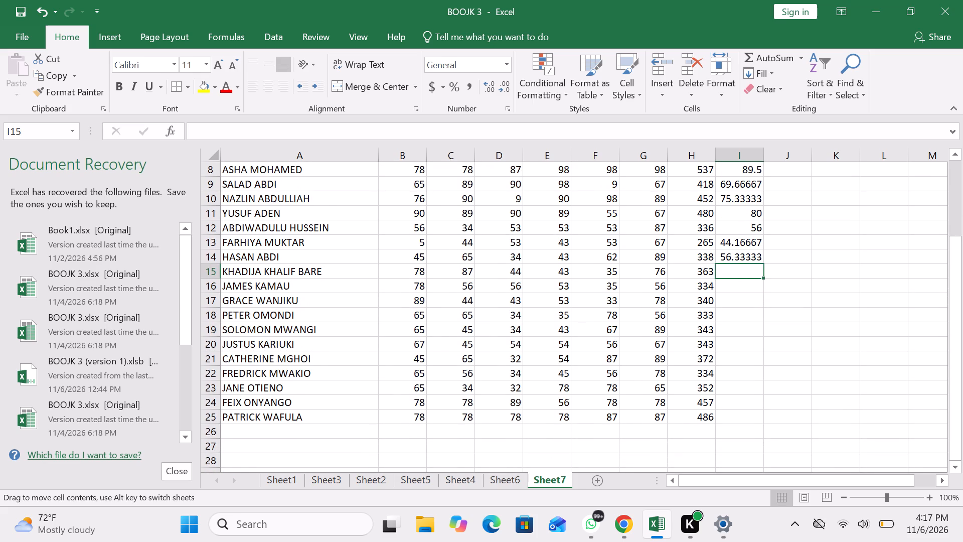
type("=aver")
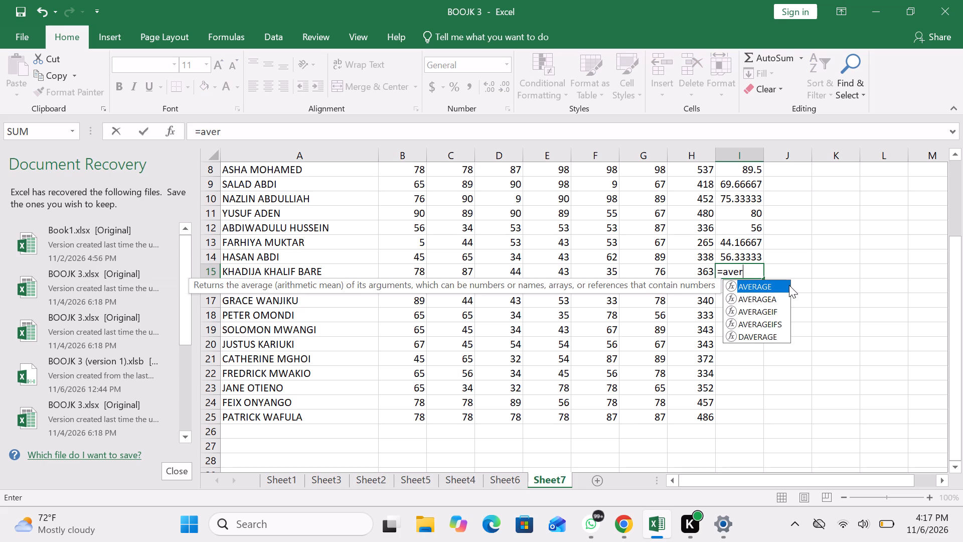
double_click(770, 282)
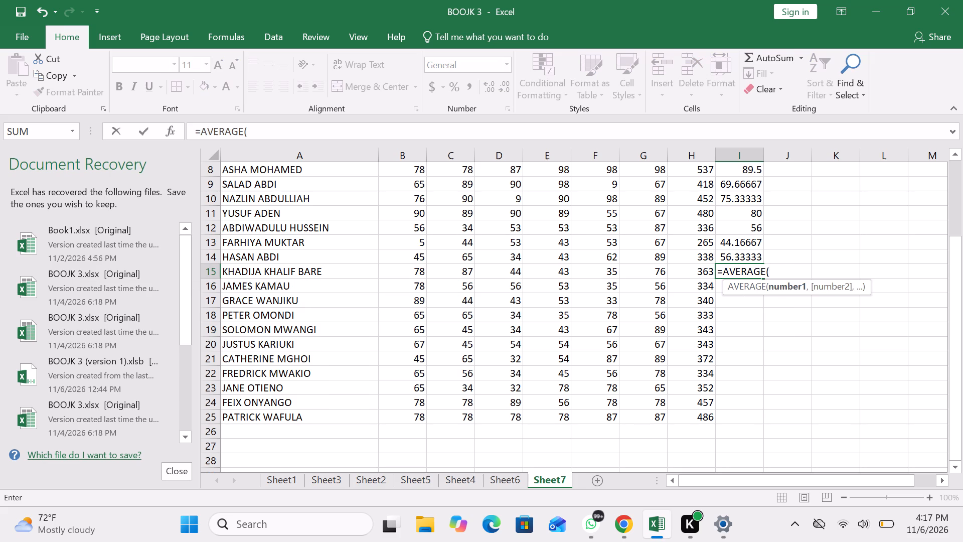
left_click_drag(413, 271, 556, 261)
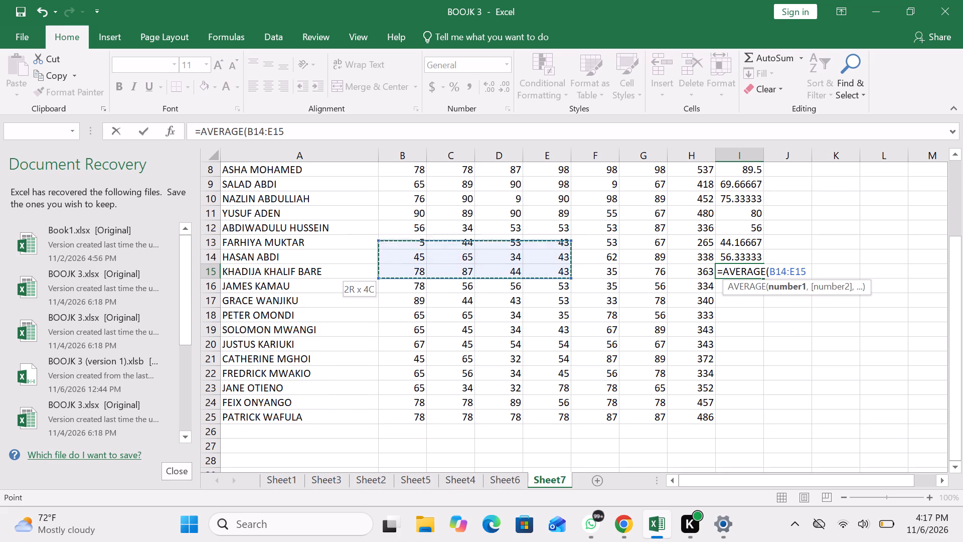
left_click_drag(556, 261, 663, 263)
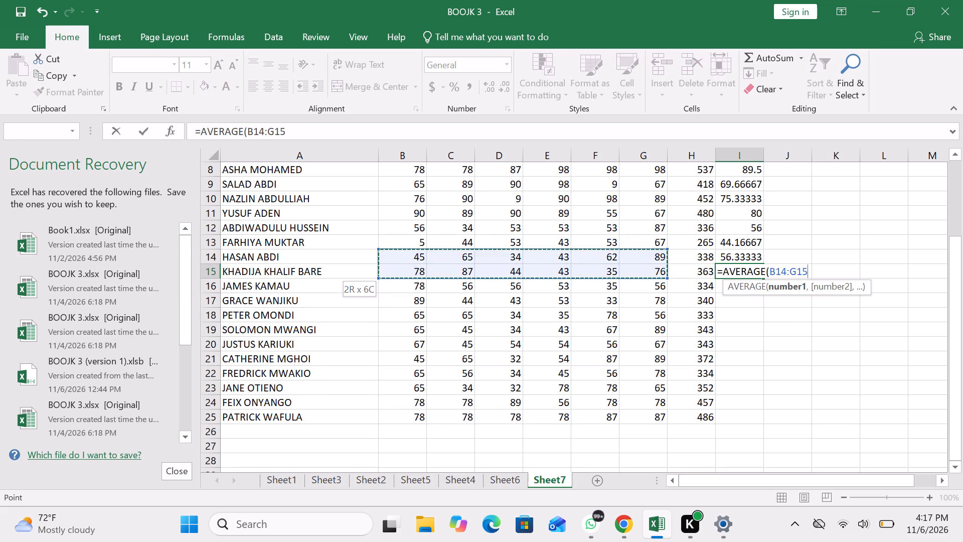
left_click_drag(663, 263, 664, 274)
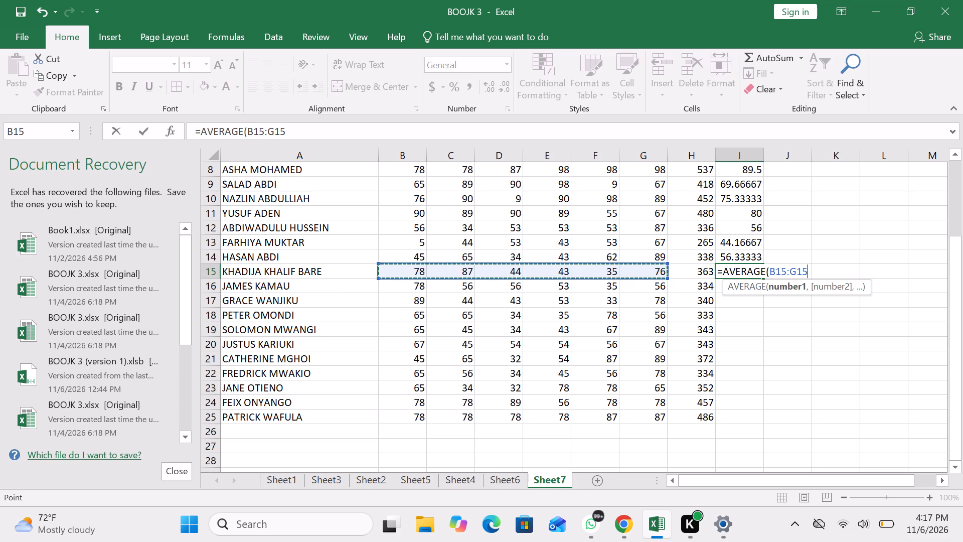
key("Return")
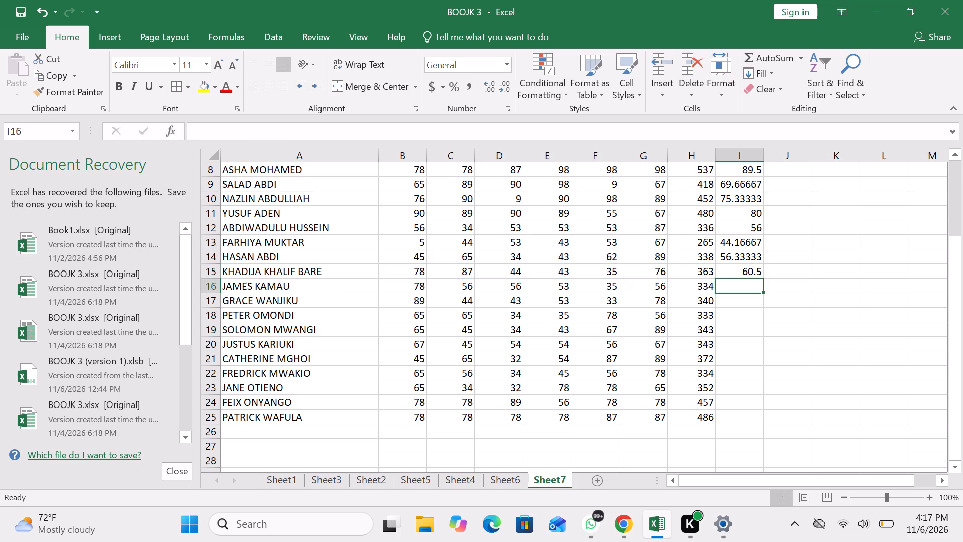
Average the row 16 subject marks in I16 with an AVERAGE formula over B16:G16.
key("equal")
key("BackSpace")
key("equal")
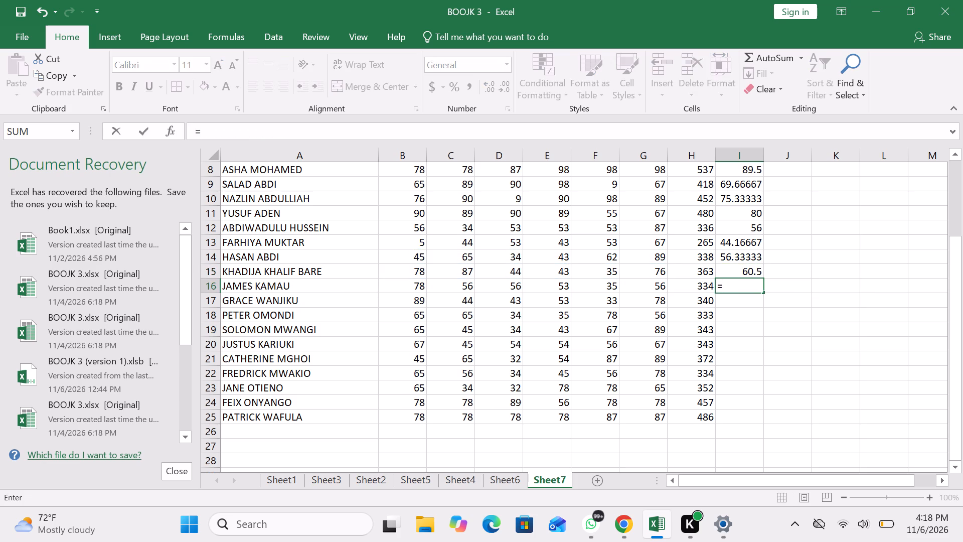
key("a")
type("ver")
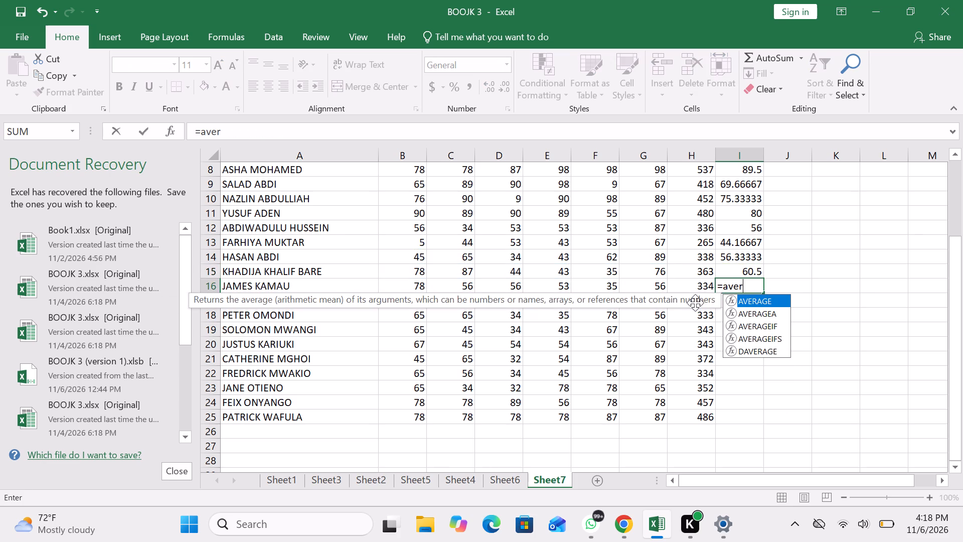
triple_click(769, 301)
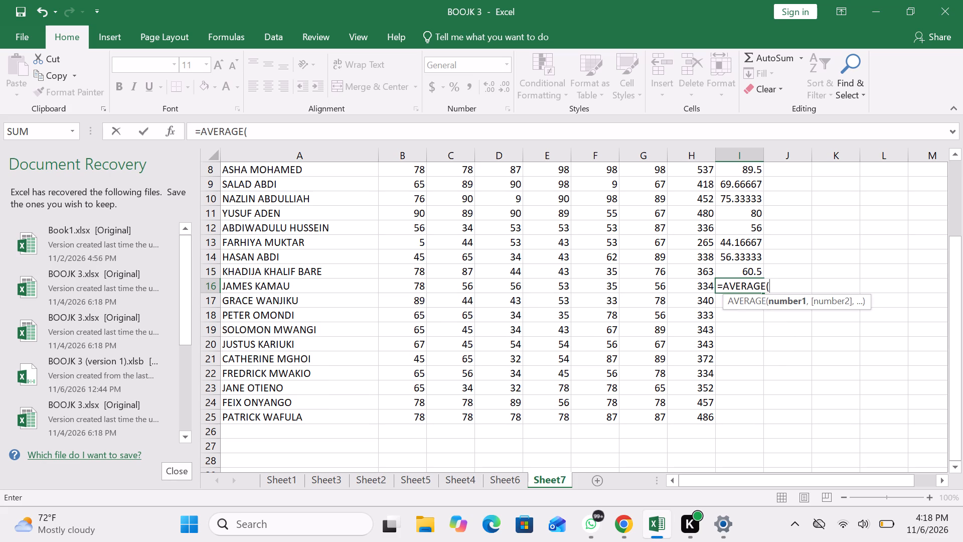
left_click_drag(414, 284, 557, 278)
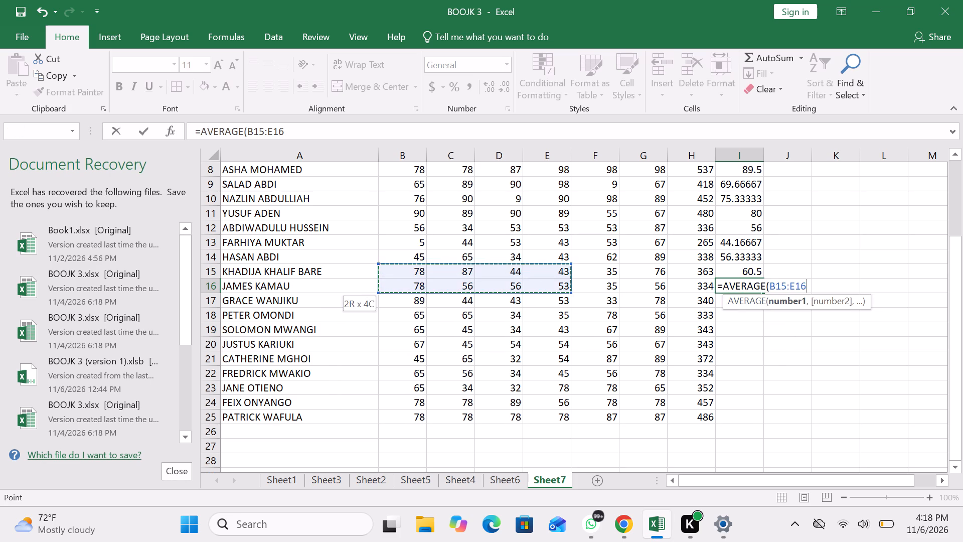
left_click_drag(557, 278, 660, 289)
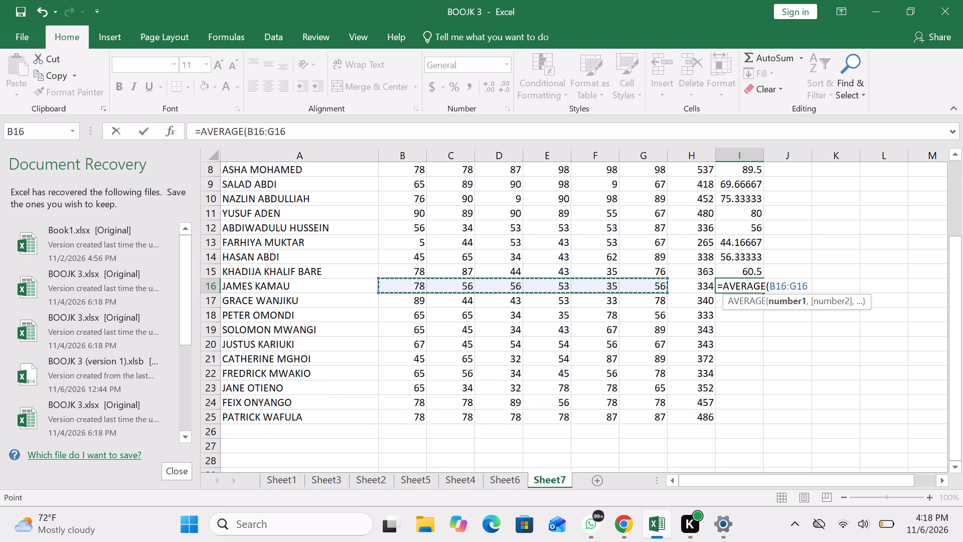
key("Return")
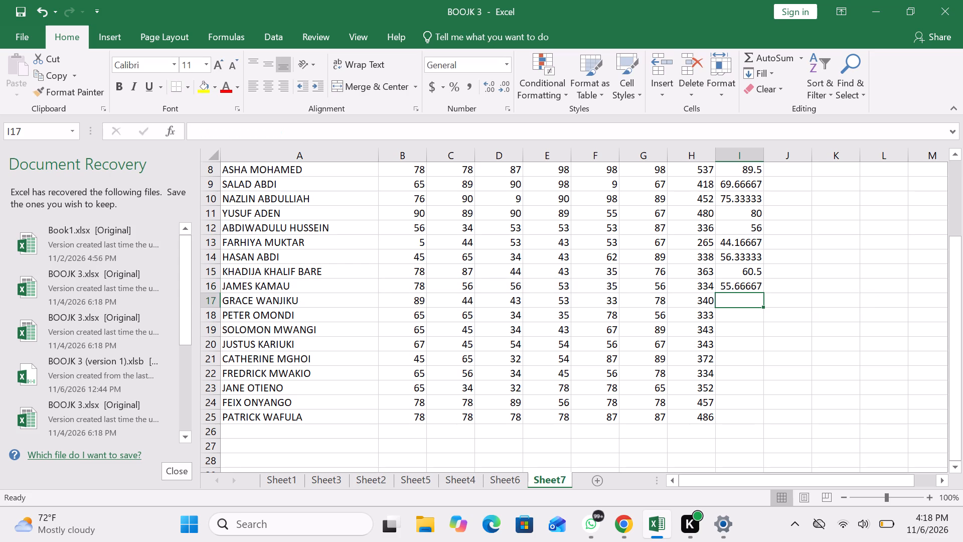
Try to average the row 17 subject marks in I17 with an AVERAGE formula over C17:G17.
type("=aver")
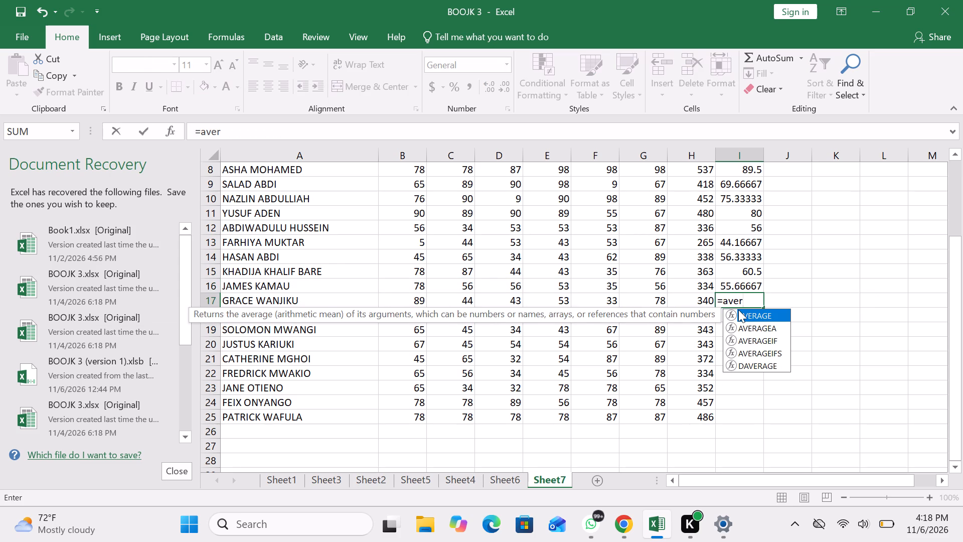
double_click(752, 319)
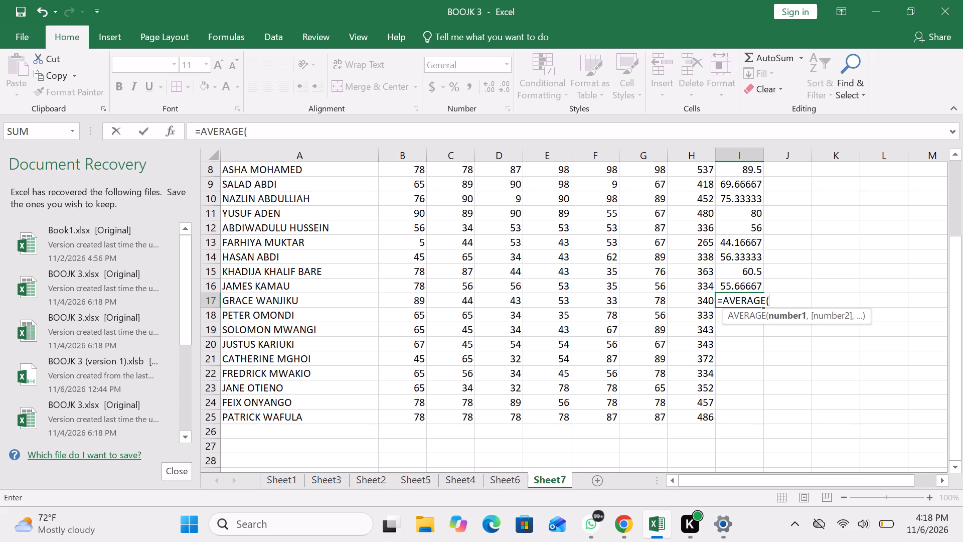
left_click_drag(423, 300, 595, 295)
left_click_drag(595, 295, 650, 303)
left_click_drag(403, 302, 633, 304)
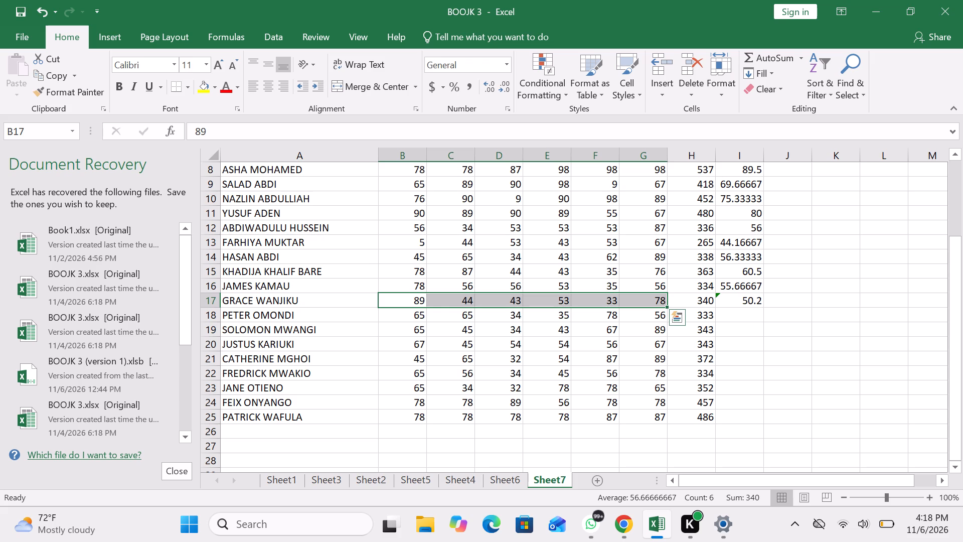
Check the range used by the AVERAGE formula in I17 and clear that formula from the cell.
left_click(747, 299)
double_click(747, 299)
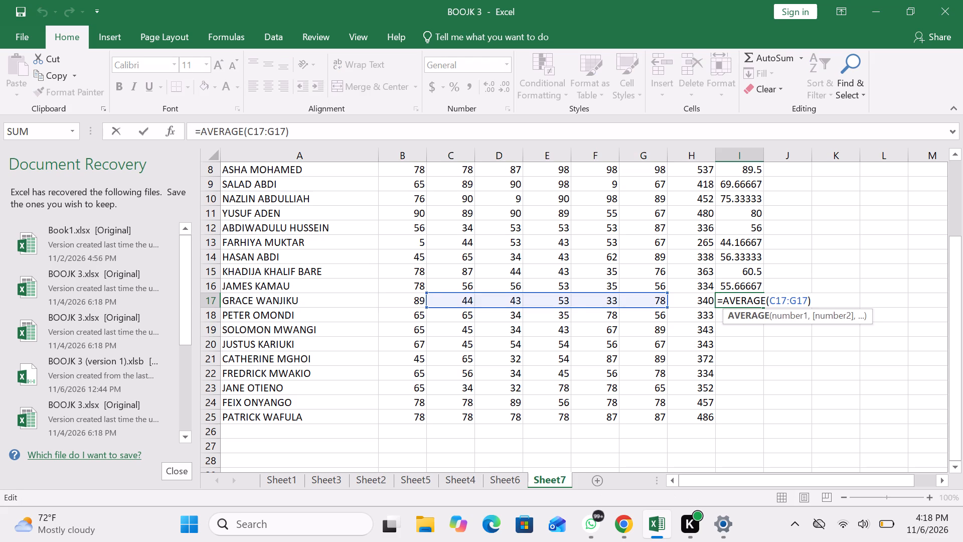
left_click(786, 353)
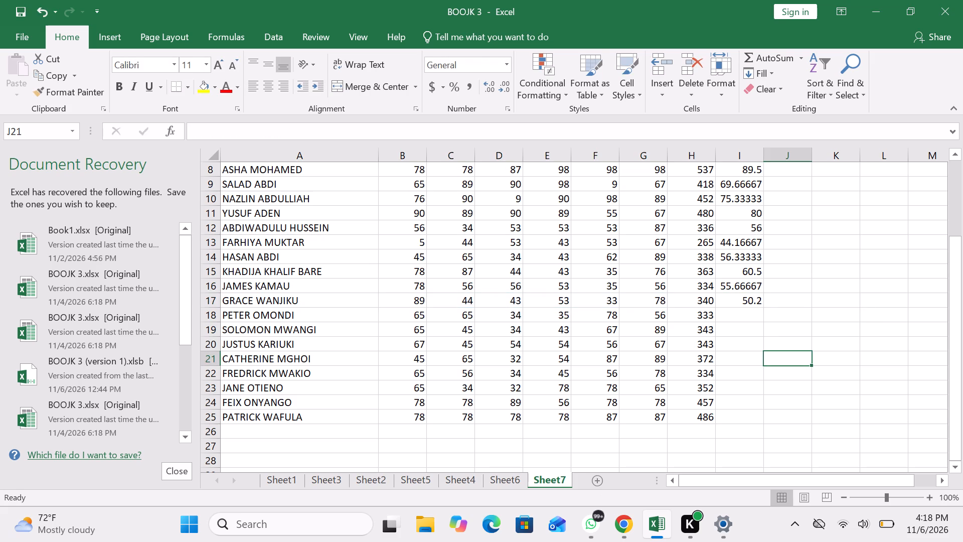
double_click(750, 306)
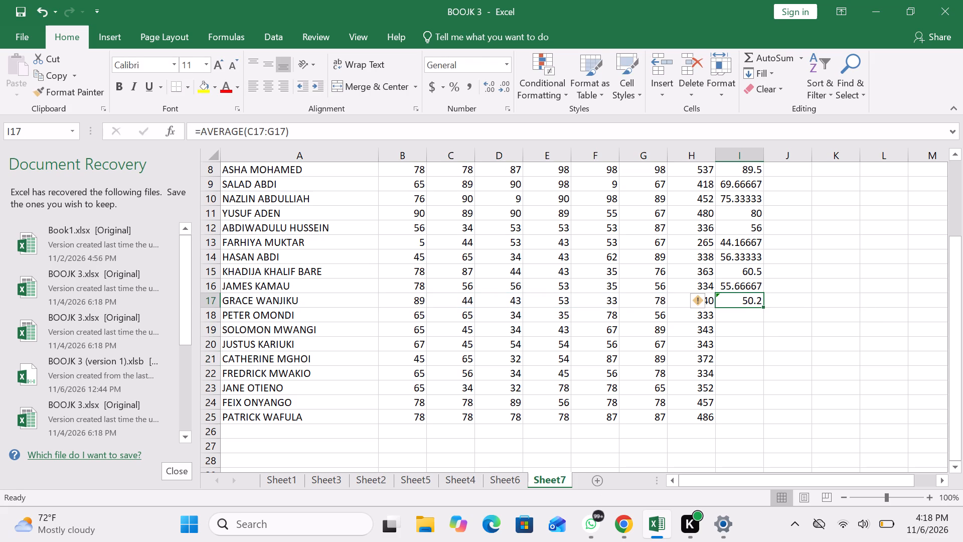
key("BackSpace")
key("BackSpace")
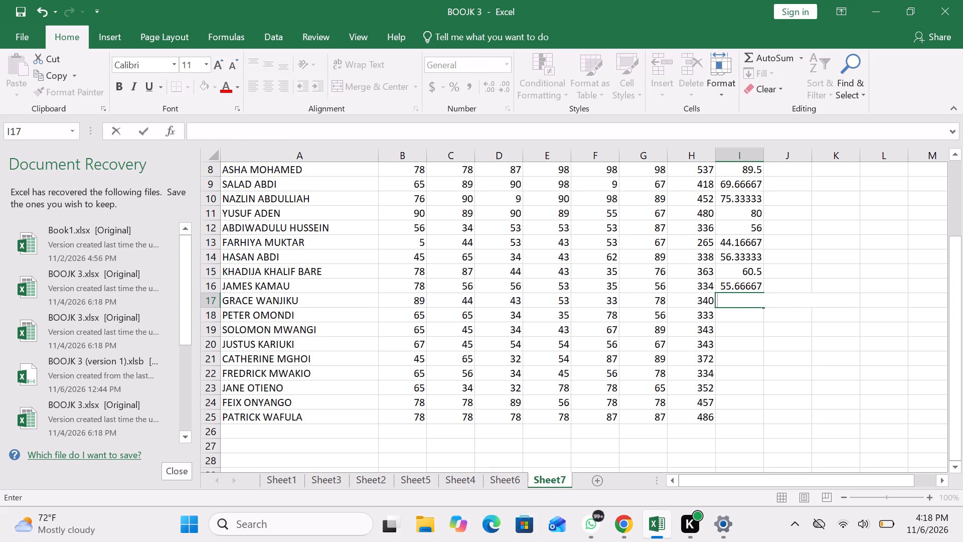
Average the row 17 subject marks in I17 with an AVERAGE formula over B17:G17.
key("equal")
type("aver")
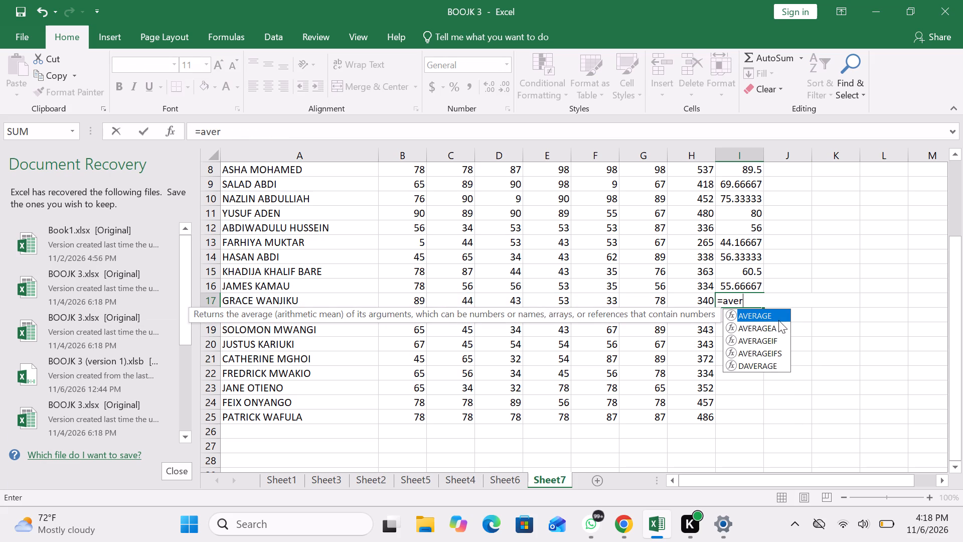
double_click(761, 314)
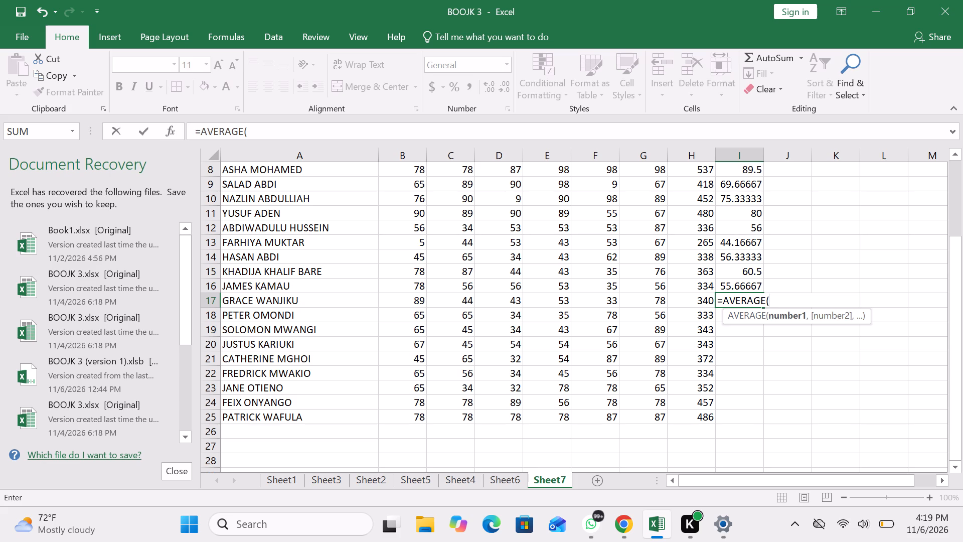
left_click(390, 298)
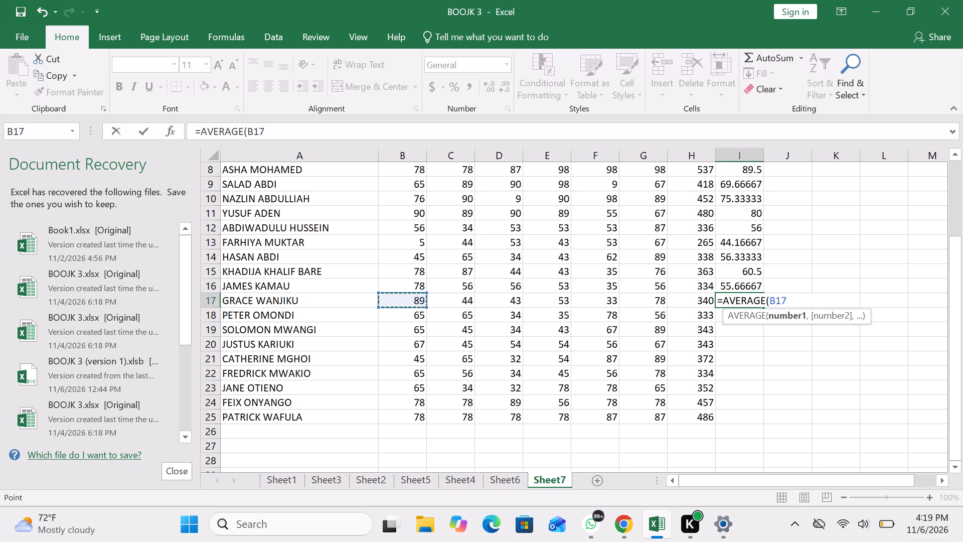
left_click_drag(419, 301, 549, 288)
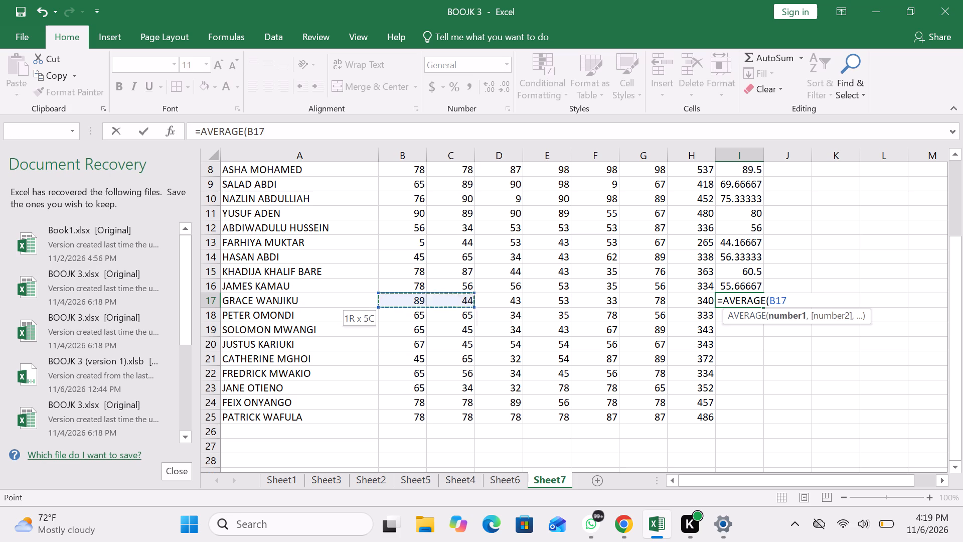
left_click_drag(549, 288, 661, 302)
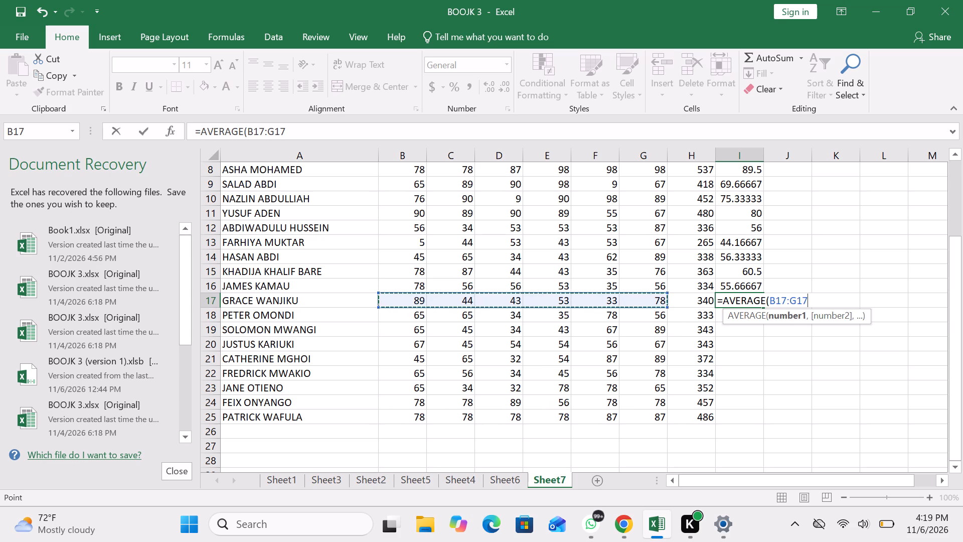
key("Return")
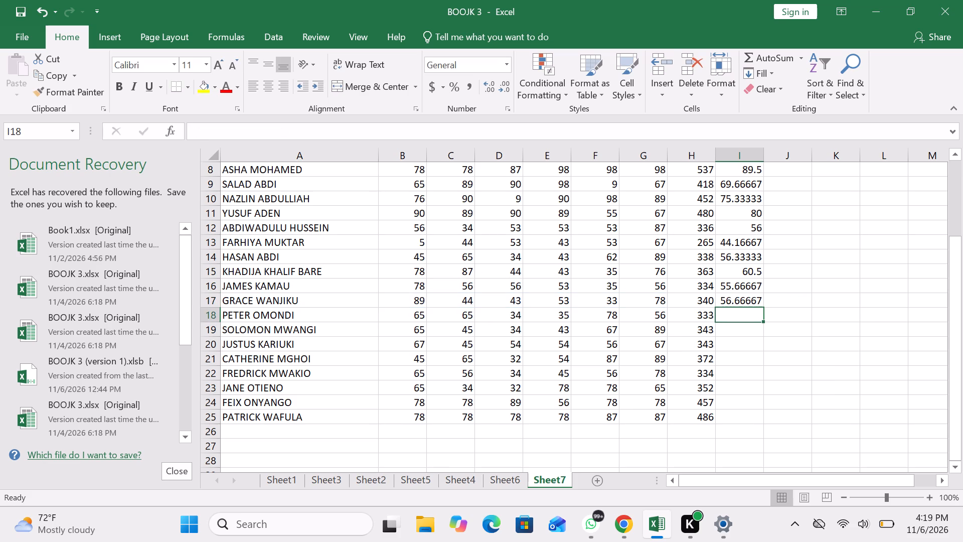
Start an AVERAGE formula in I18 for the row 18 subject marks.
key("equal")
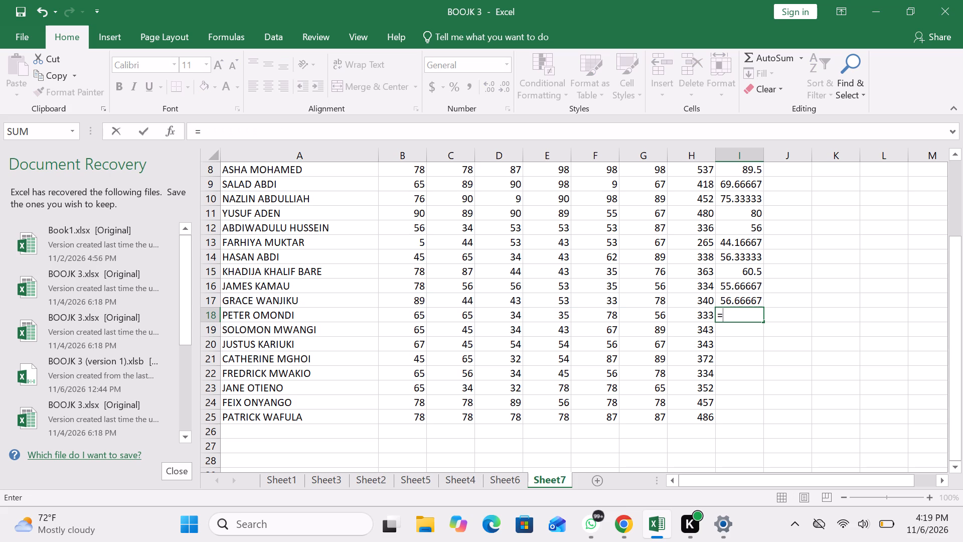
type("avera")
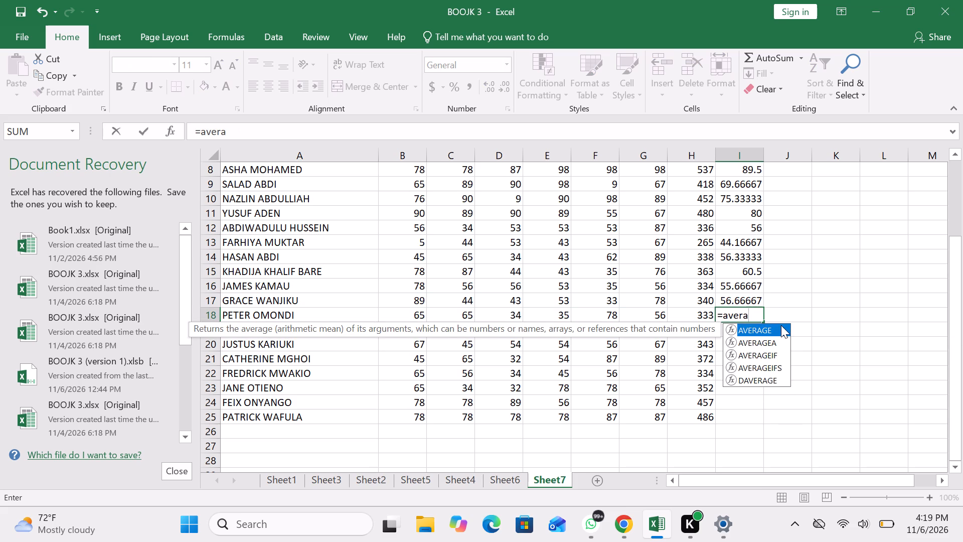
double_click(781, 327)
triple_click(755, 326)
left_click(755, 326)
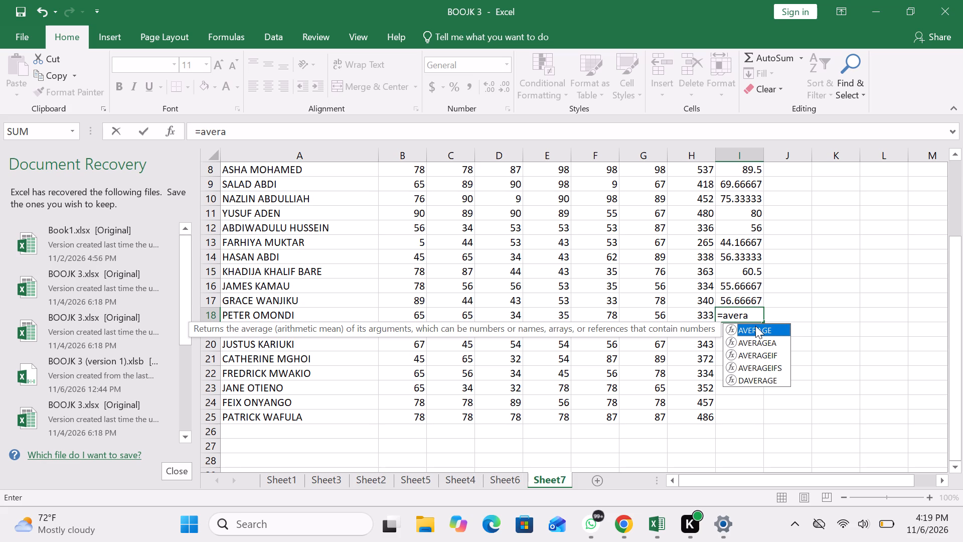
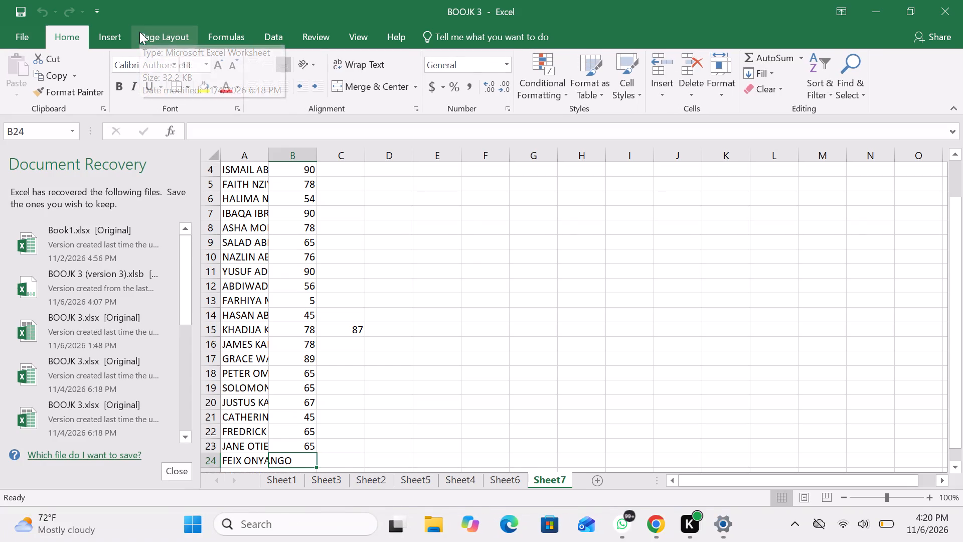
Enter the first two students' ENG marks in Sheet7: 87 in C2 and 9 in C3.
scroll(365, 197, "up", 5)
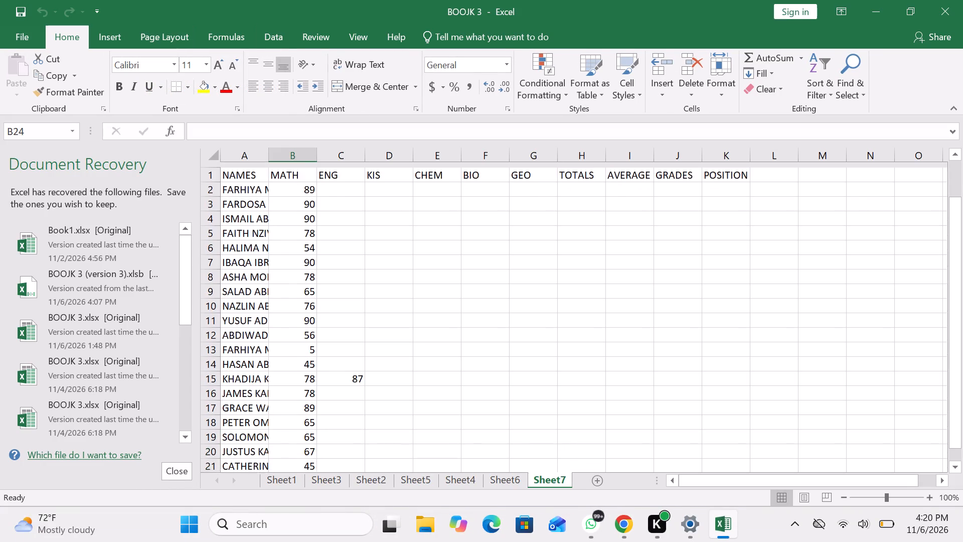
scroll(365, 197, "up", 1)
left_click(341, 181)
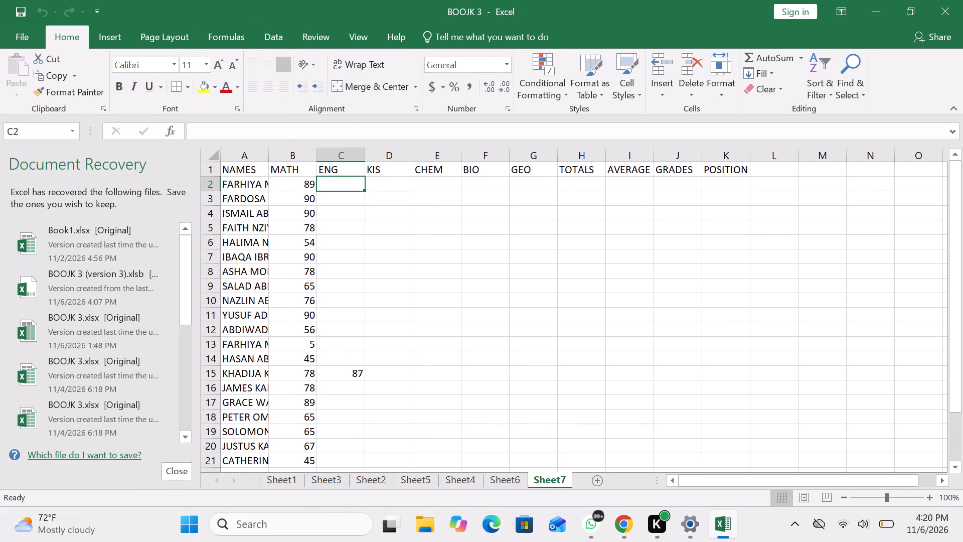
type("87")
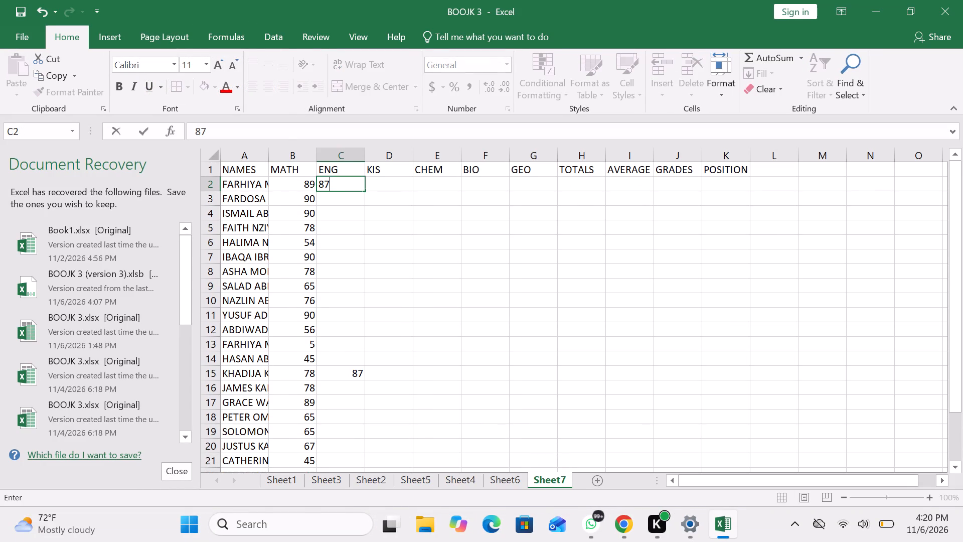
key("Down")
key("9")
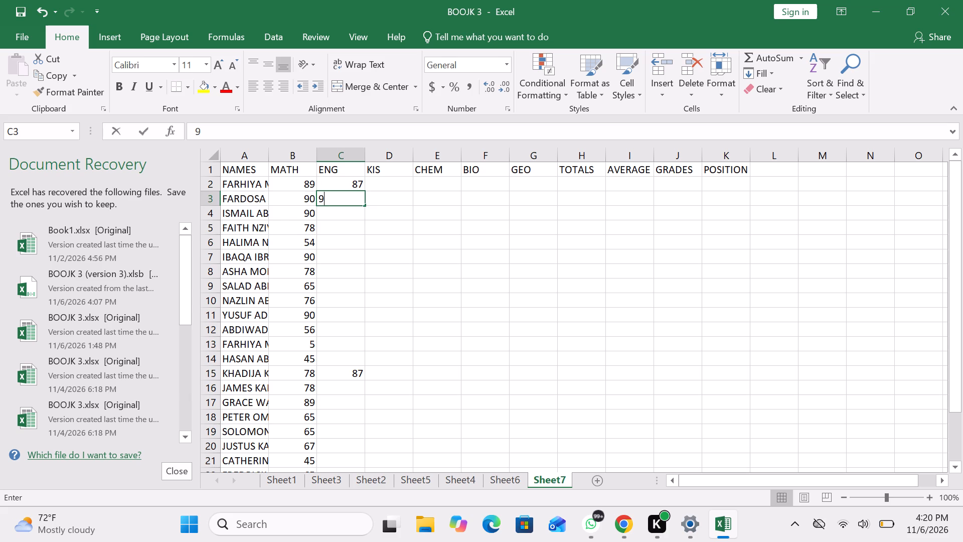
key("Down")
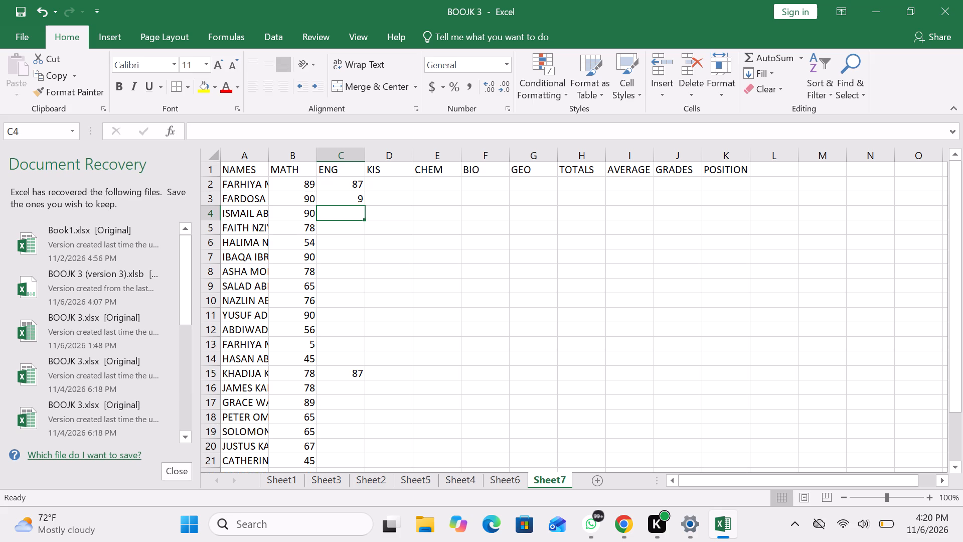
Enter ENG marks of 87 in C4 and 98 in C5, correcting any mistyped entries.
type("78")
key("Down")
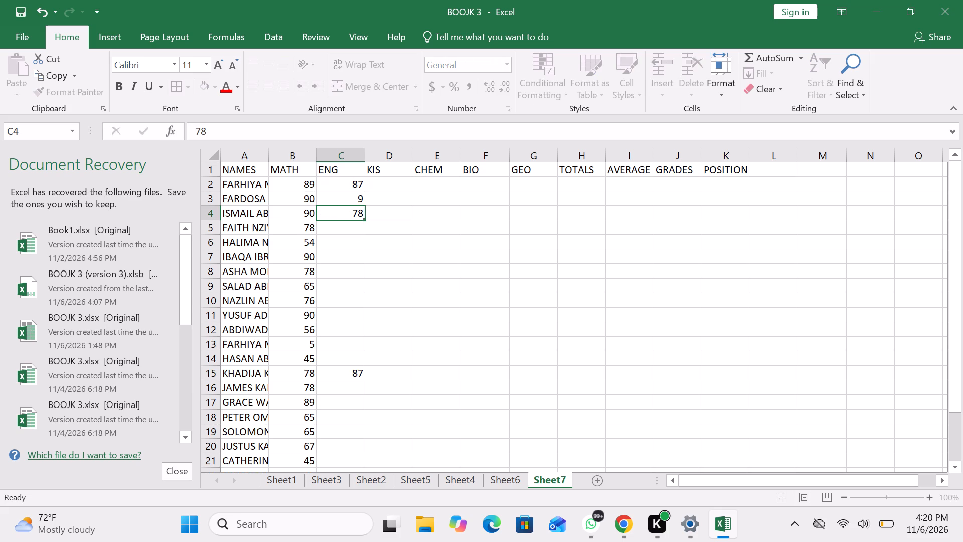
type("98")
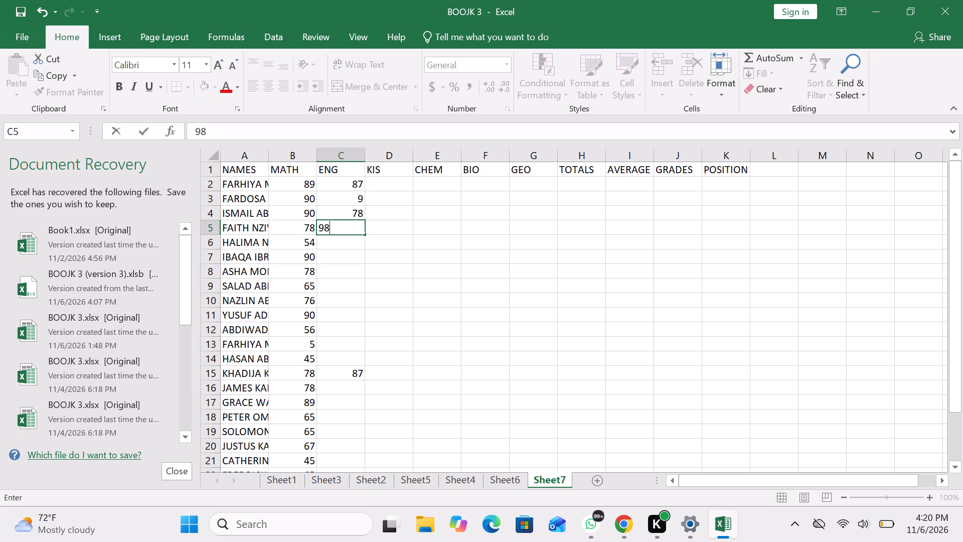
key("9")
key("Up")
key("BackSpace")
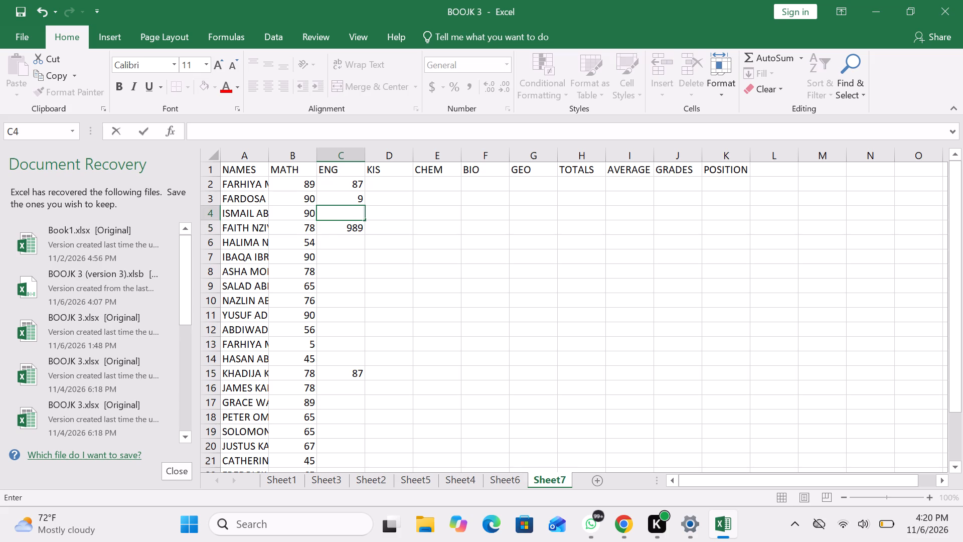
type("87")
key("Down")
key("BackSpace")
type("98")
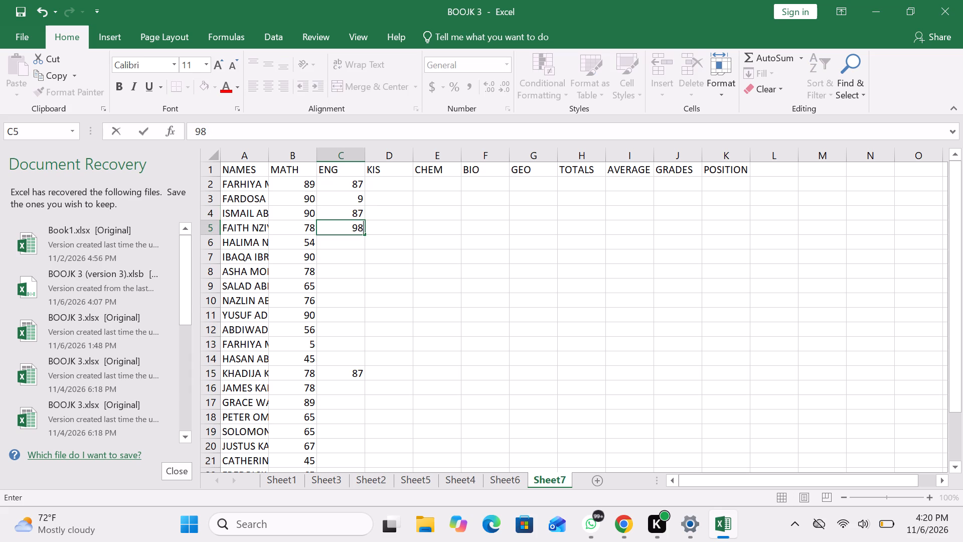
Enter the ENG marks 90, 97 and 90 in cells C6 to C8.
key("Down")
key("9")
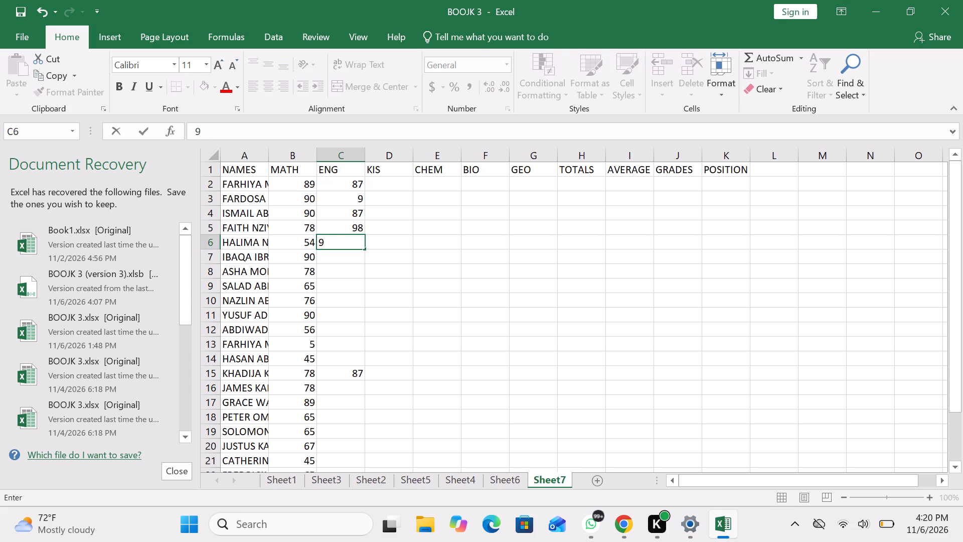
key("0")
key("Down")
type("97")
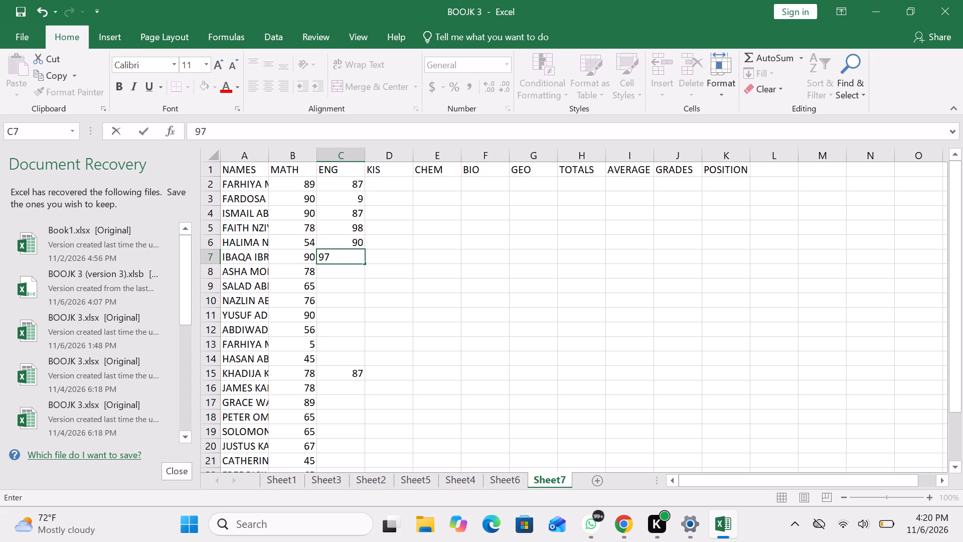
key("7")
key("BackSpace")
key("Down")
type("90")
key("Down")
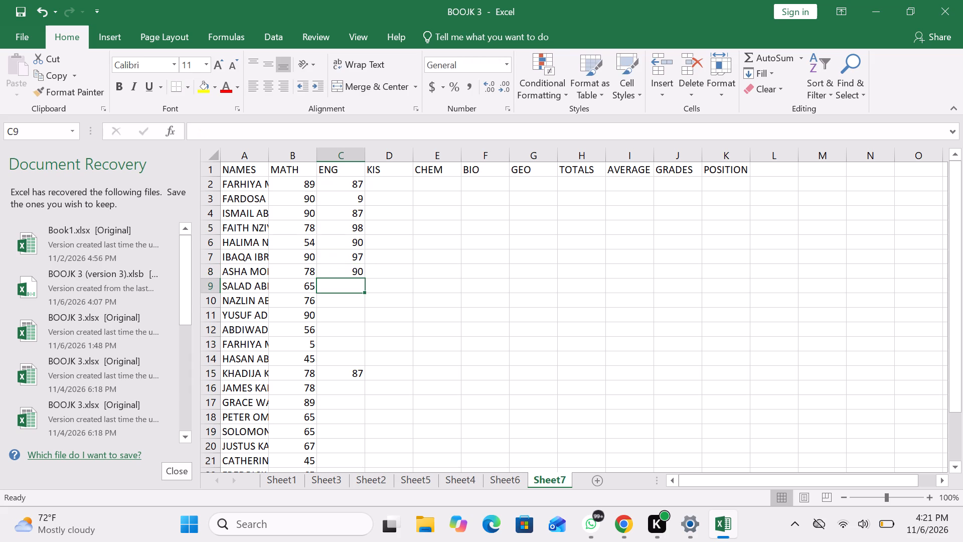
Enter the ENG marks 87, 89, 98, 78 and 69 in cells C9 to C13.
type("87")
key("Down")
type("89")
key("Down")
type("98")
key("Down")
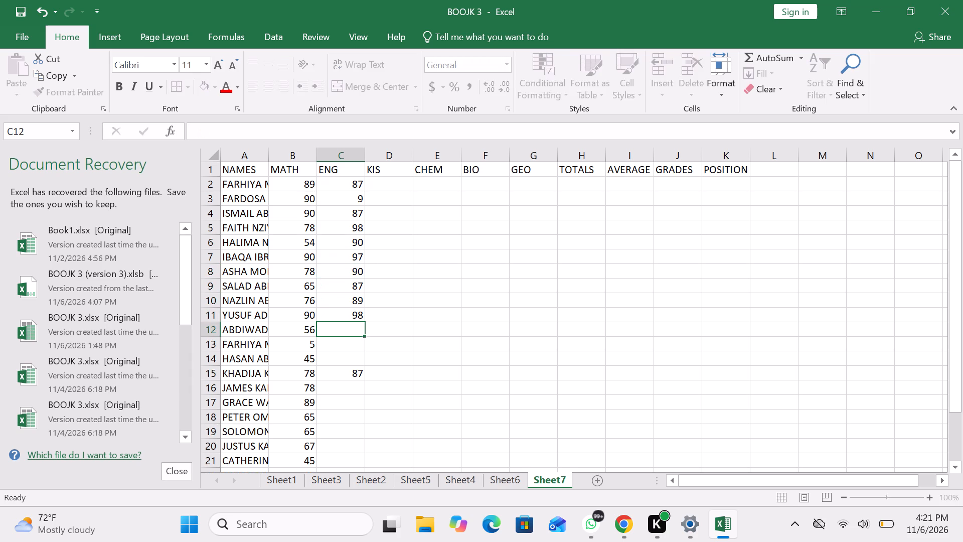
type("78")
key("Down")
key("6")
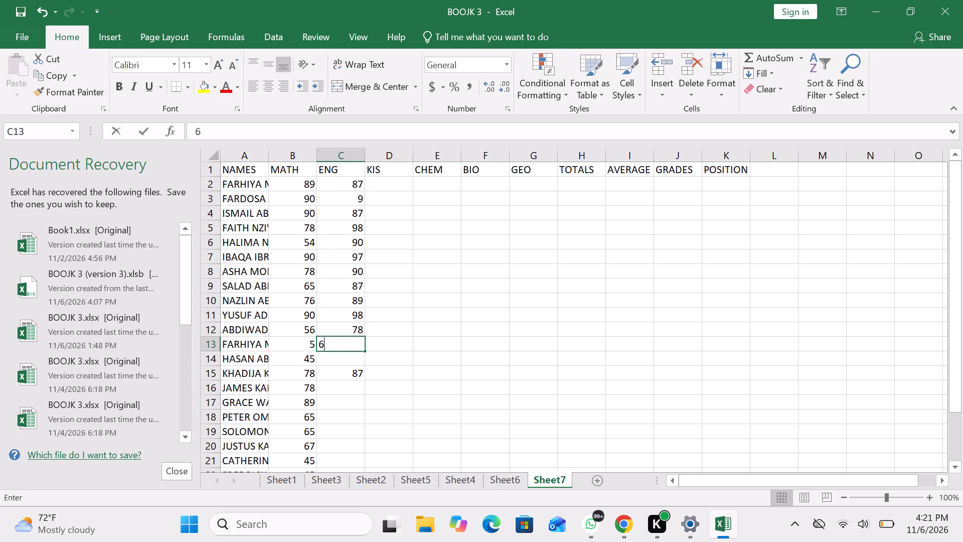
key("9")
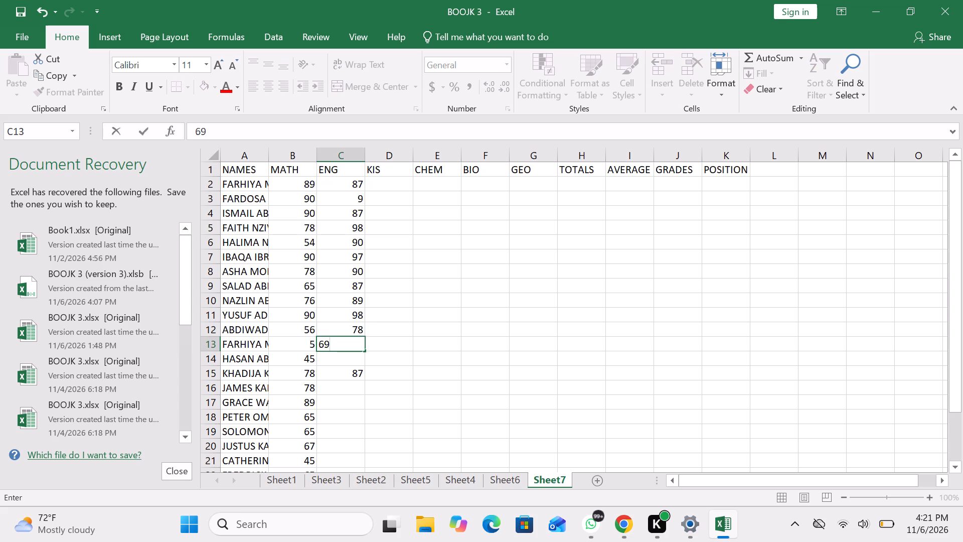
Check the end of the student list and look through the workbook's other sheets for more names.
scroll(341, 181, "down", 1)
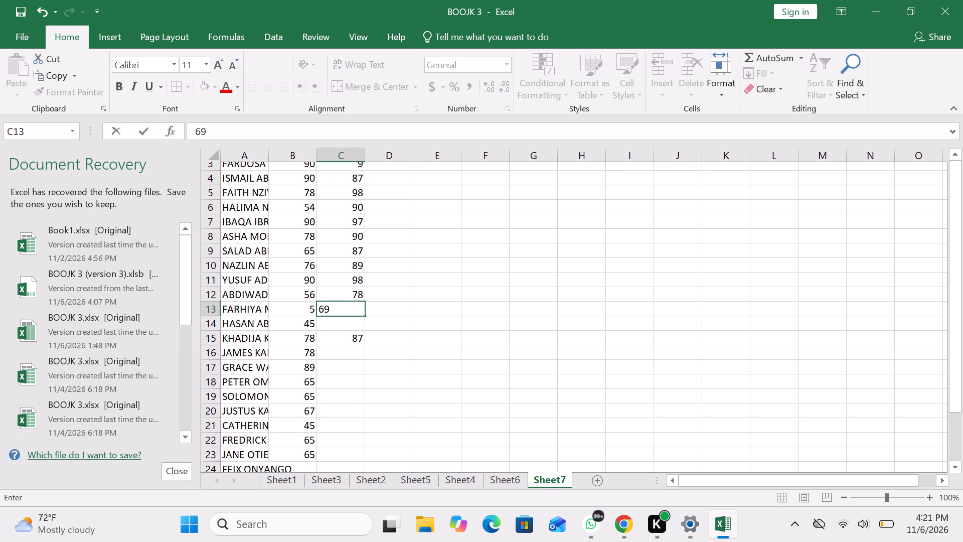
scroll(341, 181, "down", 2)
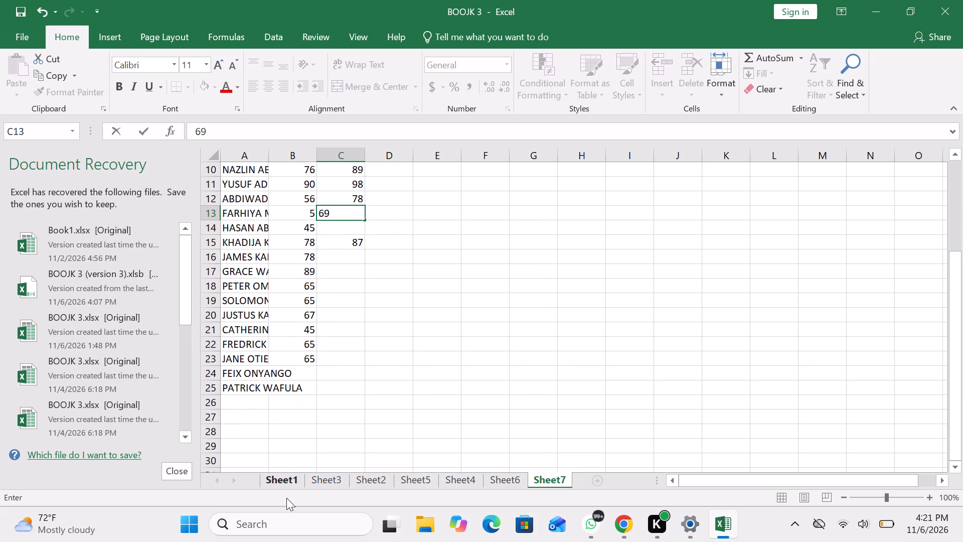
left_click(286, 476)
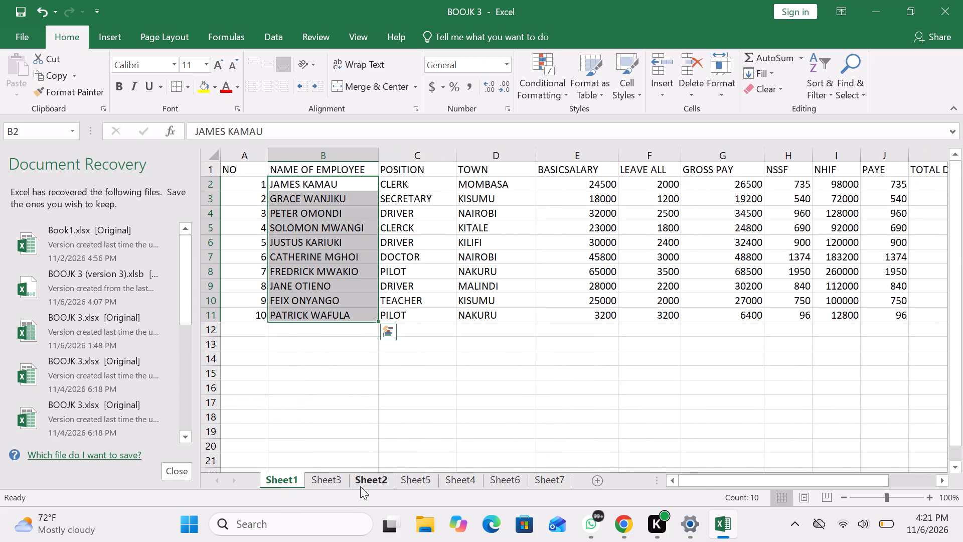
left_click(362, 483)
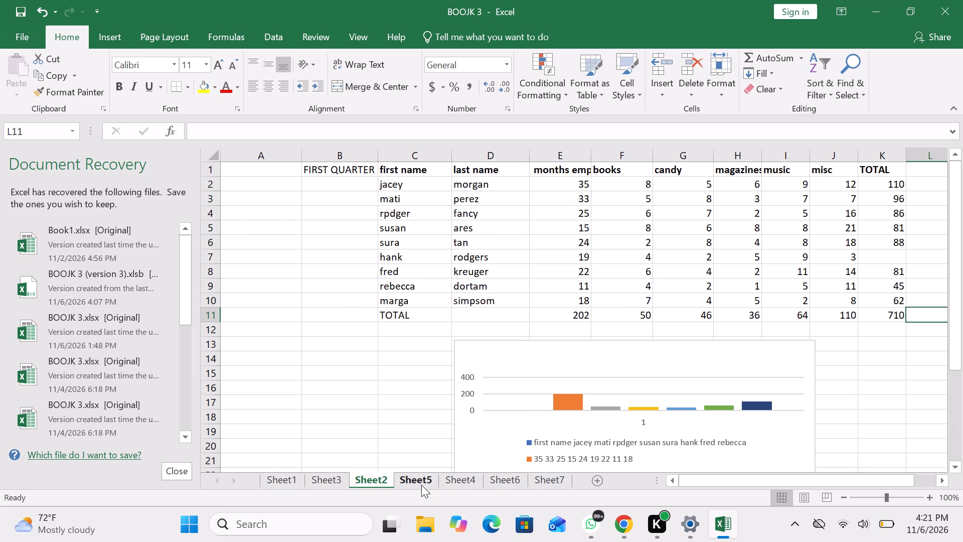
left_click(421, 485)
left_click(473, 485)
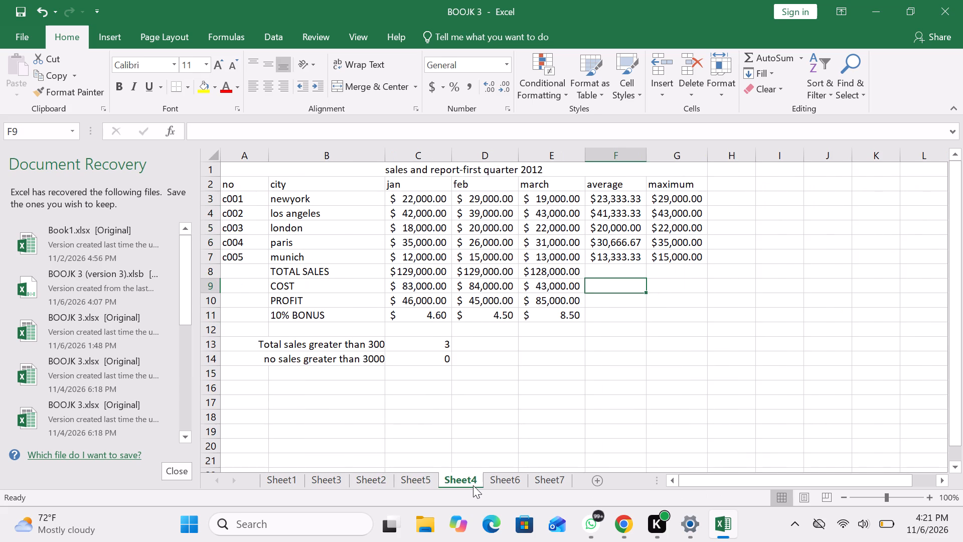
Copy the student names in A2:A22 of Sheet6, leaving out the TOTAL row.
left_click(502, 483)
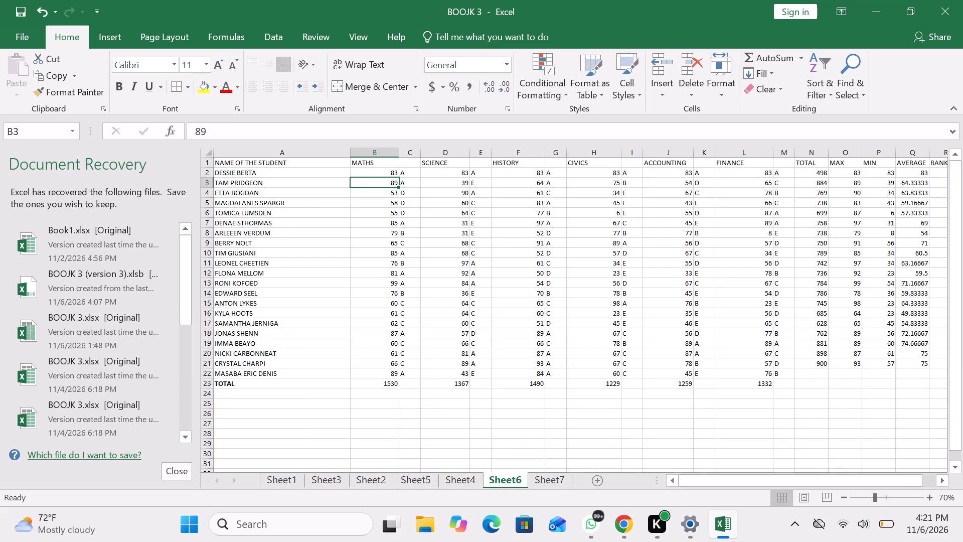
left_click_drag(249, 174, 309, 315)
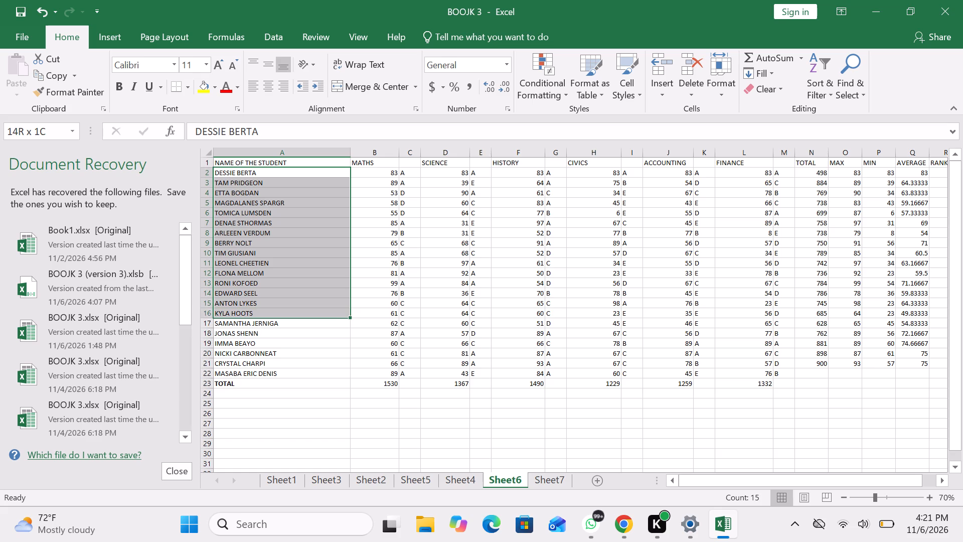
left_click_drag(309, 315, 337, 382)
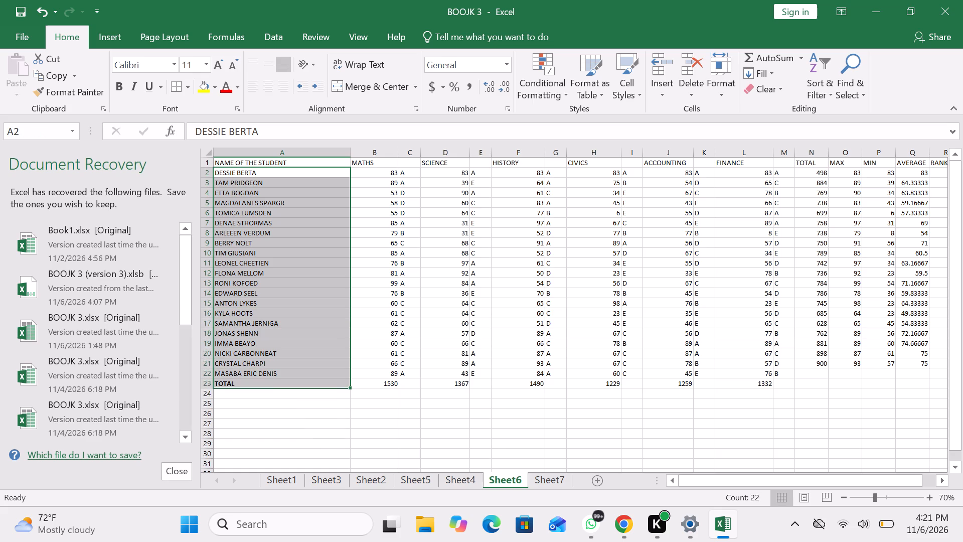
left_click(302, 413)
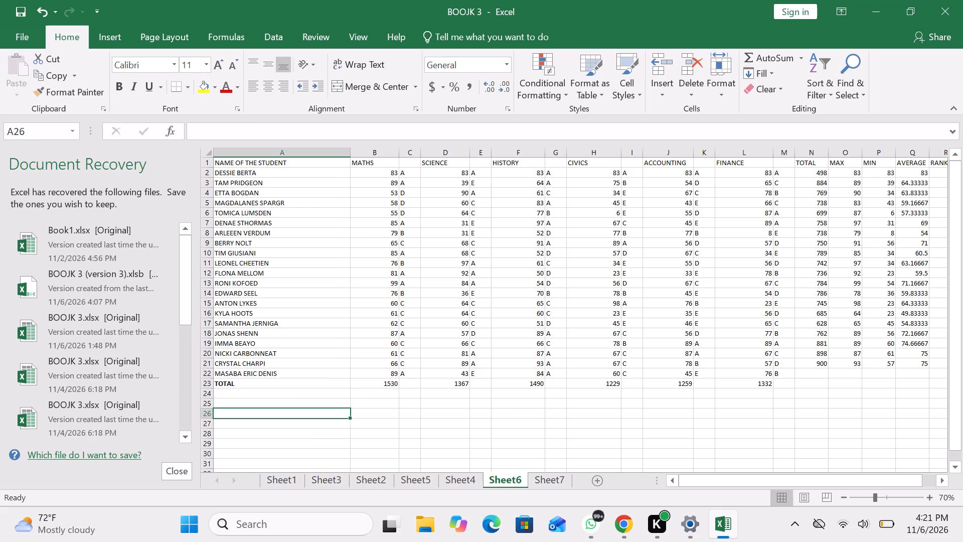
left_click_drag(312, 170, 296, 354)
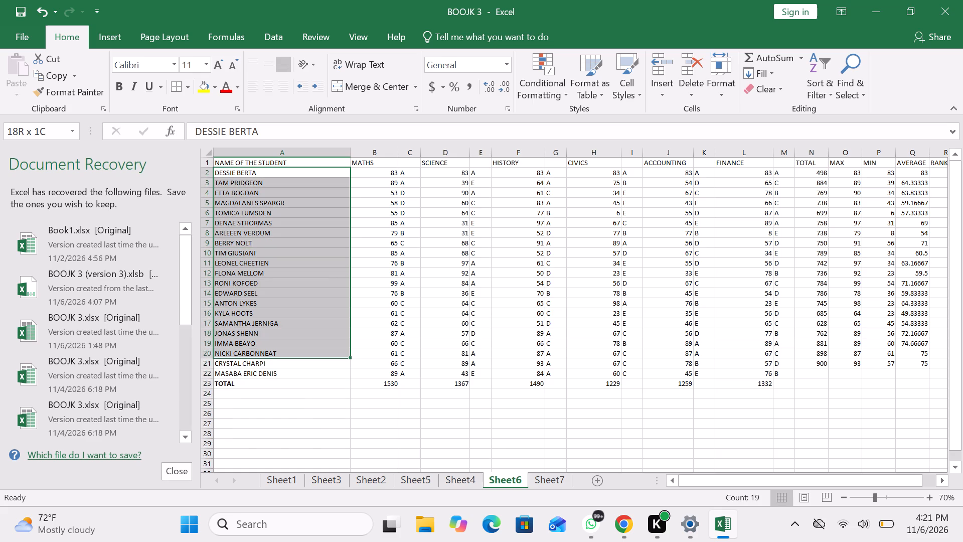
left_click_drag(296, 354, 292, 371)
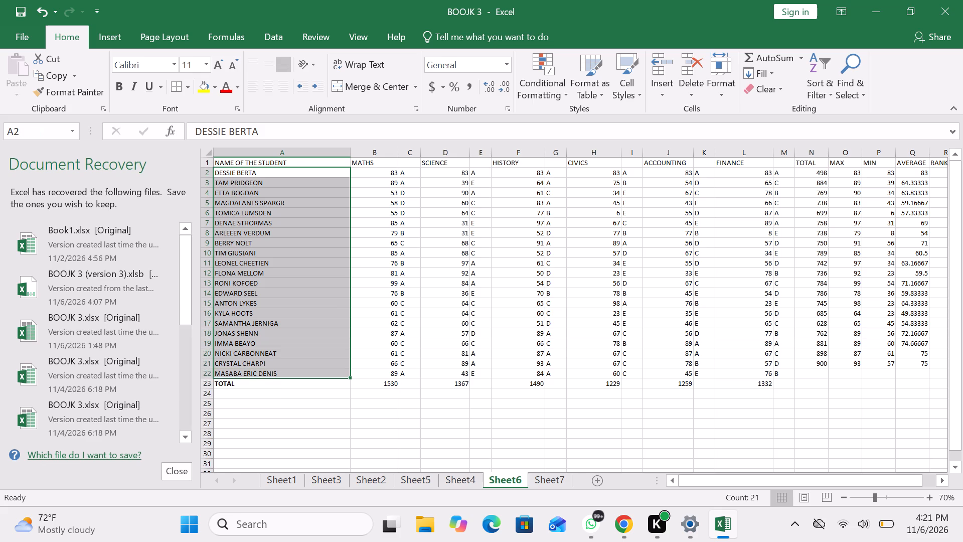
key("ctrl+c")
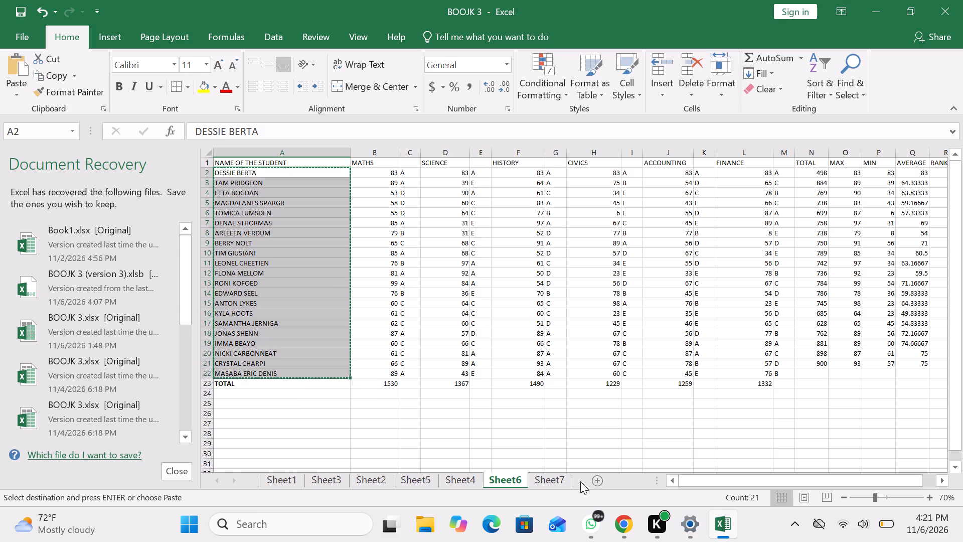
Paste the copied names into column A of Sheet7, starting at A26 below the existing list.
left_click(552, 475)
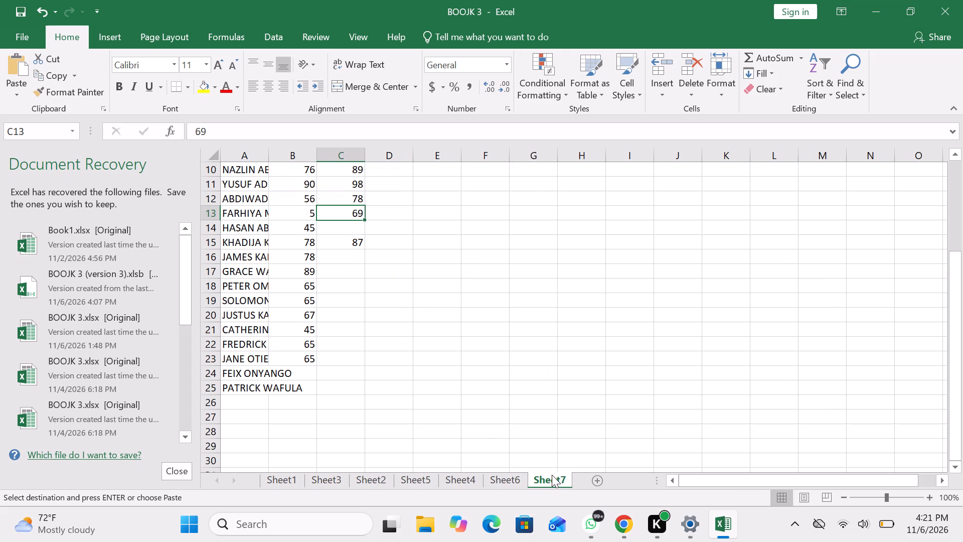
left_click(252, 407)
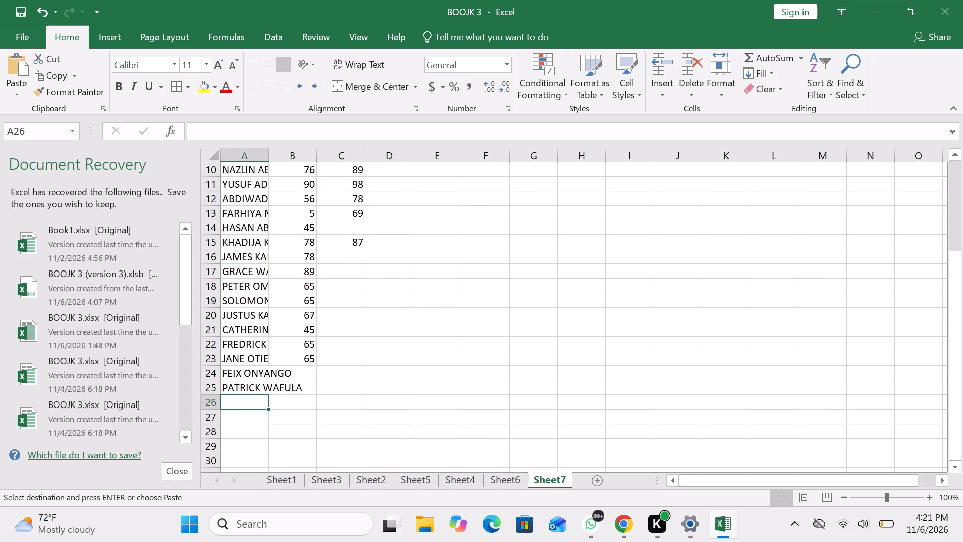
key("ctrl+v")
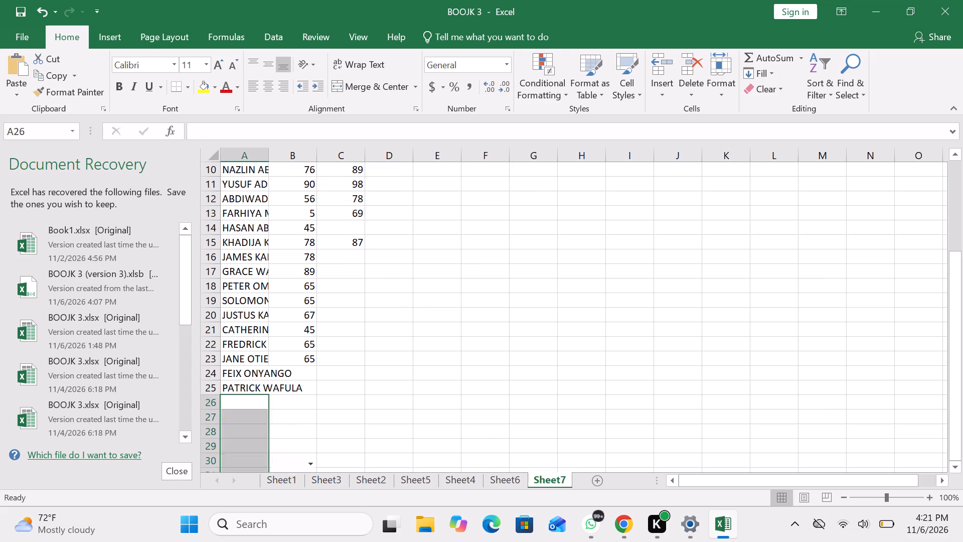
scroll(252, 407, "down", 1)
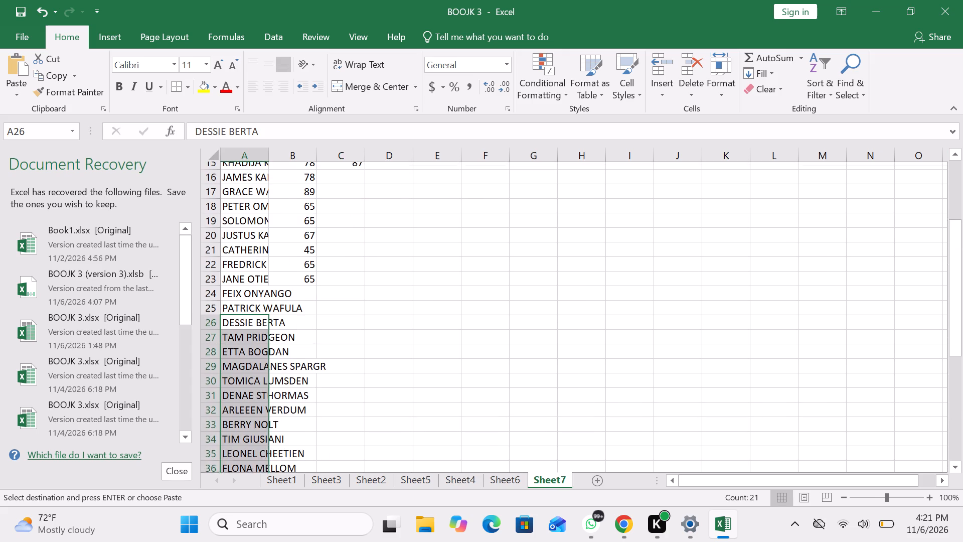
scroll(252, 407, "down", 1)
scroll(252, 407, "up", 3)
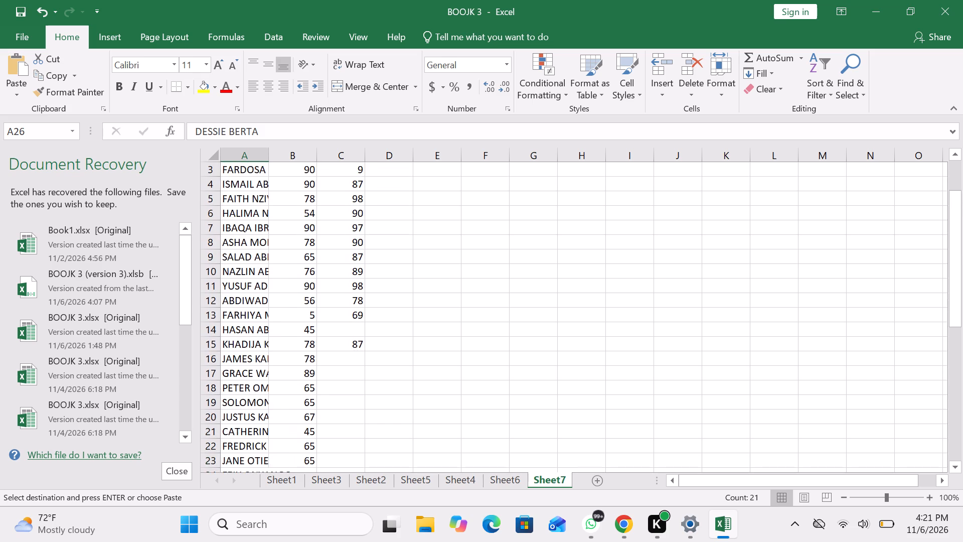
Widen column A of the marks sheet so the full student names fit.
scroll(252, 407, "up", 4)
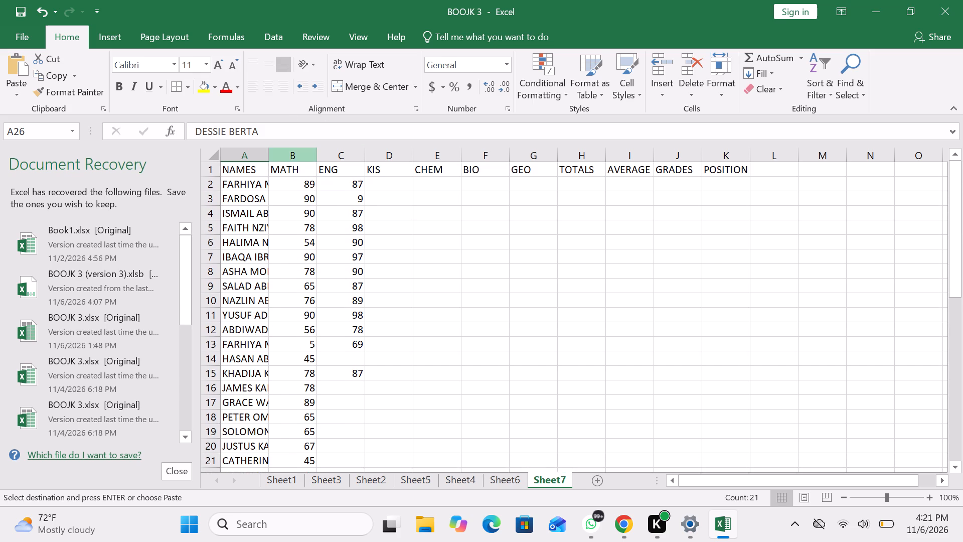
left_click_drag(267, 150, 368, 110)
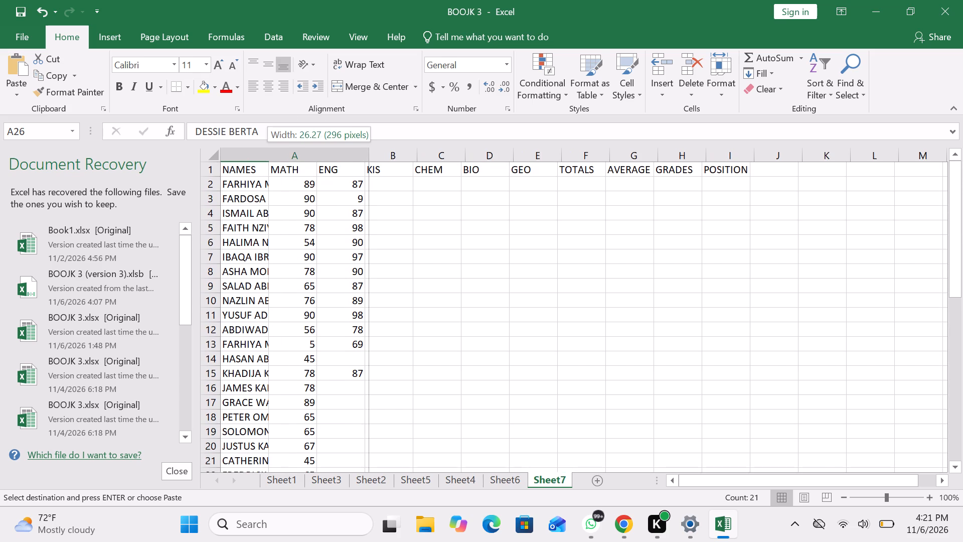
left_click_drag(368, 110, 359, 120)
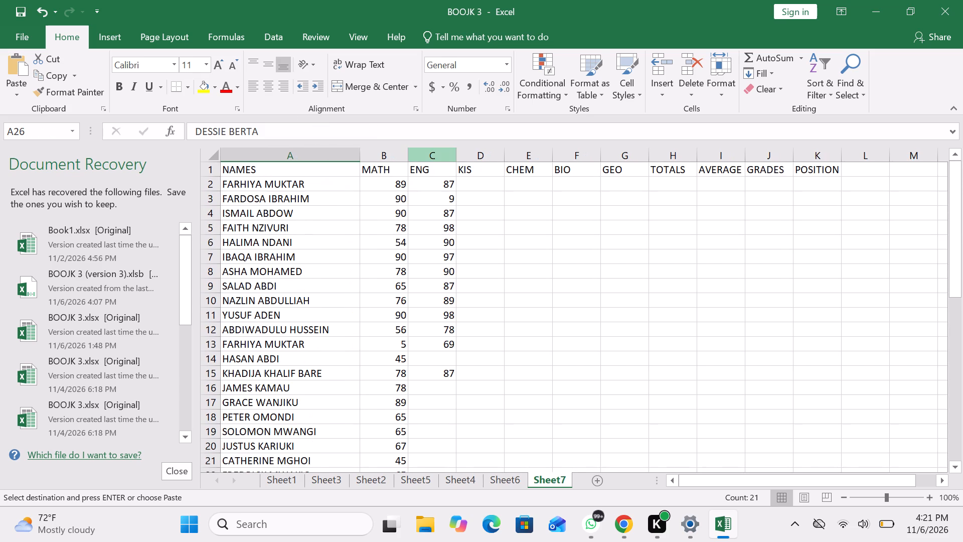
left_click(360, 158)
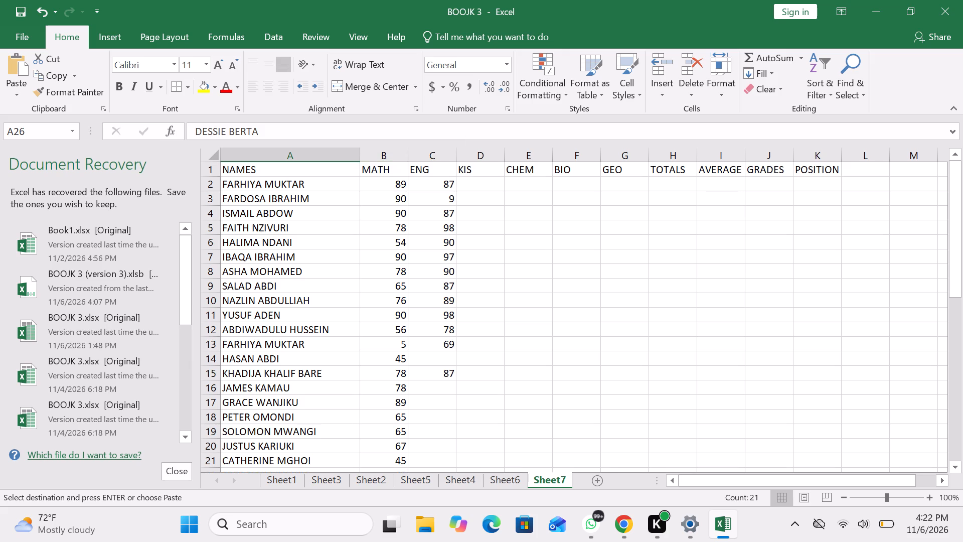
Enter the MATH marks 89, 90 and 78 in cells B24 to B26.
scroll(417, 244, "down", 2)
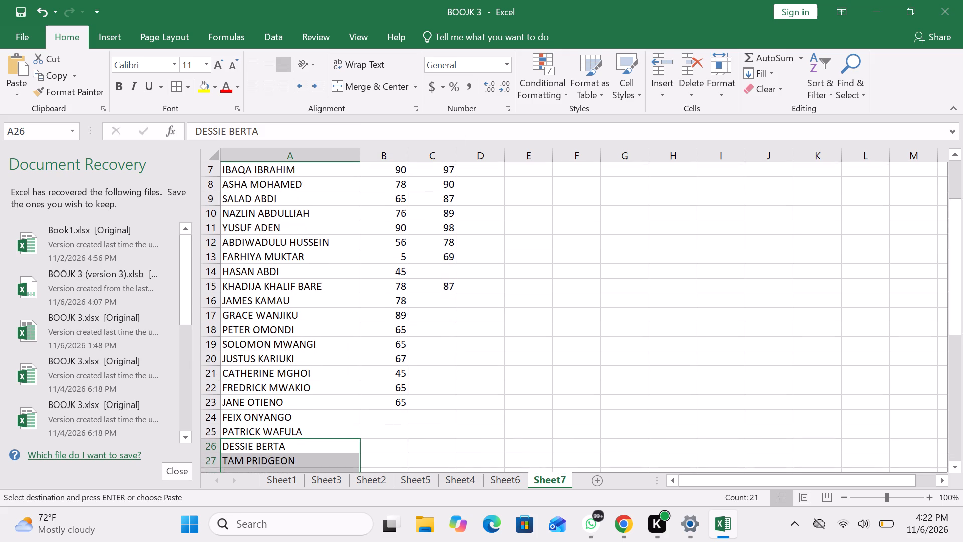
scroll(417, 244, "down", 2)
left_click(392, 295)
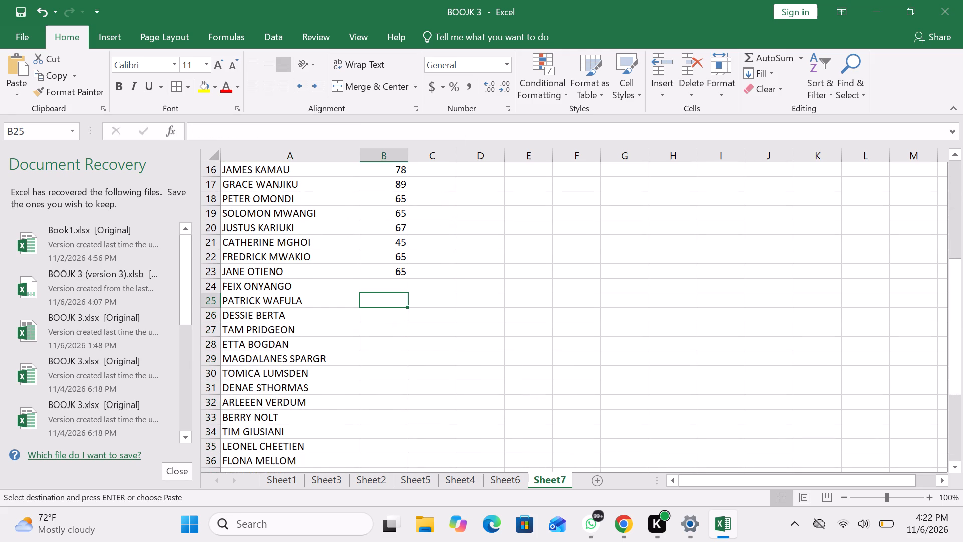
left_click(394, 285)
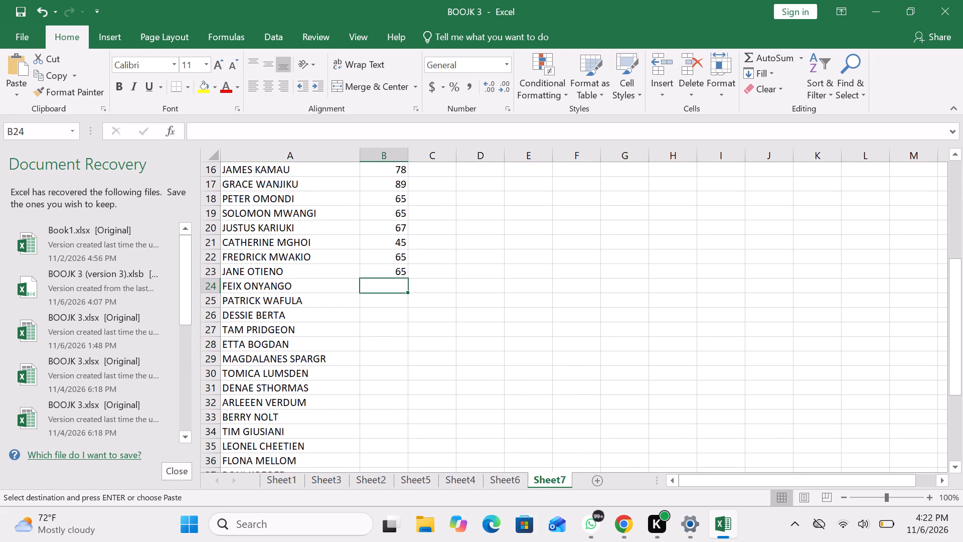
type("89")
key("Down")
type("90")
type("09")
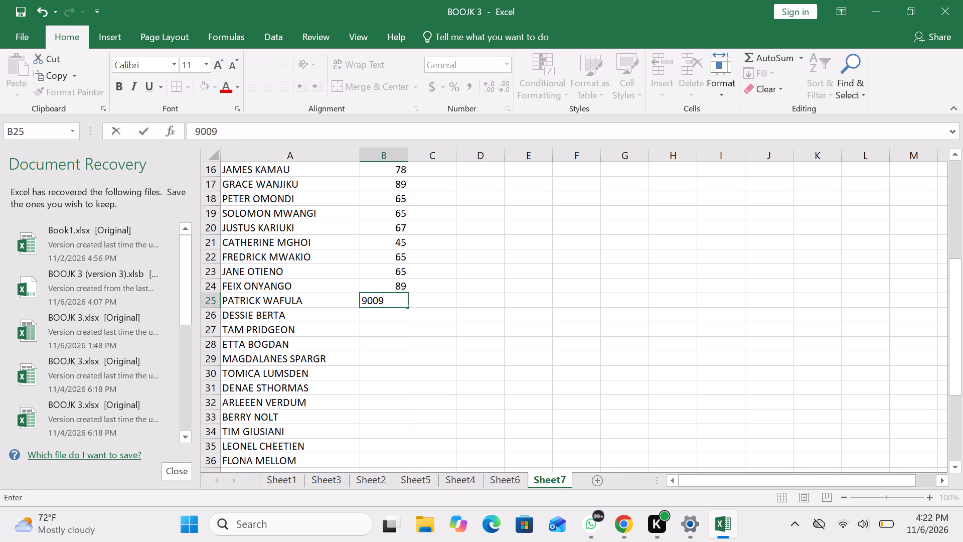
key("BackSpace")
key("BackSpace")
key("Down")
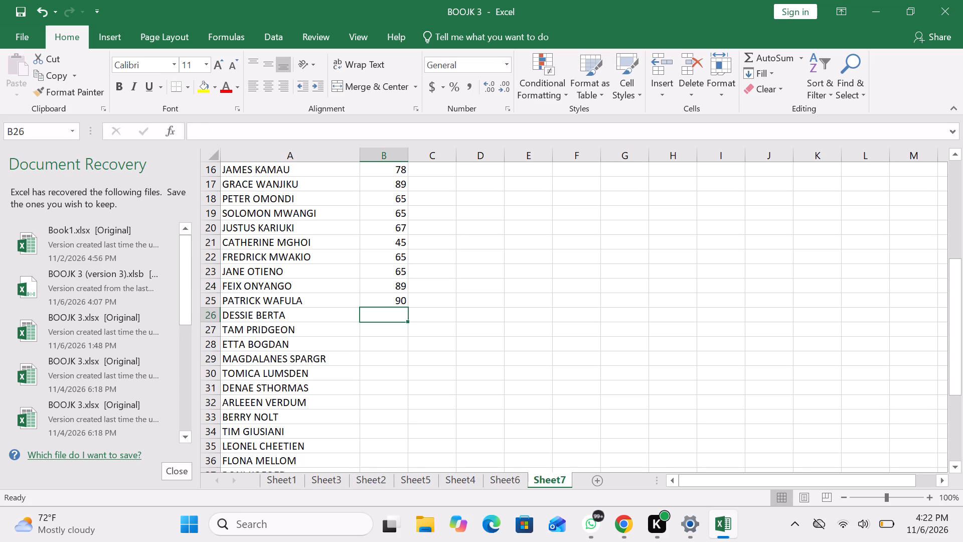
type("78")
key("Down")
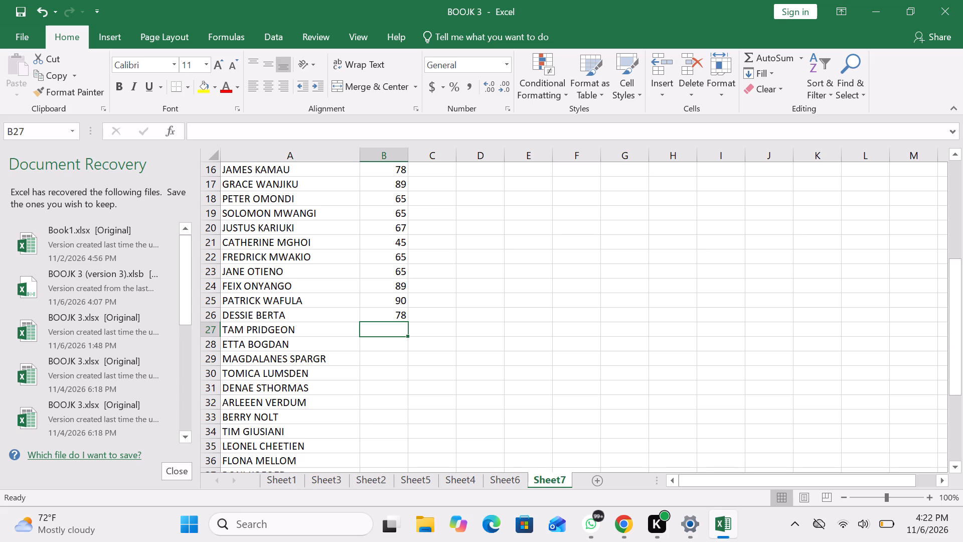
Enter the MATH marks 67, 87, 89, 89 and 87 in cells B27 to B31.
scroll(625, 212, "down", 1)
type("67")
key("Down")
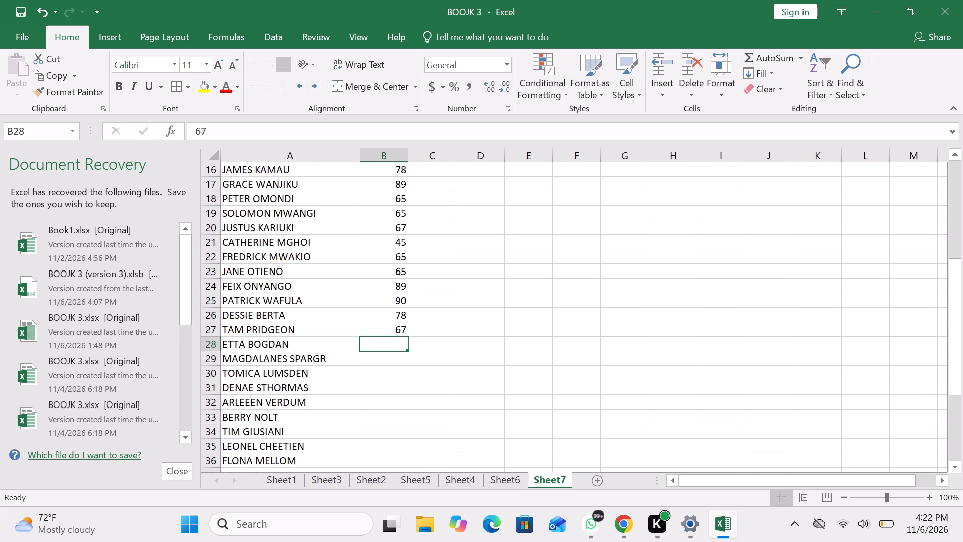
type("87")
key("Down")
type("89")
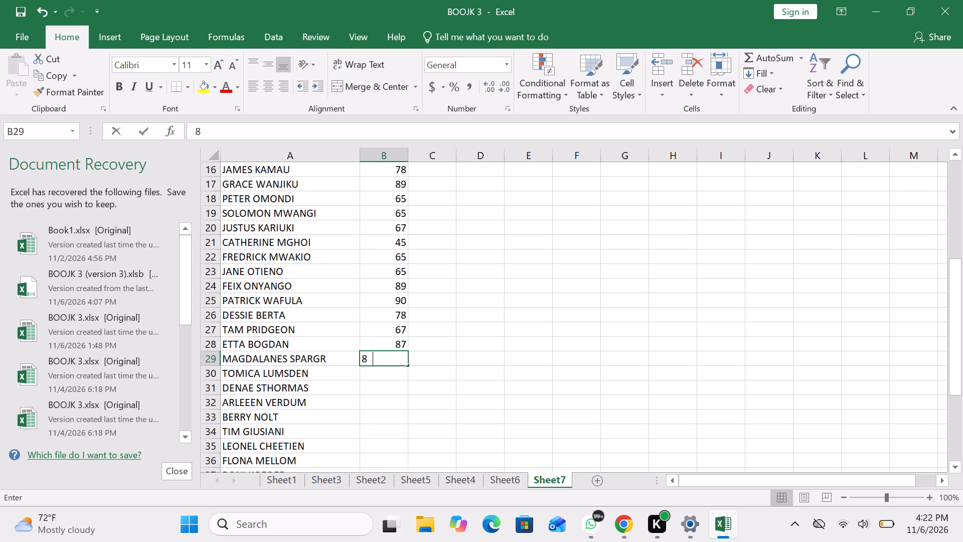
key("Down")
key("8")
key("9")
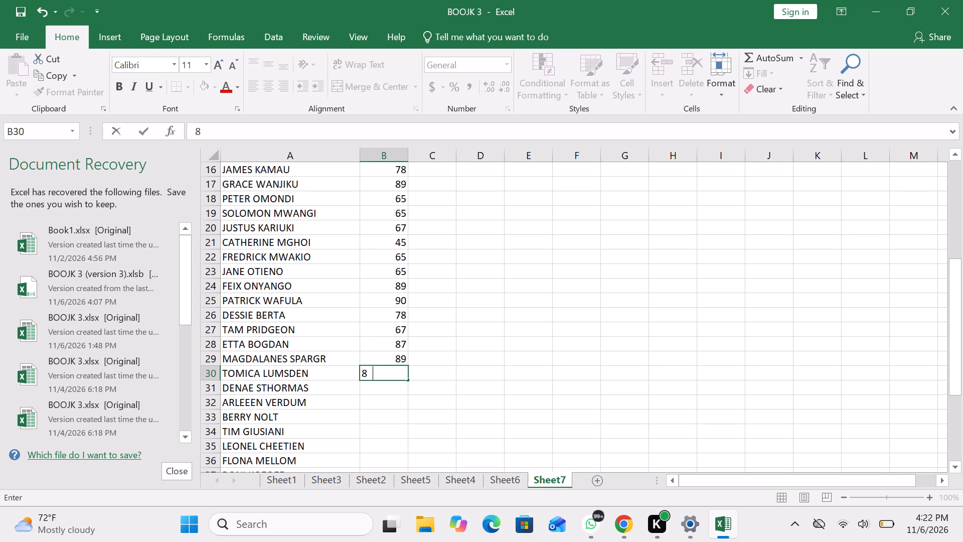
key("Down")
type("87")
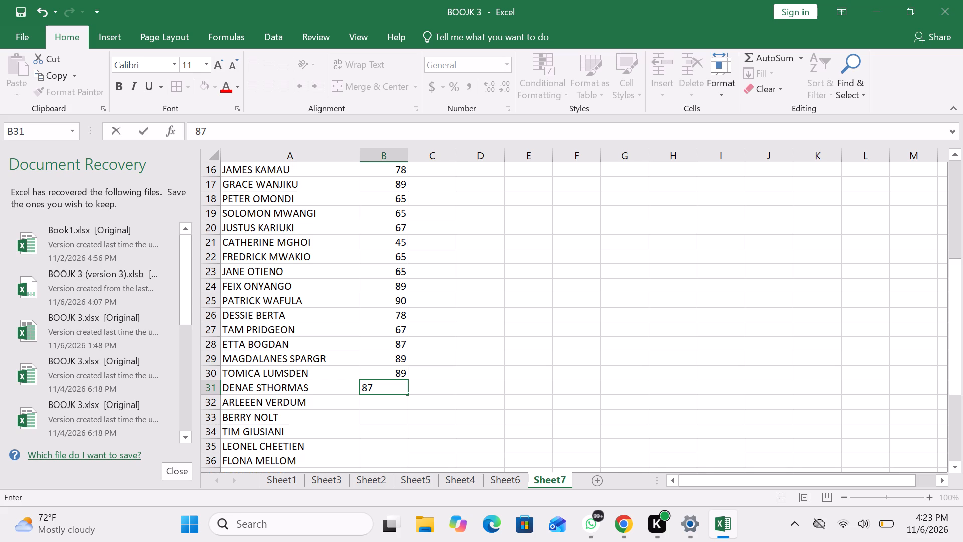
key("Down")
Enter the MATH marks 90, 89, 87, 65 and 76 in cells B32 to B36.
type("90")
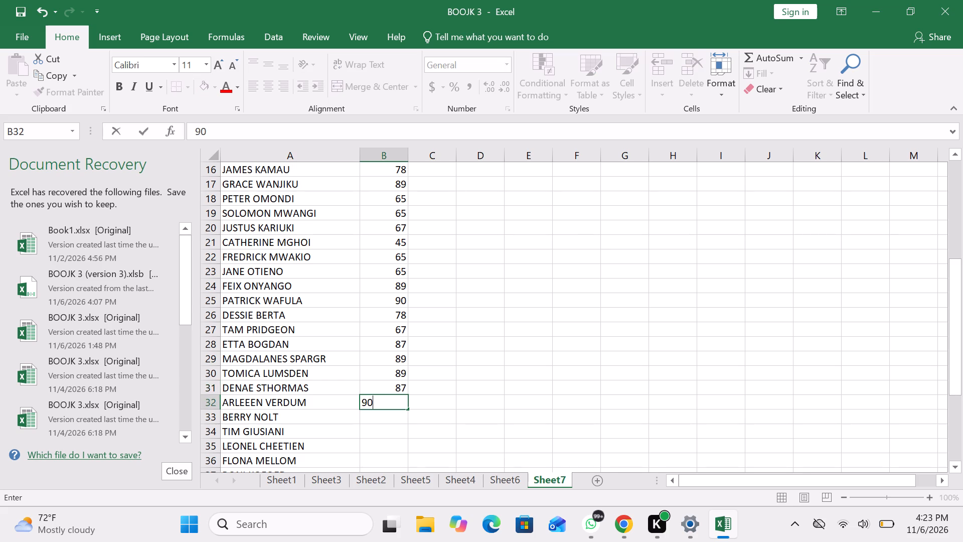
key("7")
key("BackSpace")
key("Down")
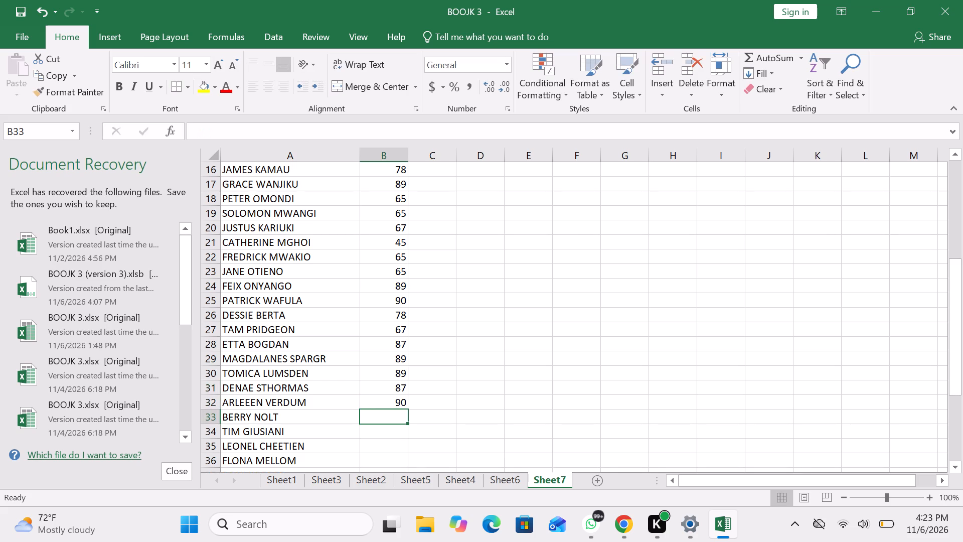
type("89")
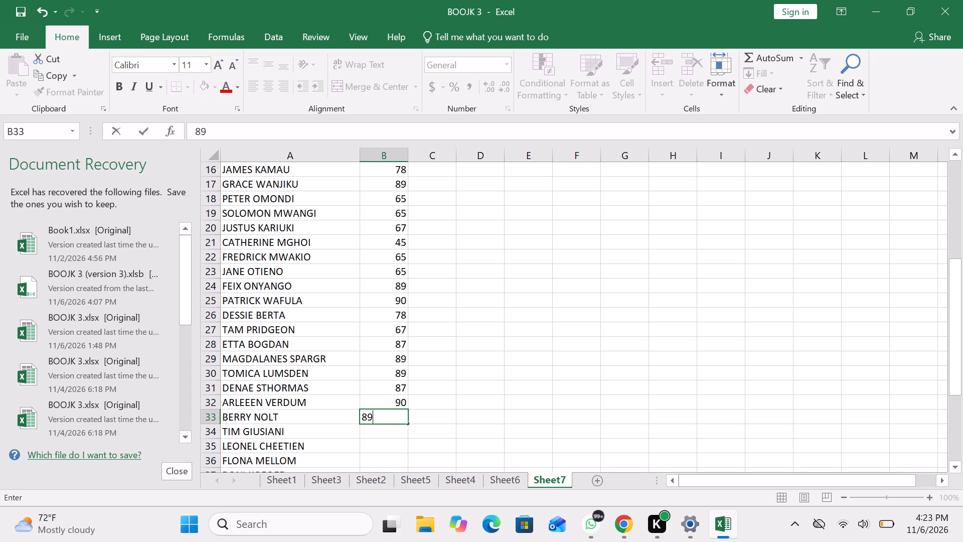
key("Down")
key("8")
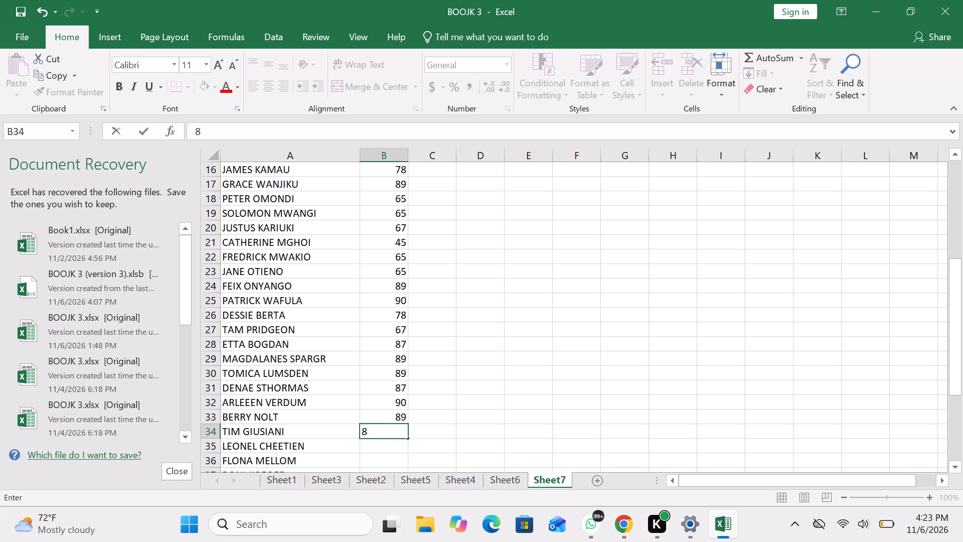
key("7")
key("Down")
type("65")
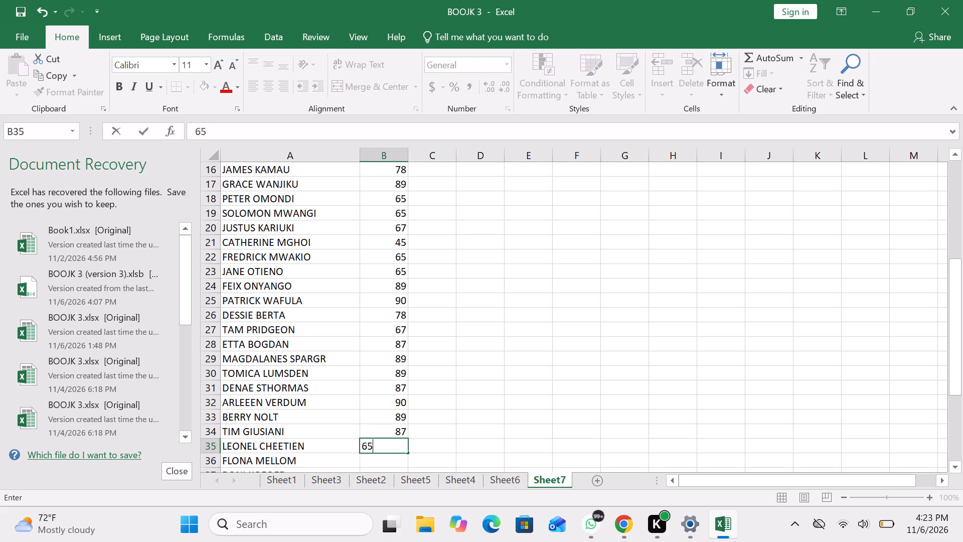
key("Down")
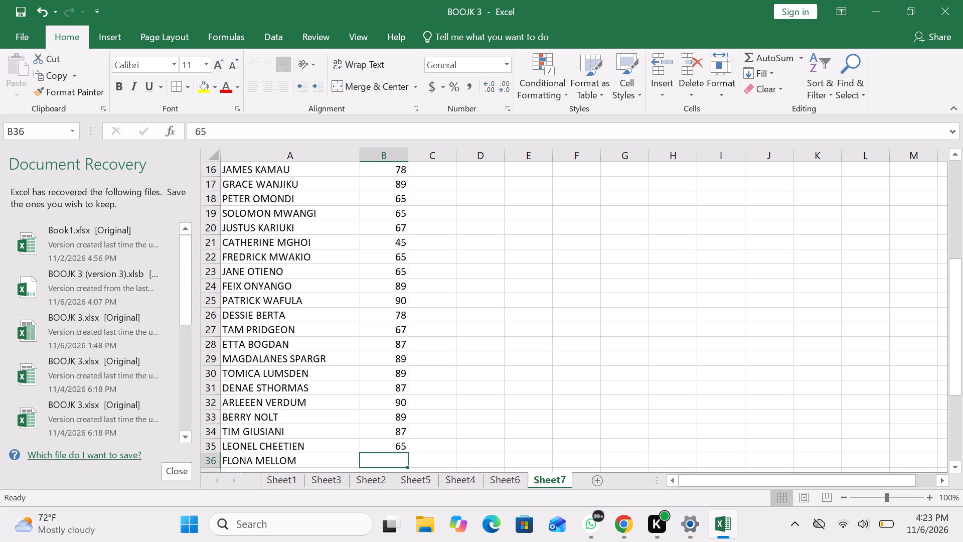
type("76")
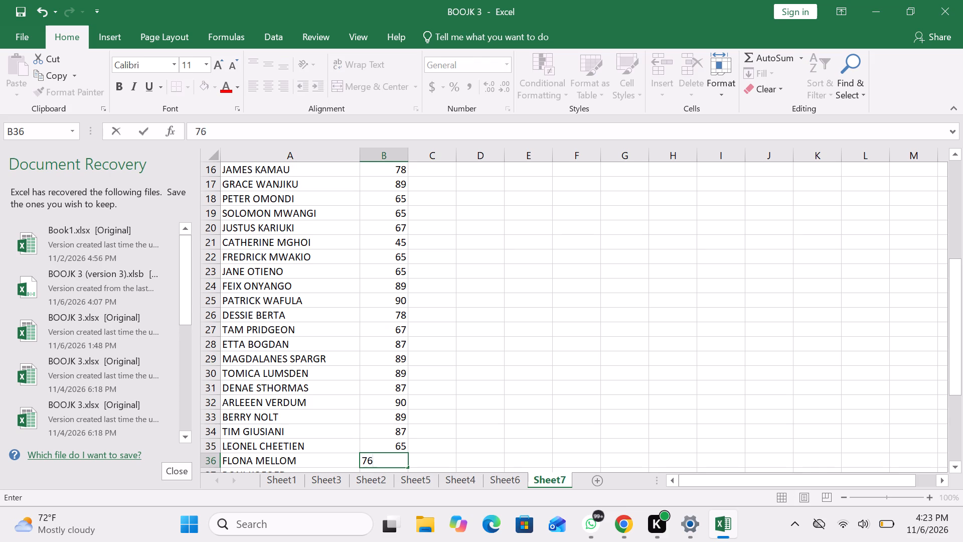
key("Down")
Look through the students below row 36 whose MATH marks are still missing, ending back at B37.
key("Down")
key("Down")
key("Down")
key("Down")
key("Down")
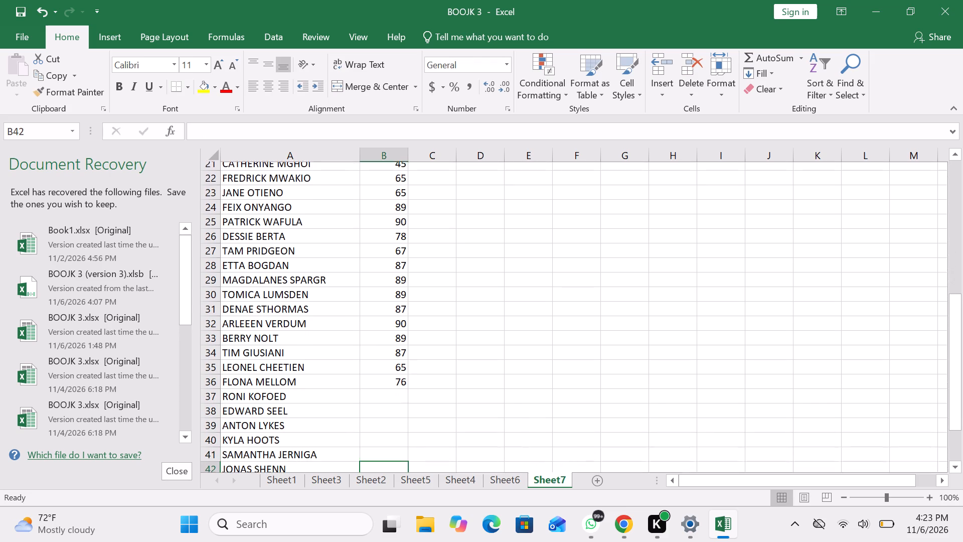
key("Down")
key("Down")
key("Down")
key("Up")
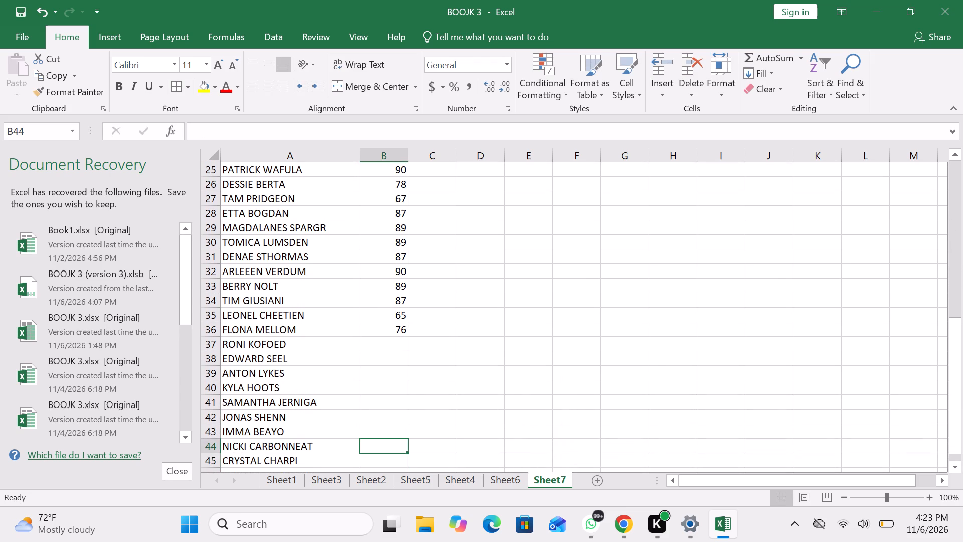
key("Up")
key("Up")
key("Up")
key("Up")
key("Up")
key("Up")
key("Up")
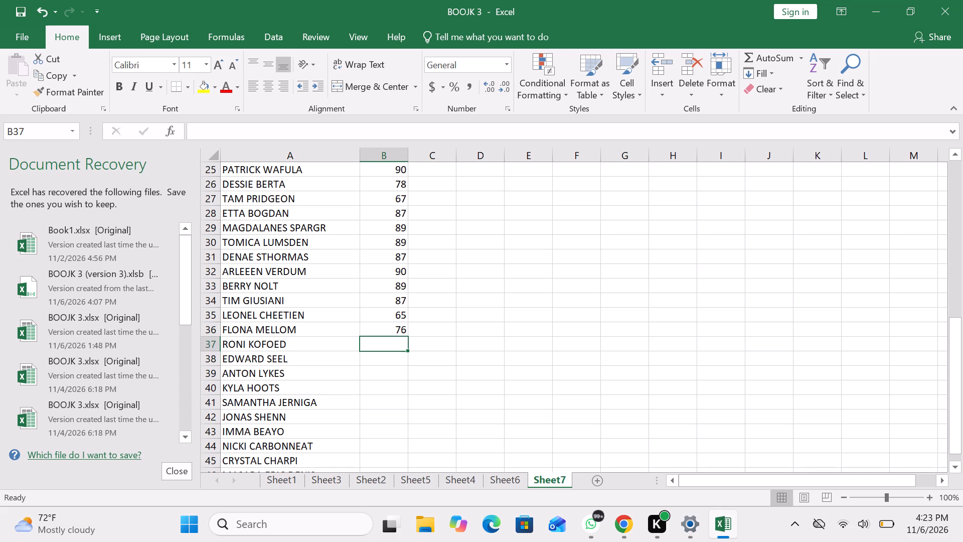
Enter the MATH marks 54, 54, 76, 78, 54 and 76 in cells B37 to B42.
type("54")
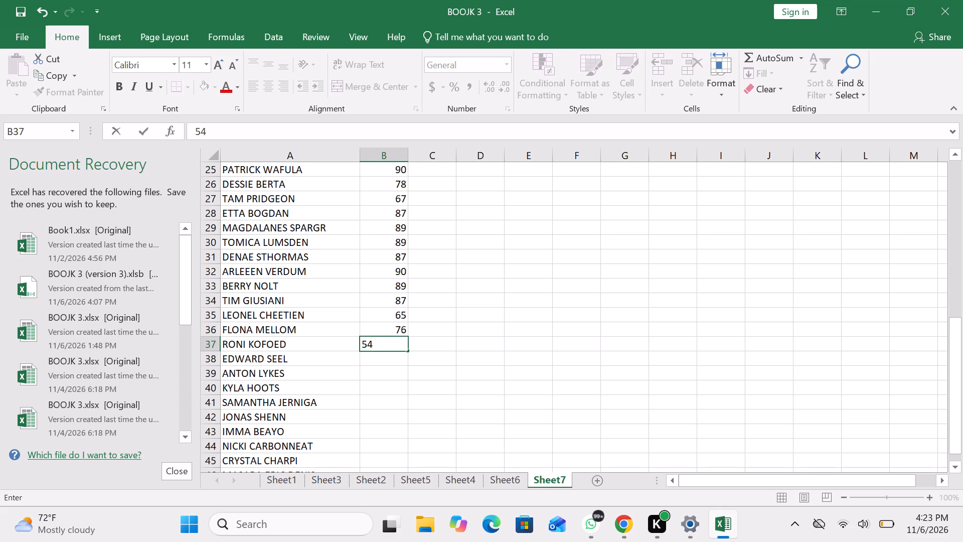
key("Down")
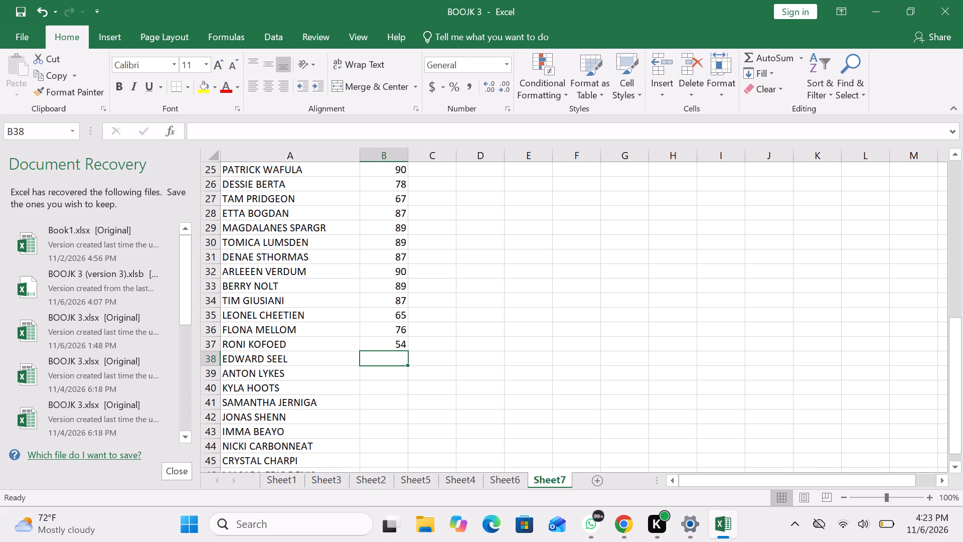
type("54")
key("Down")
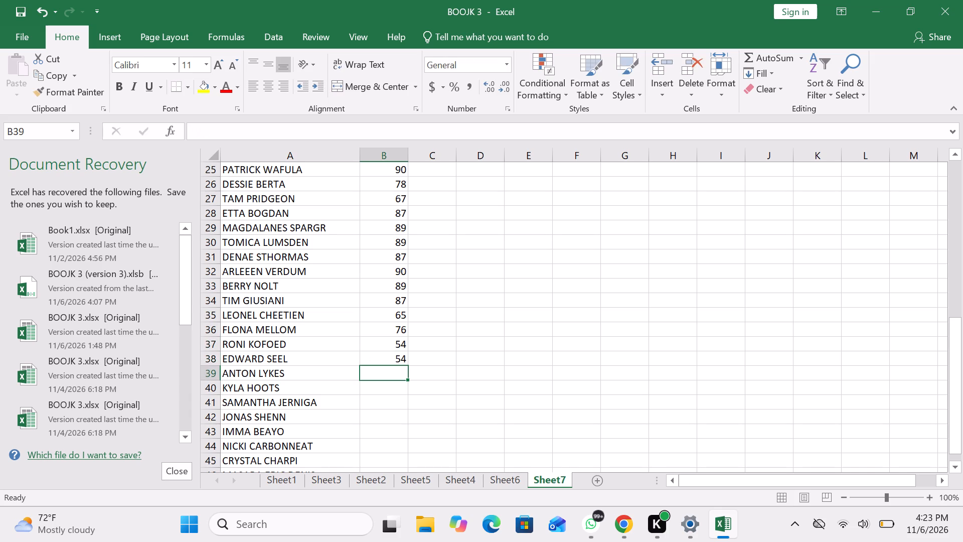
type("76")
key("Down")
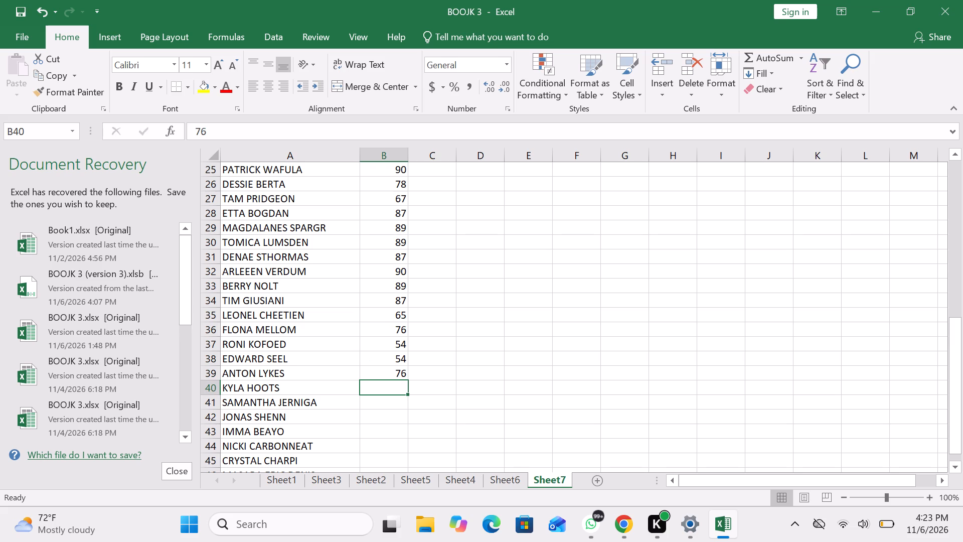
type("78")
key("Down")
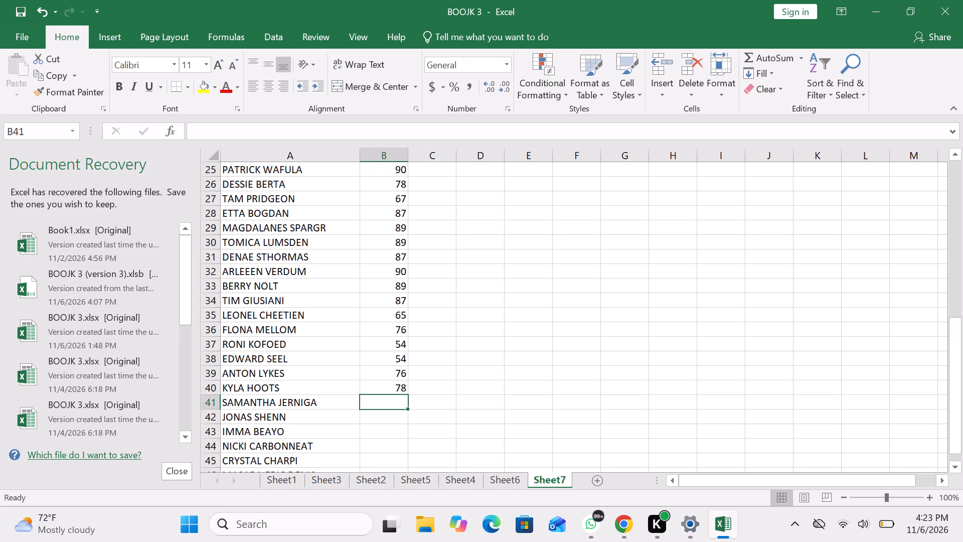
type("54")
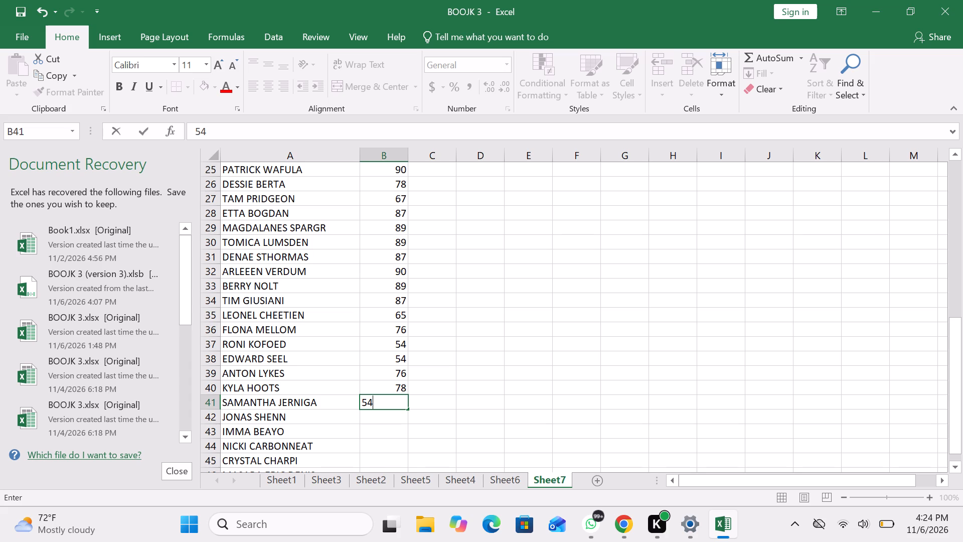
key("Down")
type("76")
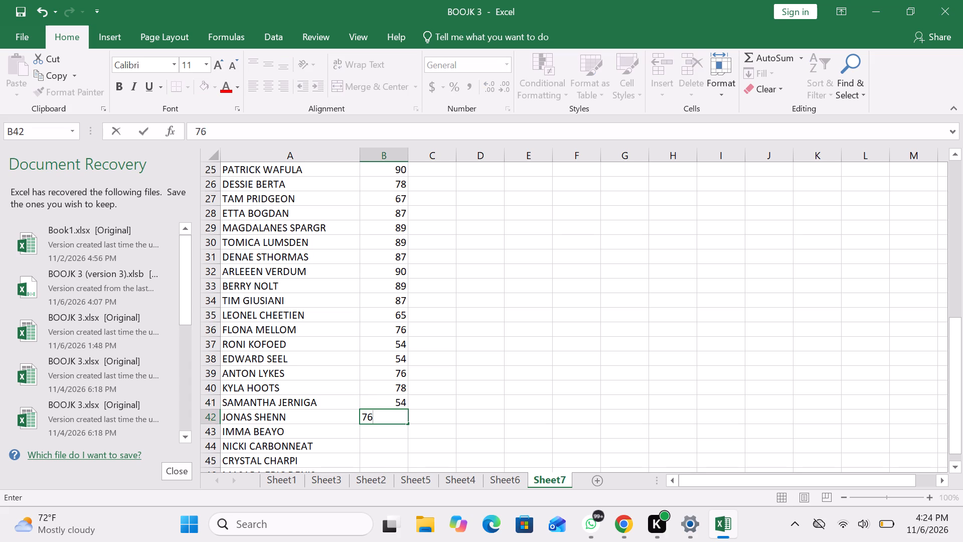
key("Down")
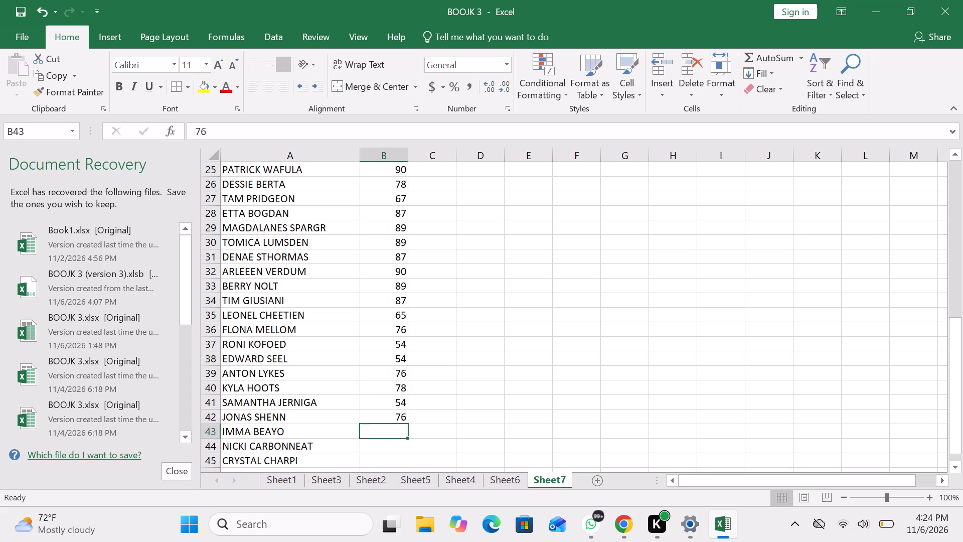
Enter the MATH marks 67, 43, 55 and 43 in cells B43 to B46.
key("Down")
key("Up")
type("67")
key("Down")
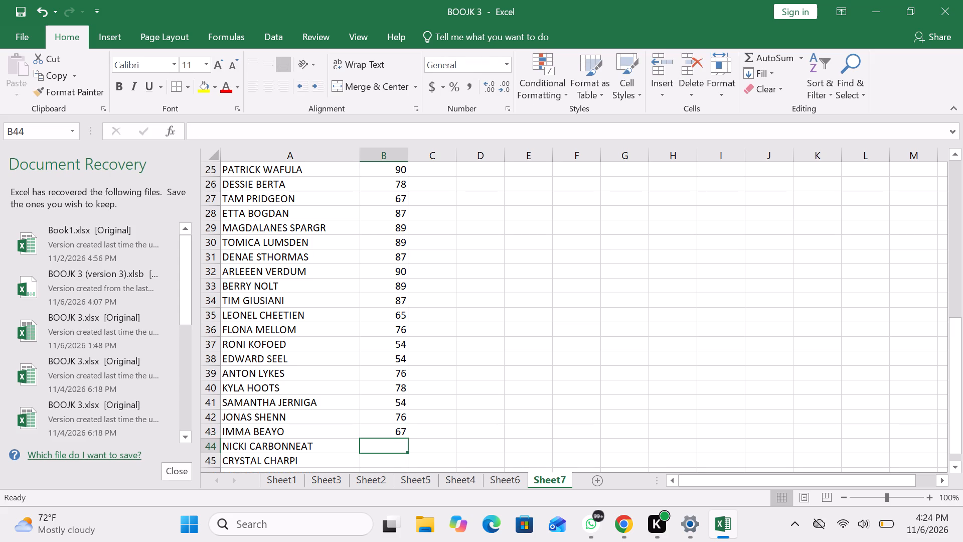
key("8")
key("BackSpace")
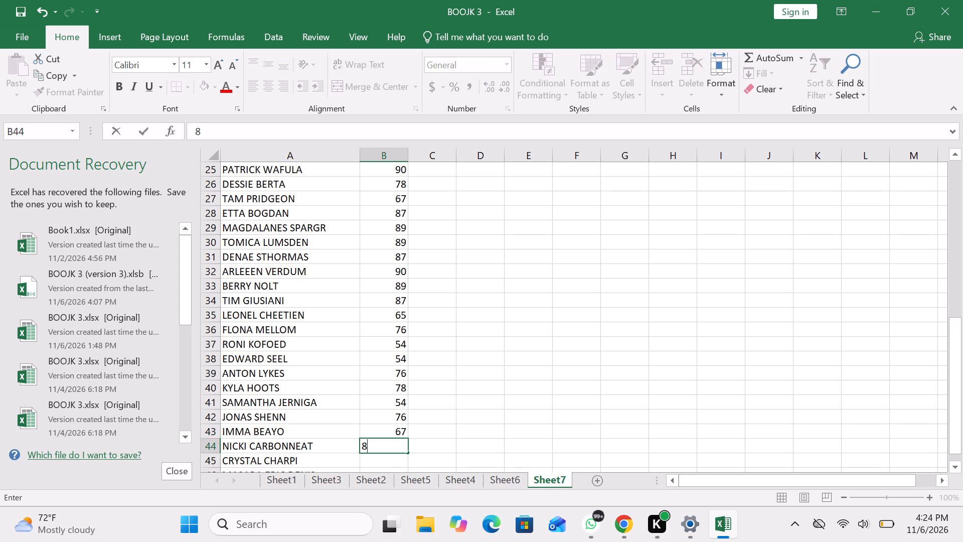
type("43")
key("Down")
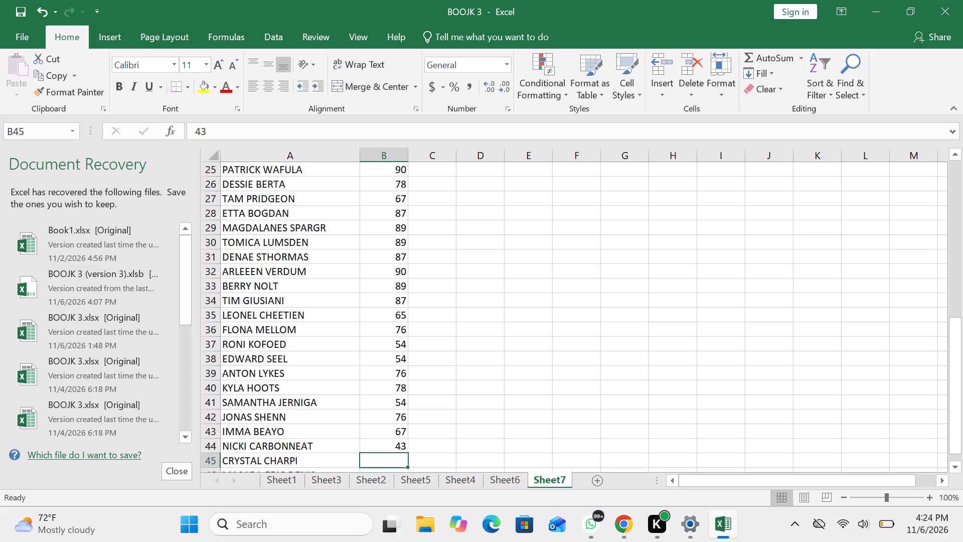
type("556")
key("BackSpace")
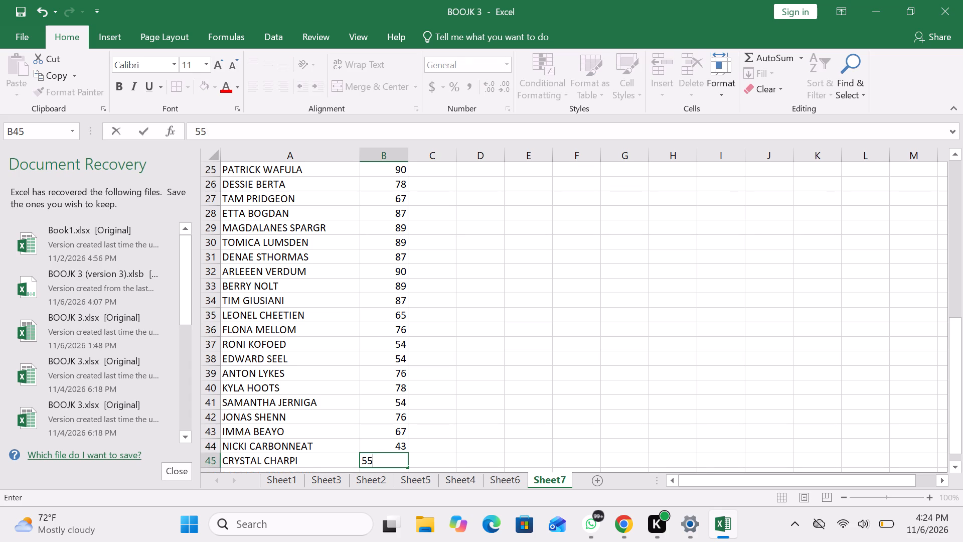
key("Right")
scroll(380, 328, "down", 1)
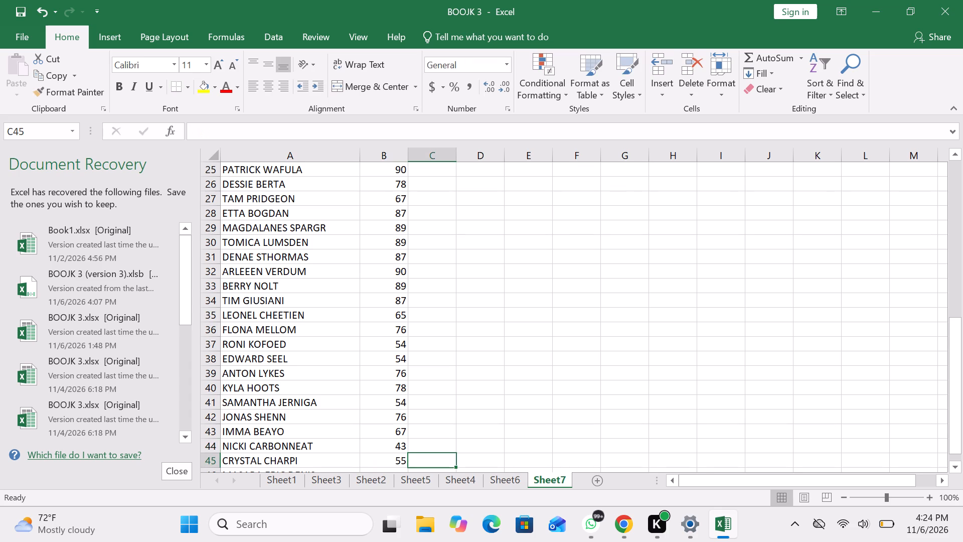
scroll(380, 328, "down", 1)
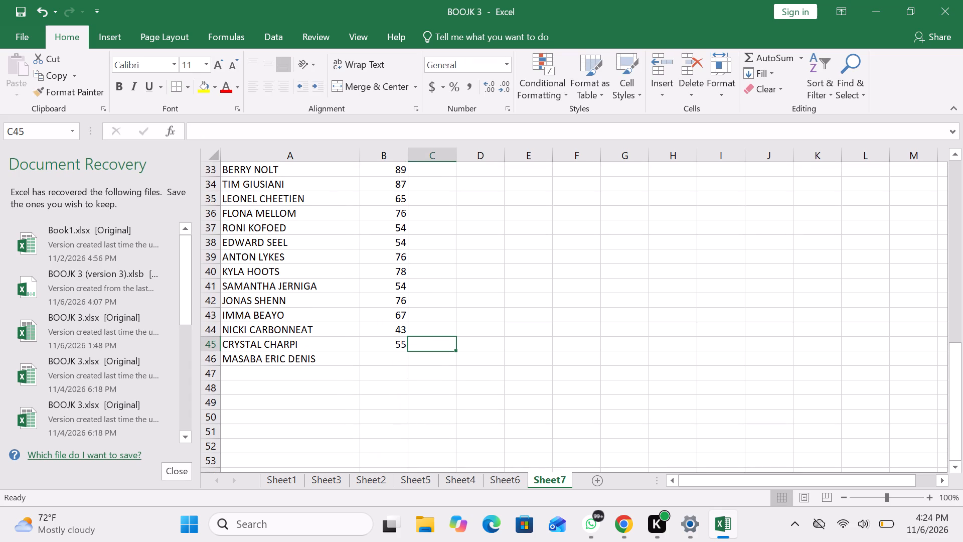
left_click(393, 352)
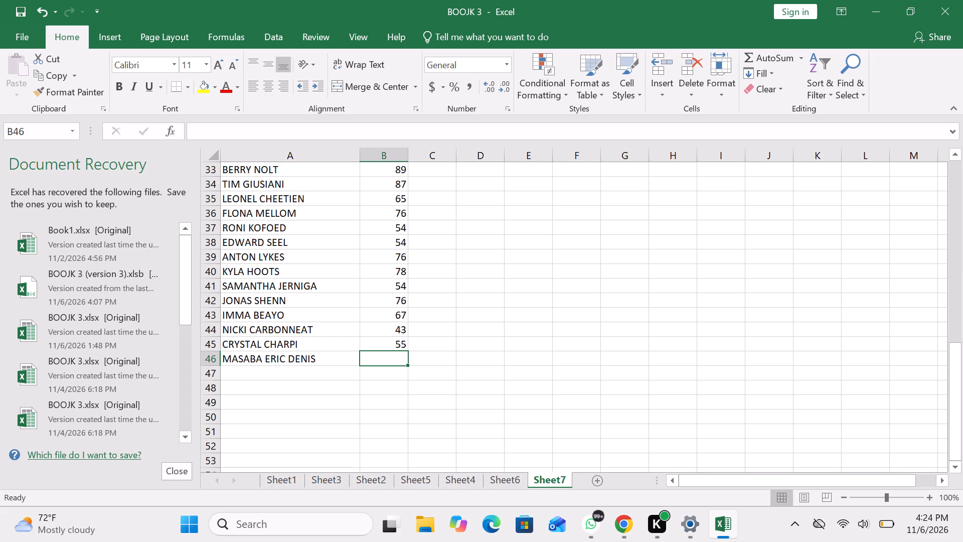
type("43")
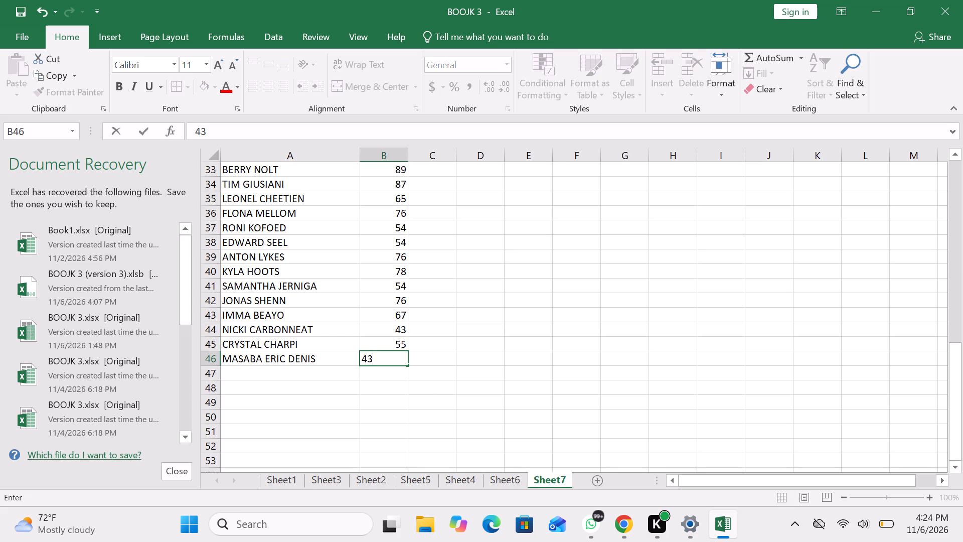
key("Right")
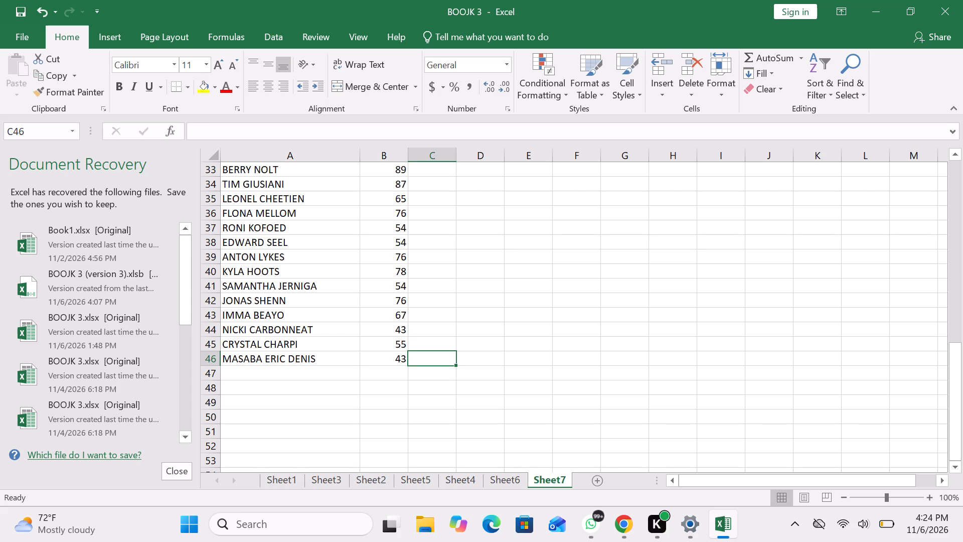
Enter the ENG marks 43, 89, 87 and 90 in cells C14 to C17, replacing the existing mark in C15.
scroll(393, 352, "up", 5)
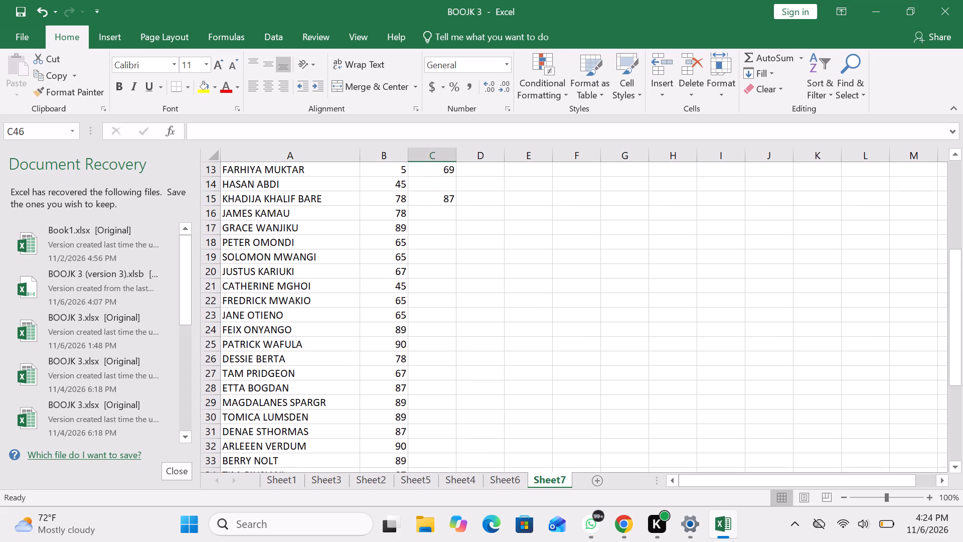
left_click(450, 188)
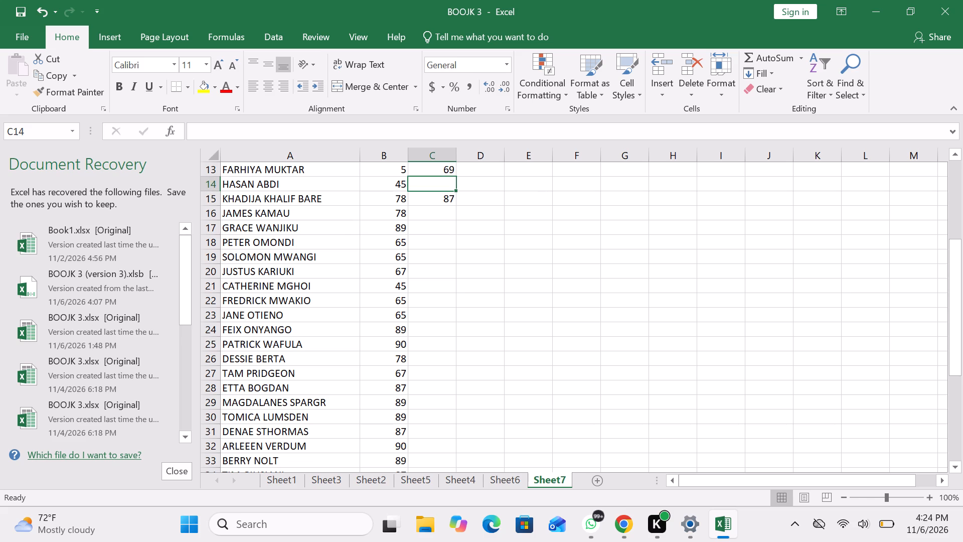
type("43")
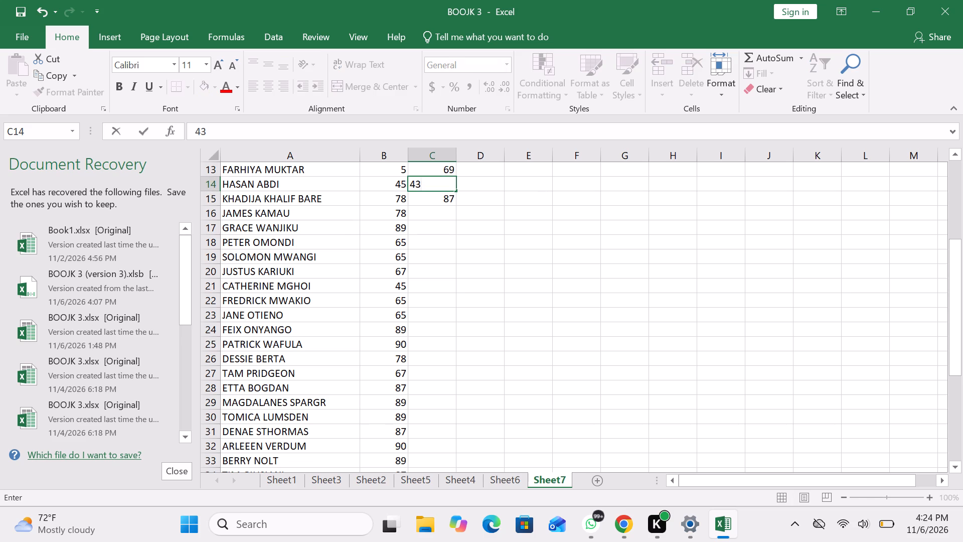
key("Down")
type("89")
key("Down")
key("8")
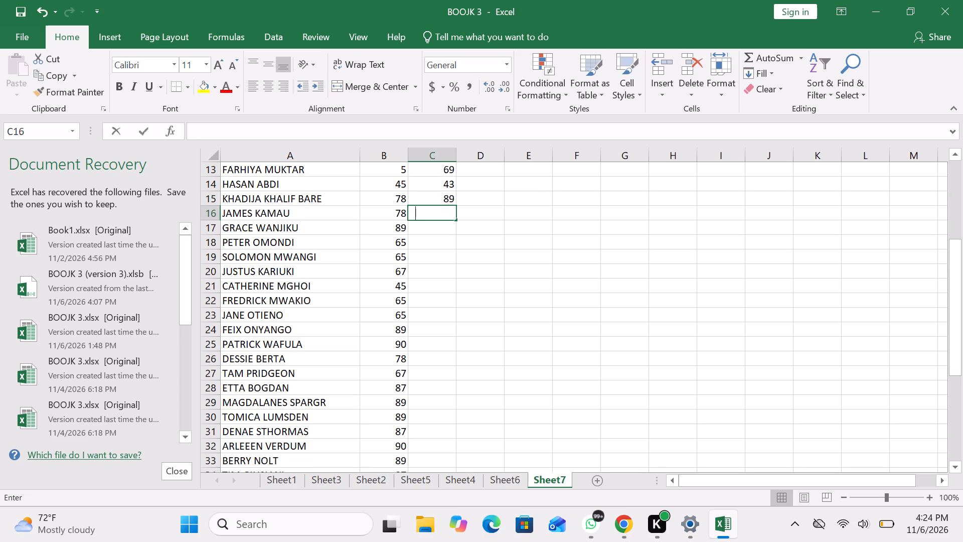
key("7")
key("Down")
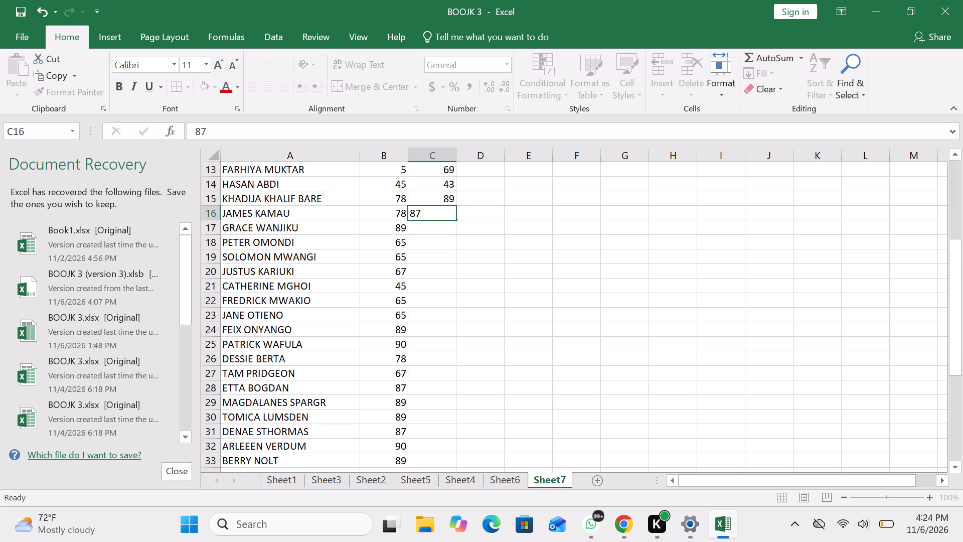
type("90")
key("Down")
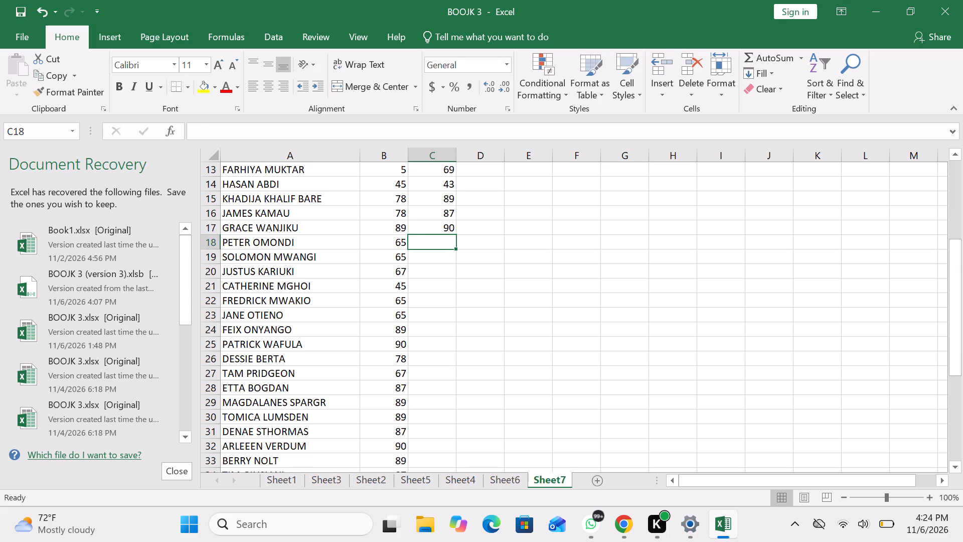
Enter the ENG marks 65, 45, 76 and 89 in cells C18 to C21.
type("65")
key("Down")
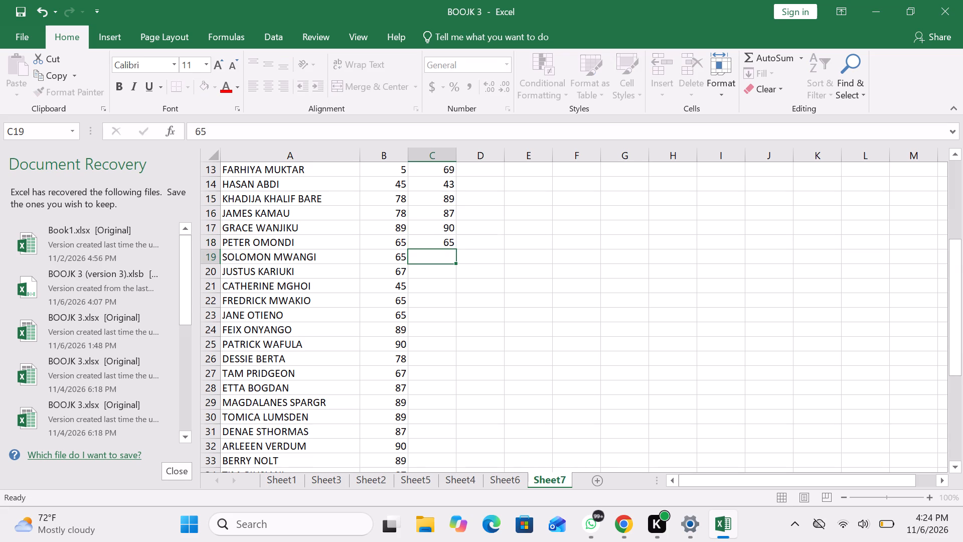
type("45")
key("Down")
type("76")
key("Down")
type("89")
Enter the KIS marks 23, 78, 89 and 89 in cells D2 to D5.
scroll(450, 188, "up", 4)
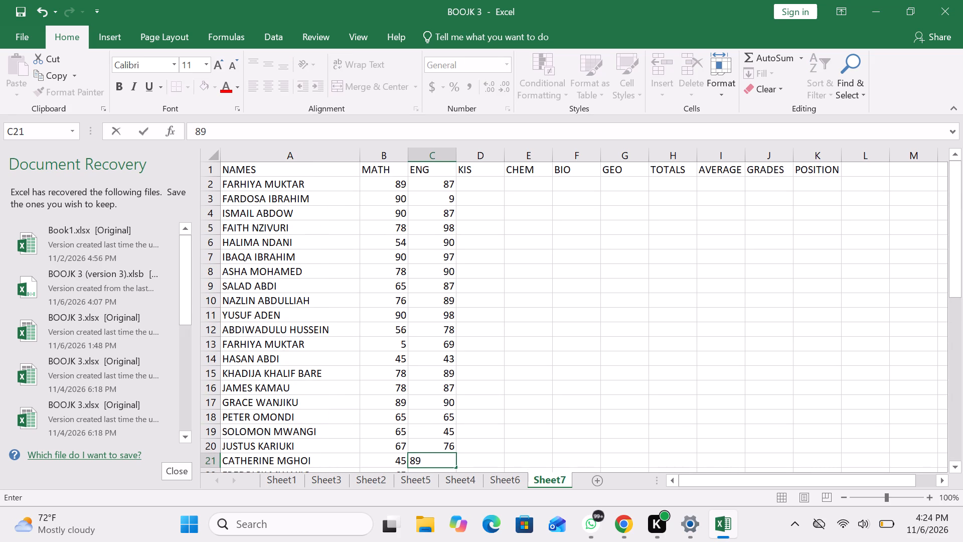
scroll(450, 188, "up", 2)
left_click(482, 181)
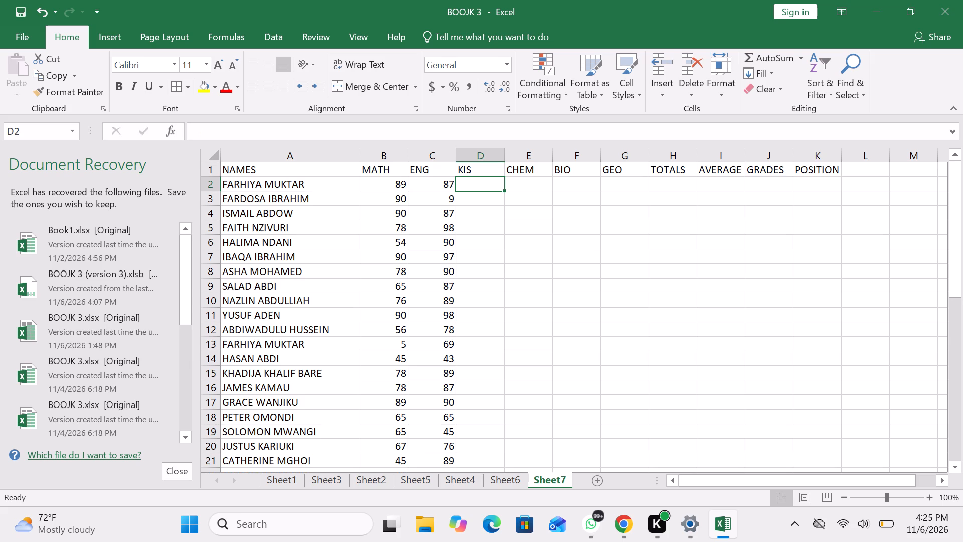
type("23")
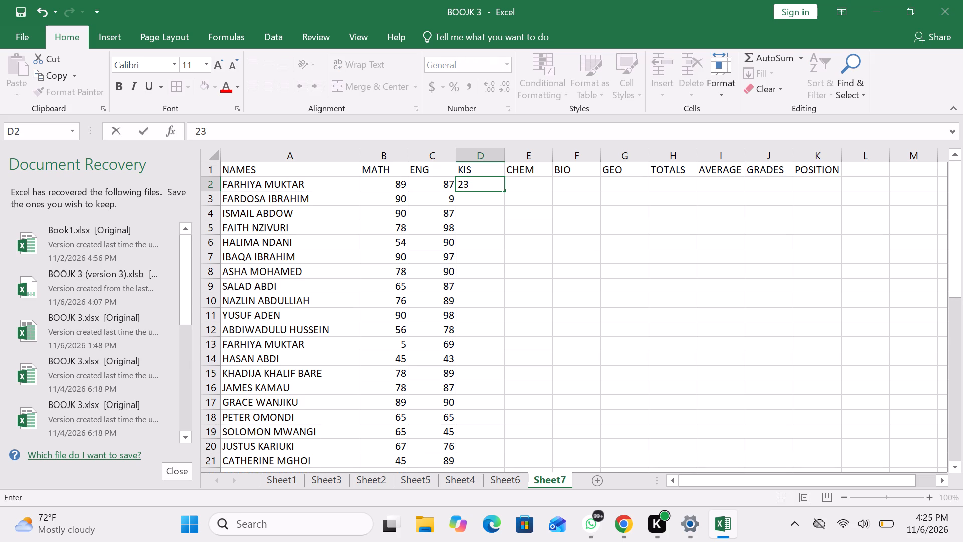
key("Down")
type("78")
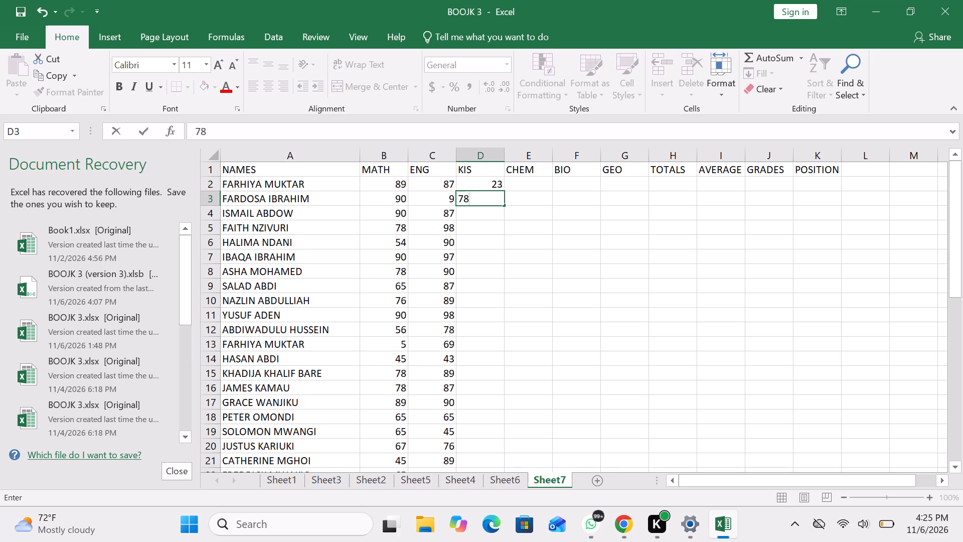
key("Down")
type("89")
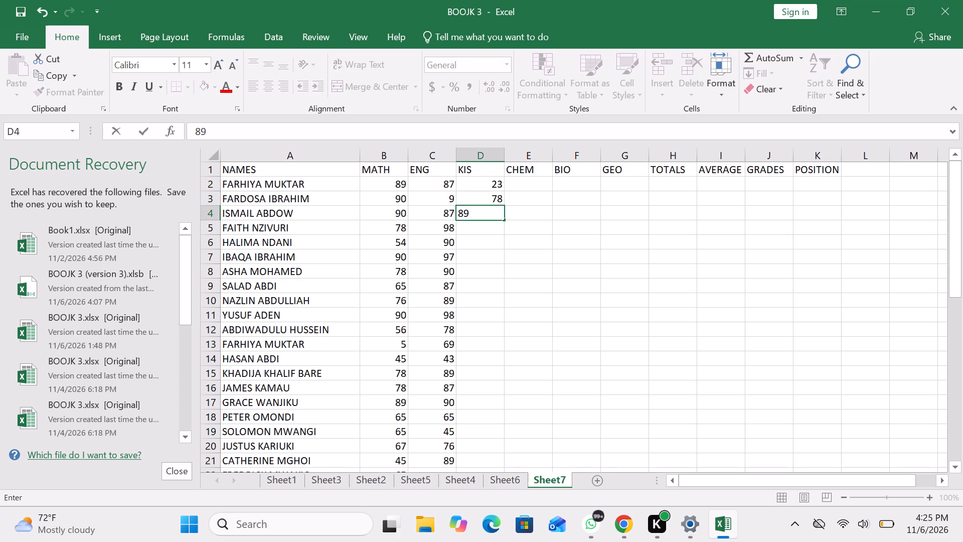
key("BackSpace")
key("9")
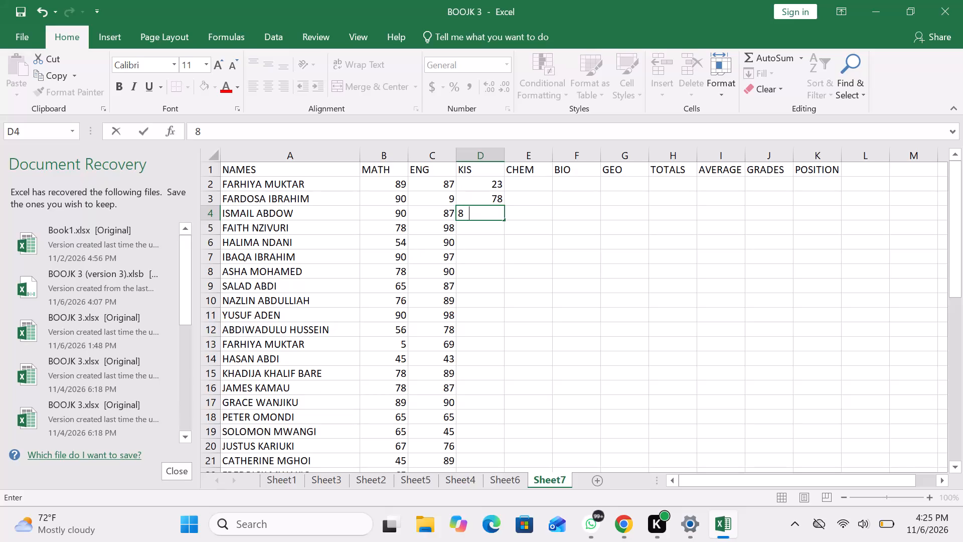
key("Down")
type("89")
key("Down")
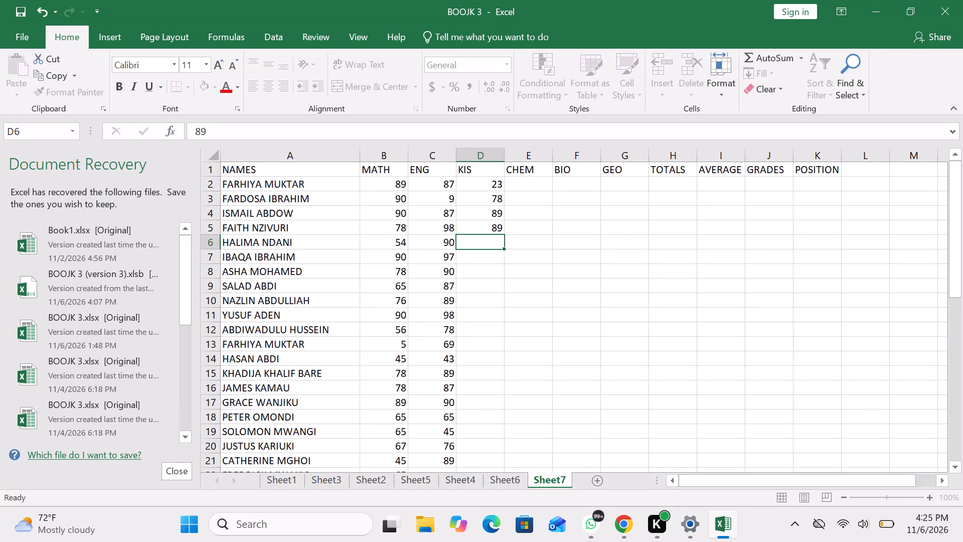
Enter the KIS marks 87, 89, 98, 77 and 98 in cells D6 to D10.
key("8")
key("7")
key("Down")
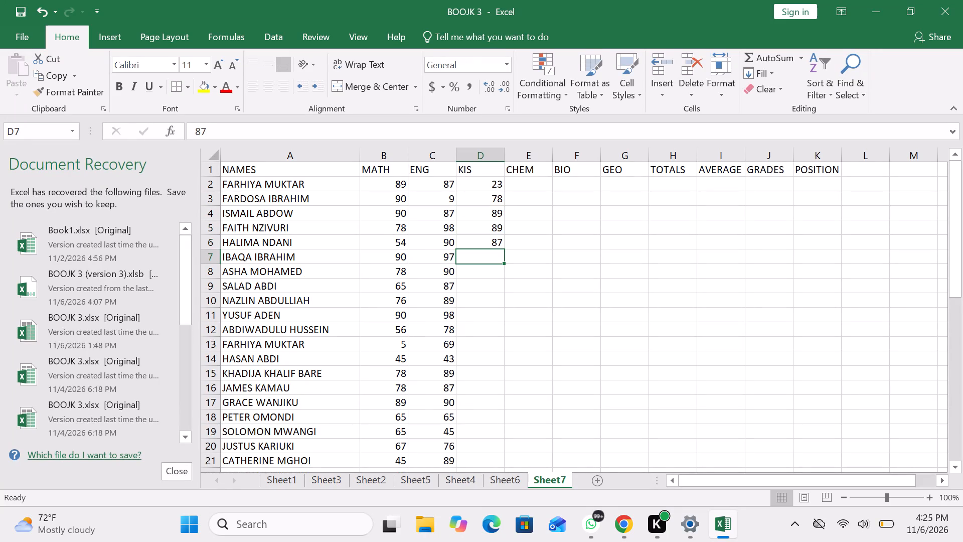
key("8")
key("9")
key("Down")
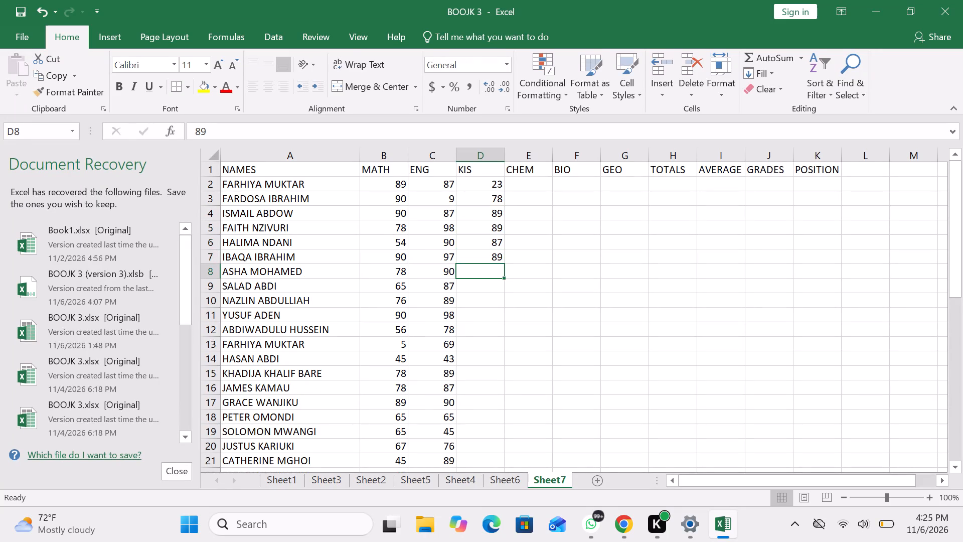
type("98")
key("Down")
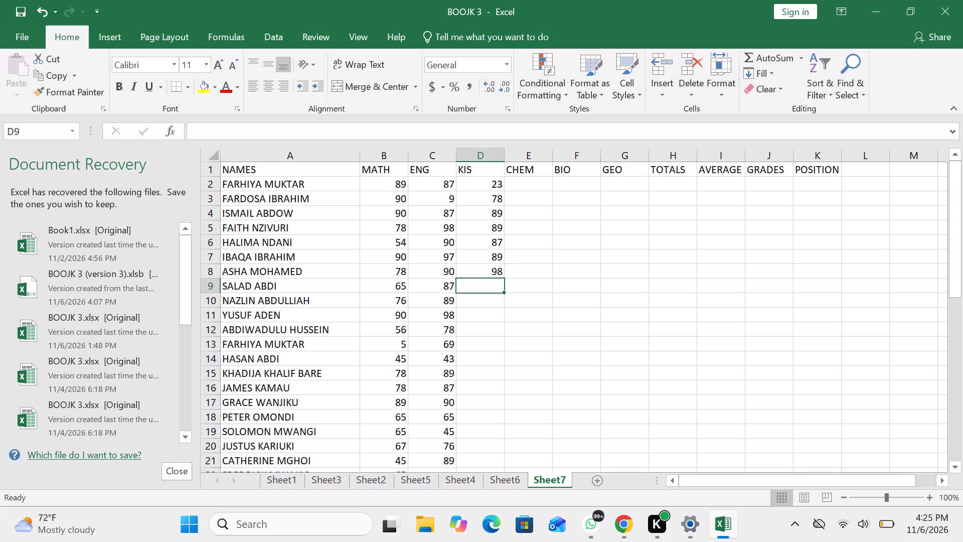
key("7")
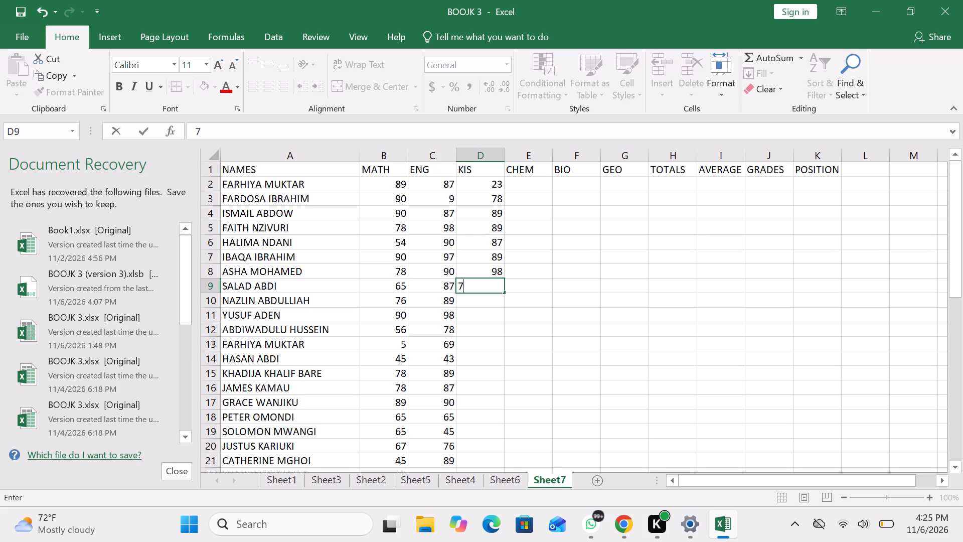
key("7")
key("Down")
type("98")
key("Down")
Enter the KIS marks 89, 45, 78 and 78 in cells D11 to D14.
type("89")
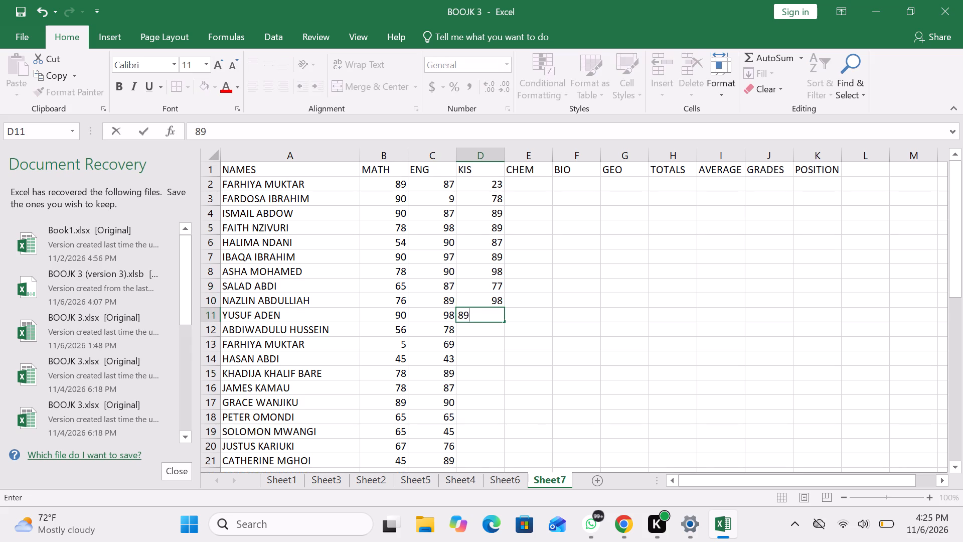
key("Down")
type("45")
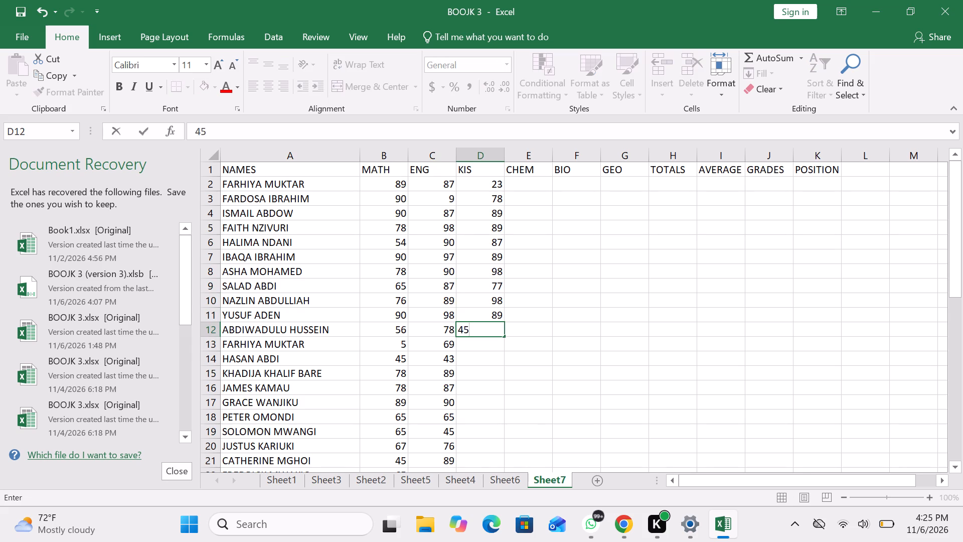
key("Down")
type("78")
key("Down")
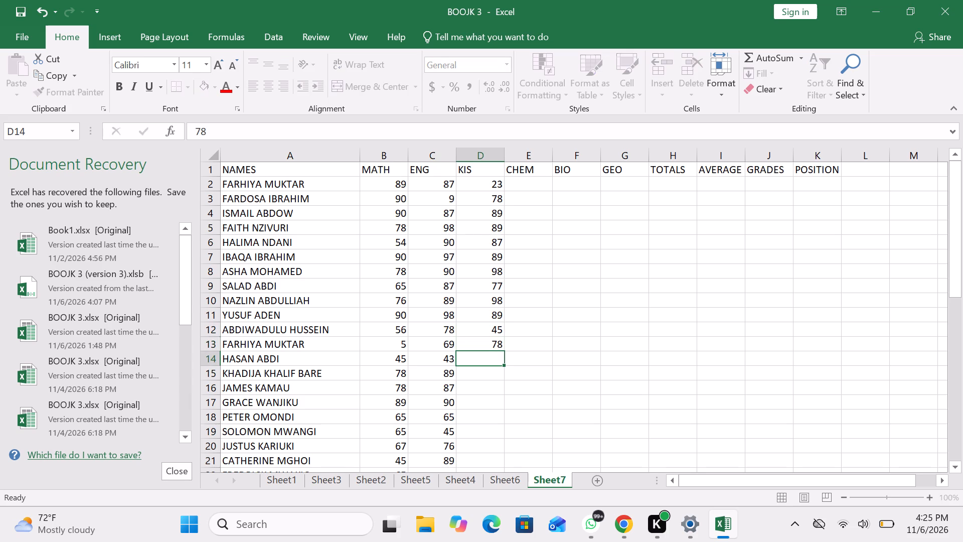
key("7")
key("8")
key("Down")
Enter the KIS marks 87 and 78 in cells D15 and D16.
type("87")
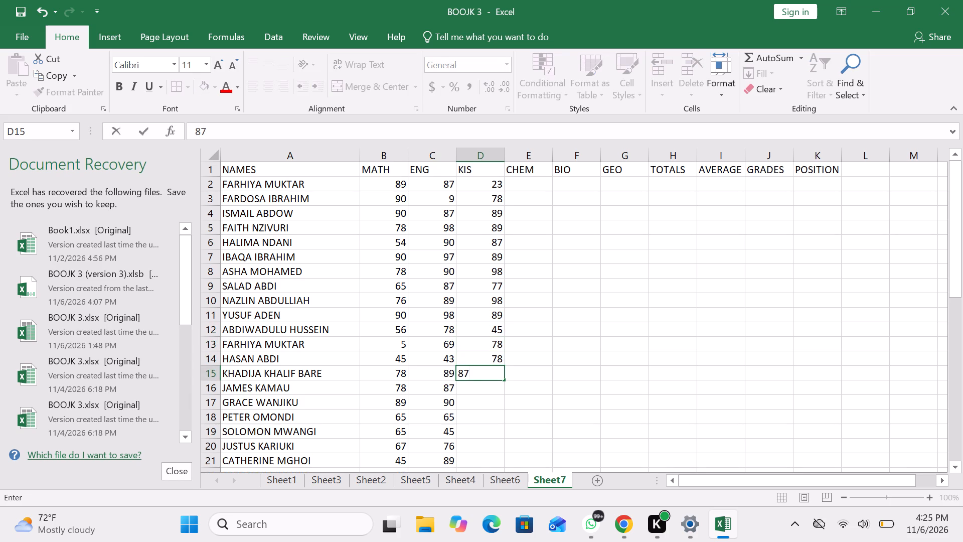
key("Down")
type("78")
type("67")
key("BackSpace")
key("BackSpace")
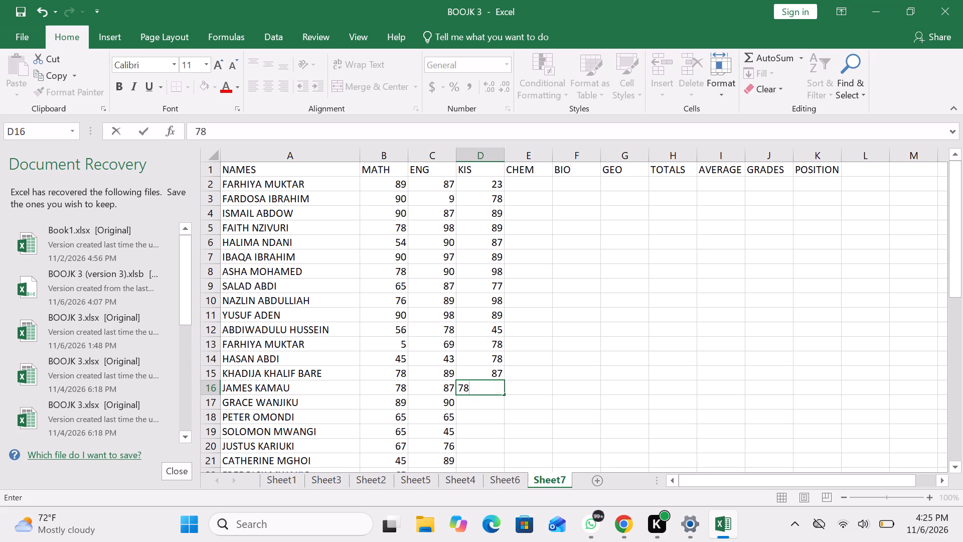
type("89")
key("BackSpace")
key("BackSpace")
key("Down")
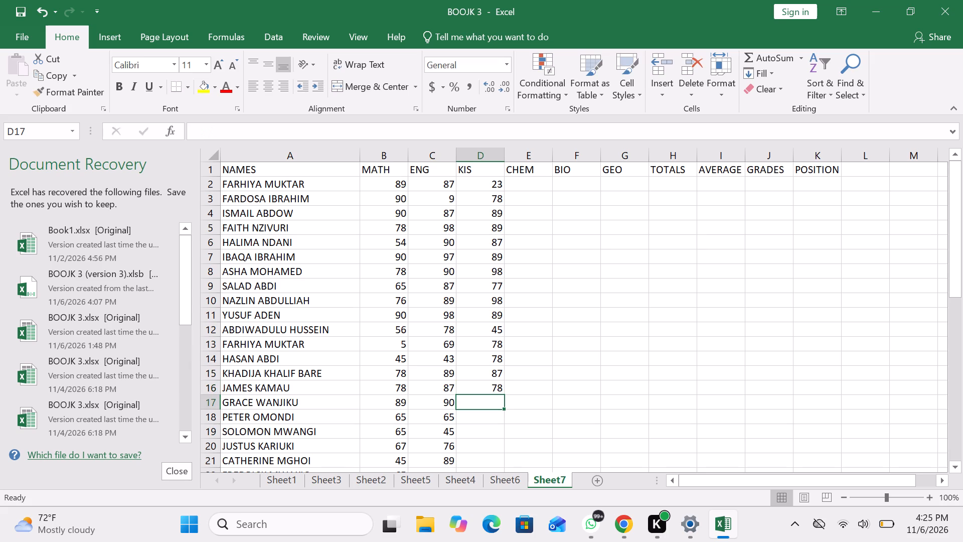
Enter the KIS marks 88 and 89 in cells D17 and D18.
type("889")
key("BackSpace")
key("BackSpace")
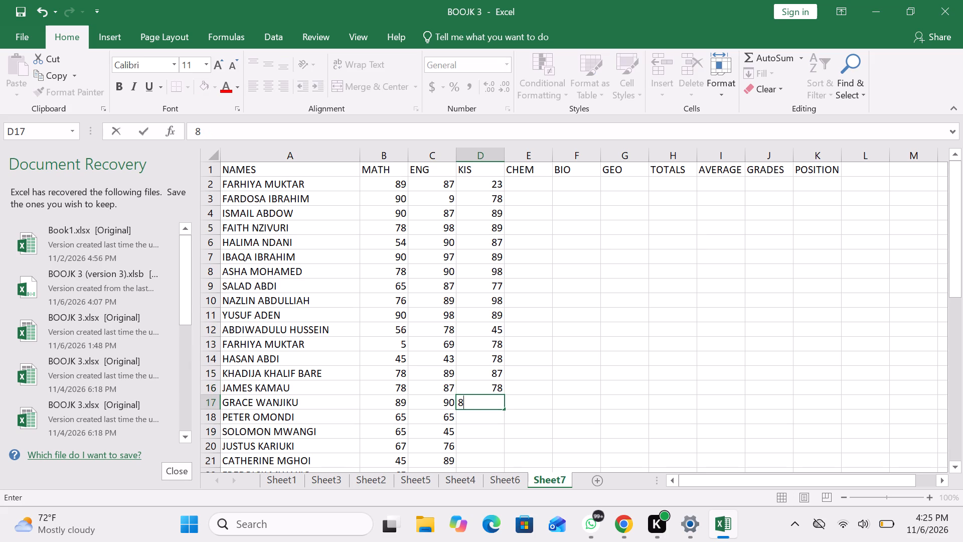
key("8")
type("554")
key("BackSpace")
key("BackSpace")
key("BackSpace")
key("Down")
type("89")
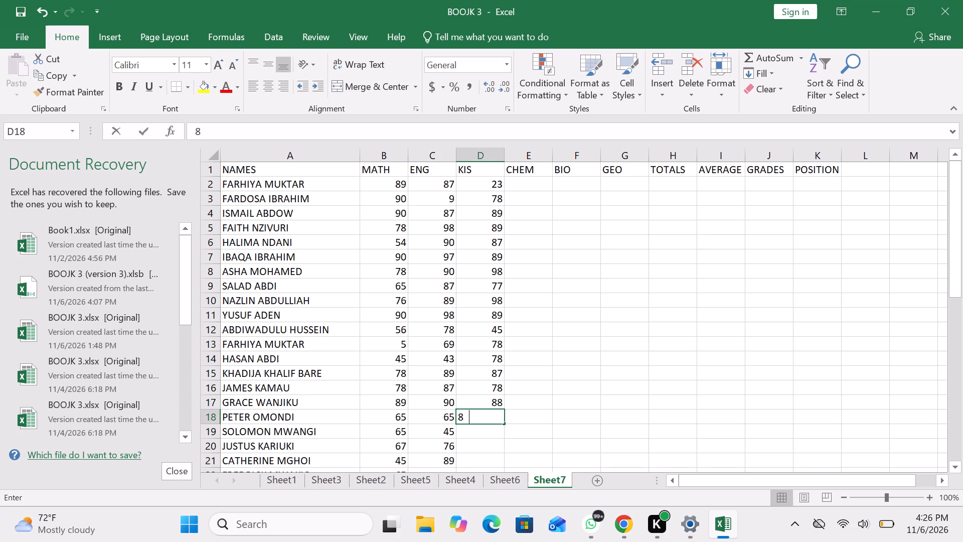
key("9")
key("BackSpace")
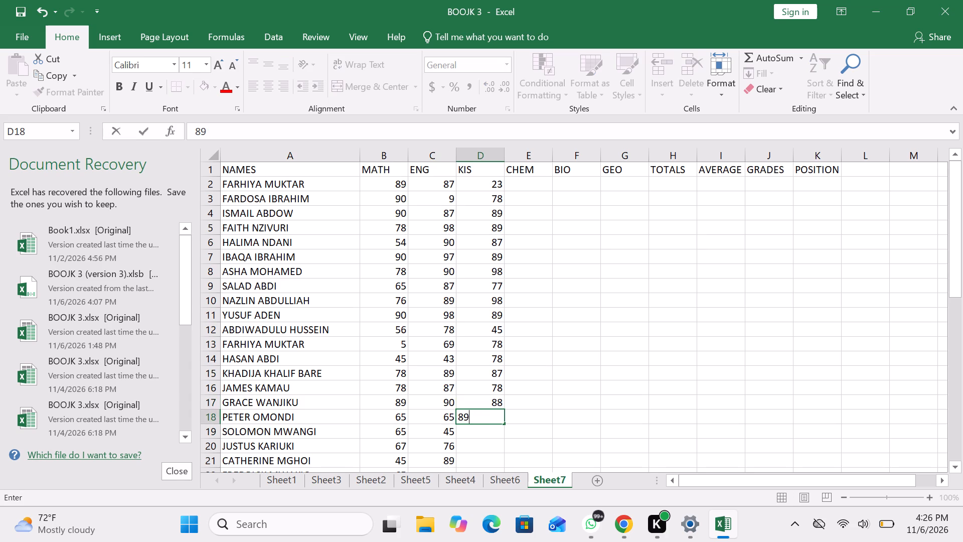
key("Down")
Enter the KIS marks 67, 89 and 87 in cells D19 to D21.
type("67")
key("Down")
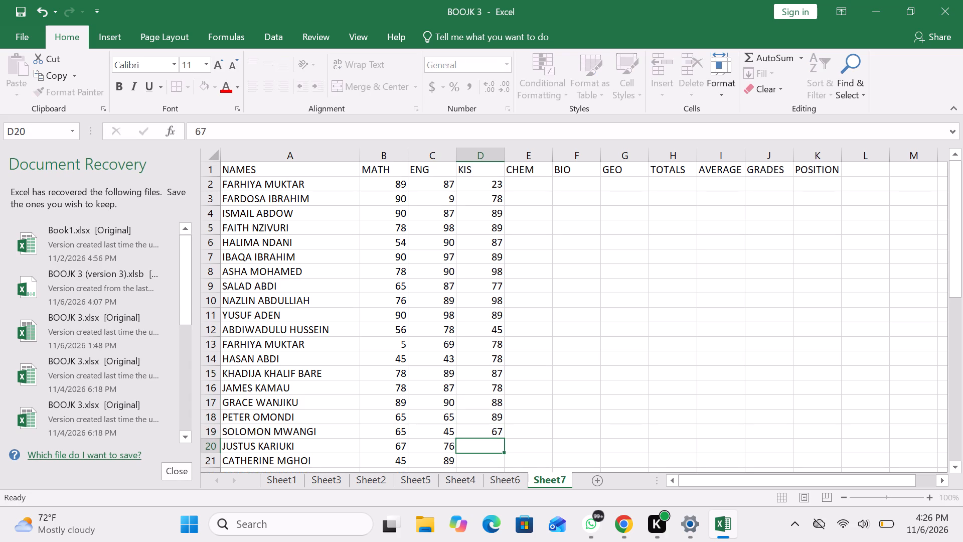
type("89")
key("Down")
type("87")
key("Down")
Enter the KIS mark 98 in cells D24 and D25, and fill the skipped cells D22 and D23 with 75 and 65.
key("Down")
key("Down")
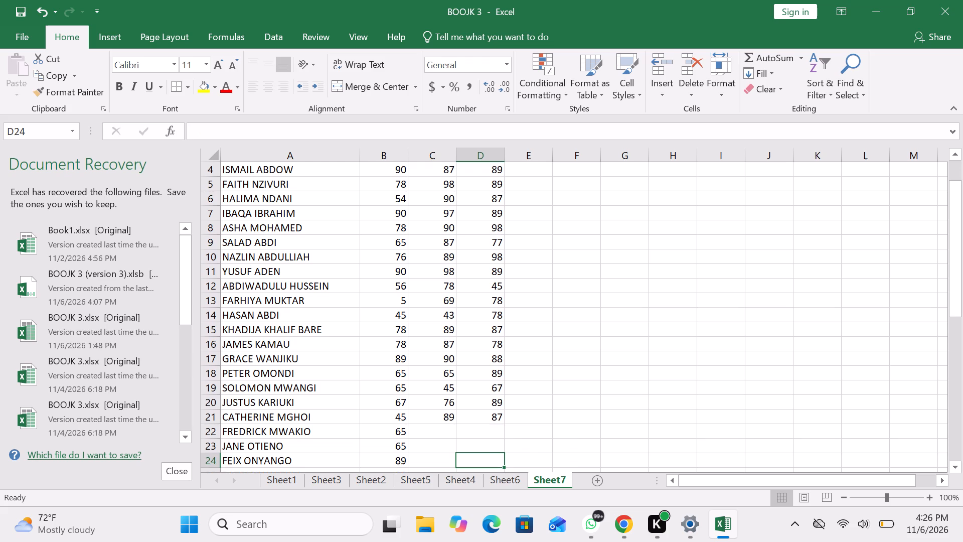
type("98")
key("Down")
type("98")
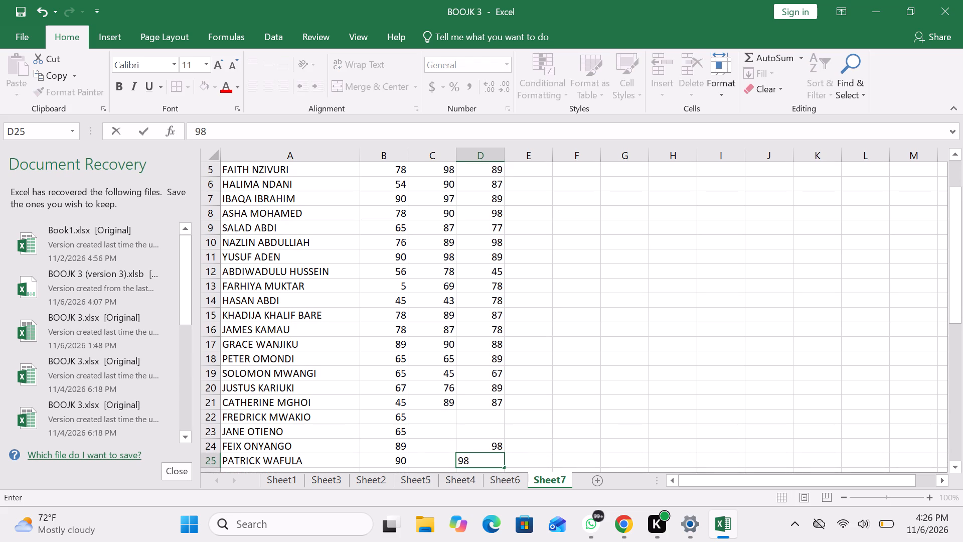
key("Up")
key("Up")
key("Up")
type("75")
key("Down")
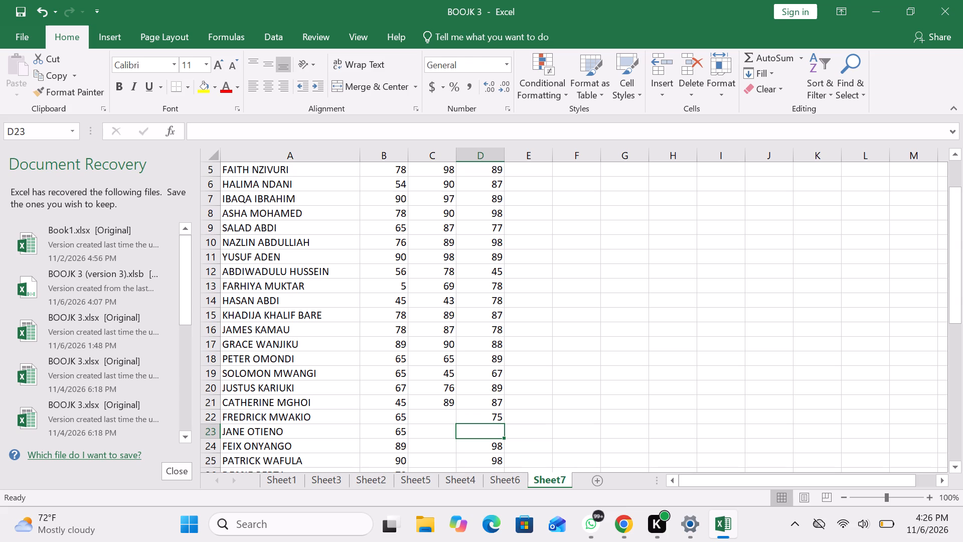
type("65")
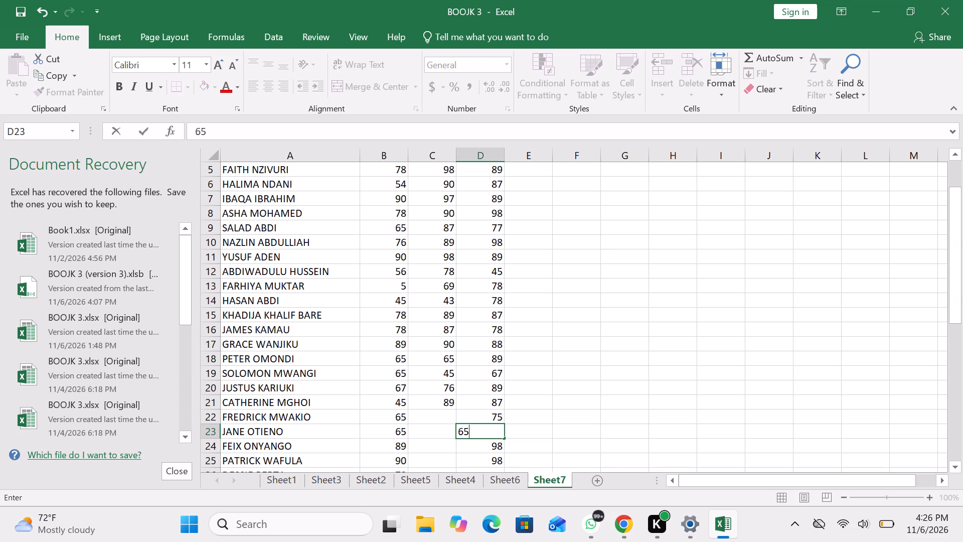
Enter the ENG marks 56 and 43 in cells C22 and C23.
left_click(438, 413)
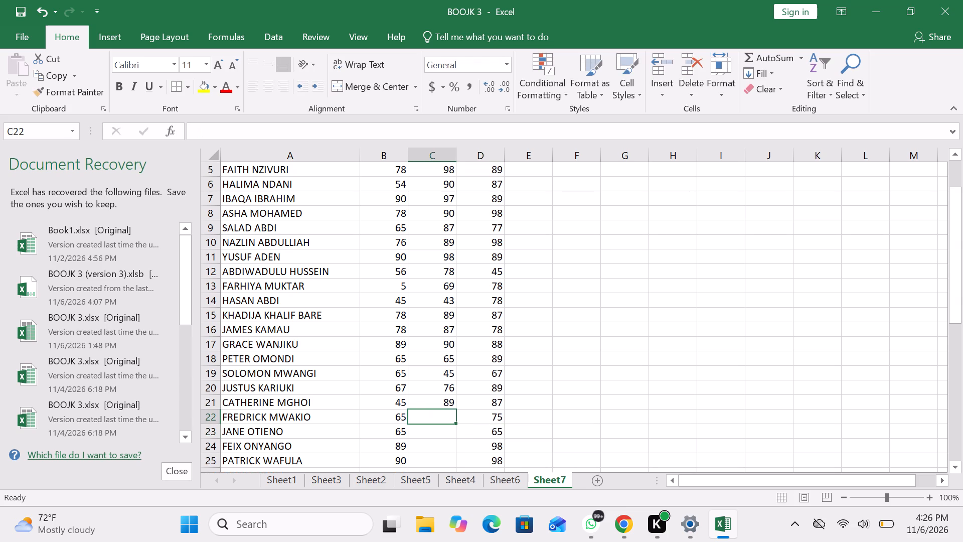
key("5")
key("6")
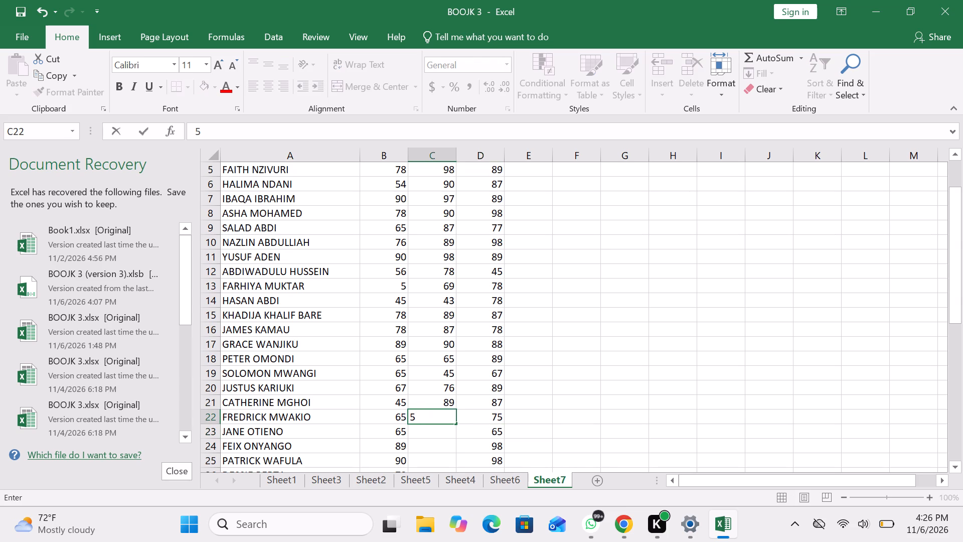
key("Down")
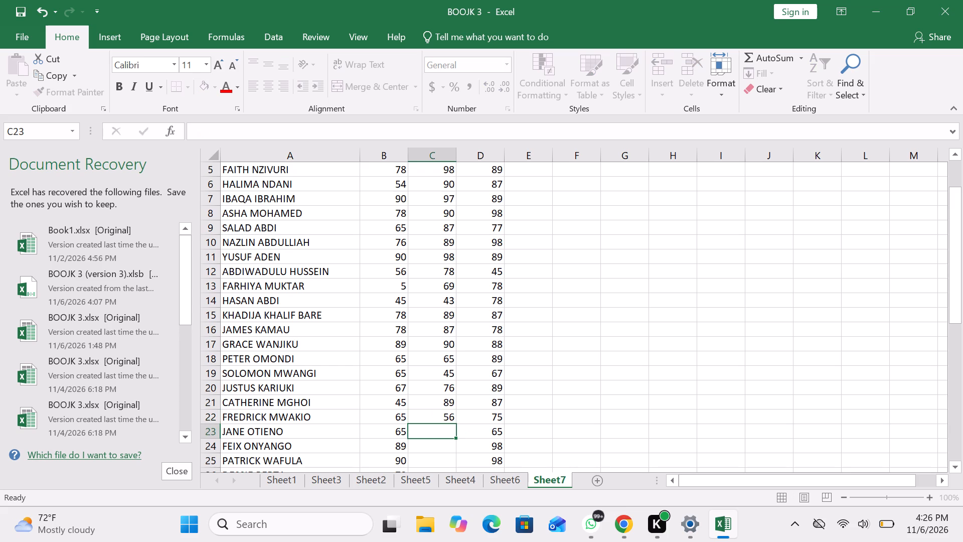
type("43")
scroll(438, 413, "down", 4)
scroll(438, 413, "up", 1)
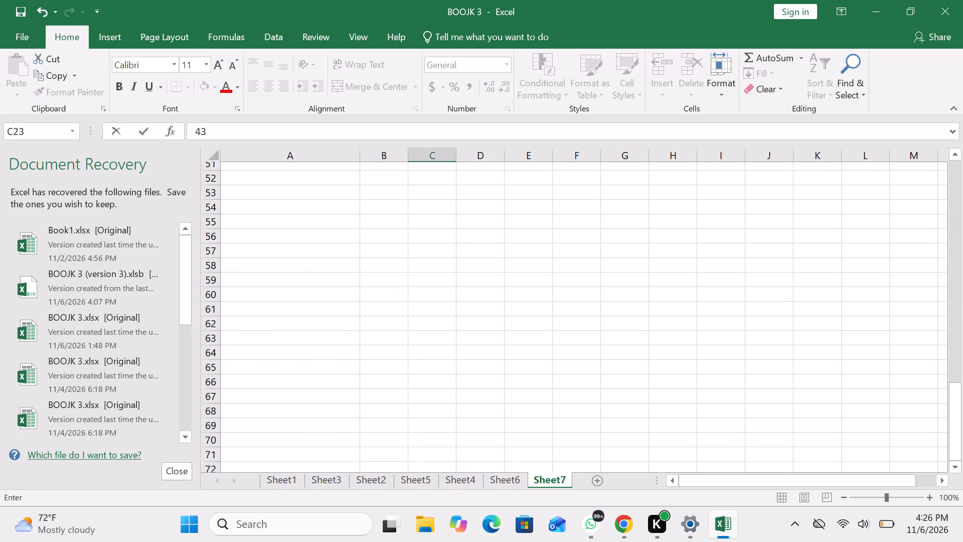
scroll(438, 413, "up", 6)
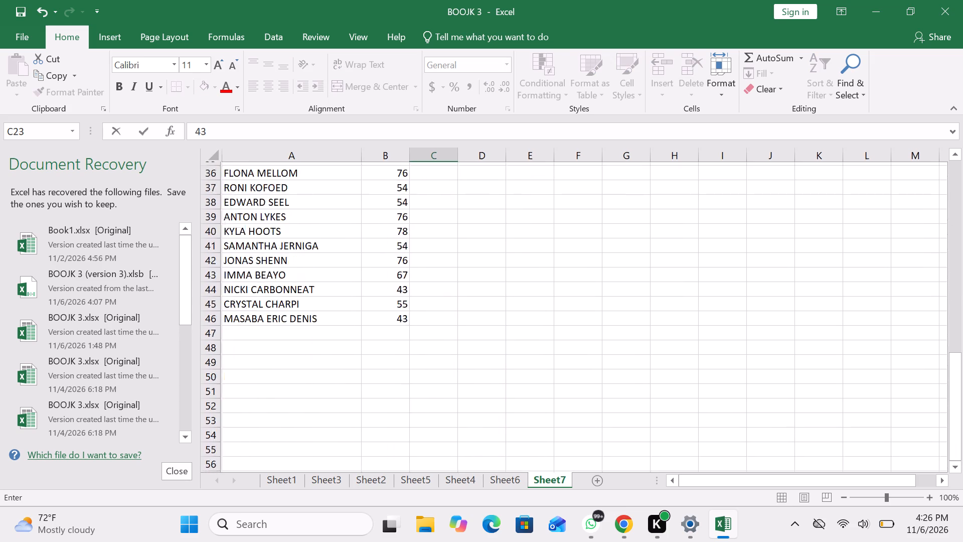
scroll(438, 413, "up", 6)
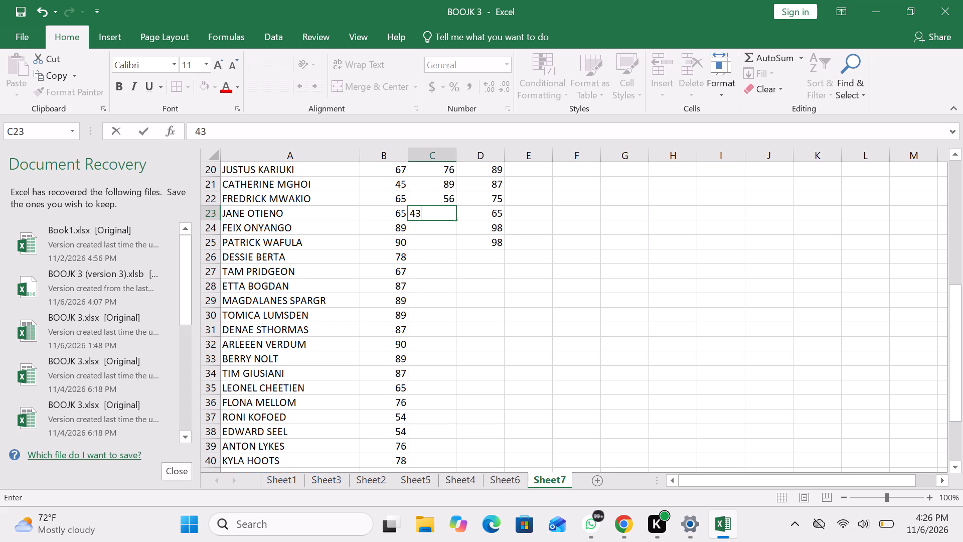
Enter the ENG marks 43, 78 and 90 in cells C24 to C26.
left_click(439, 233)
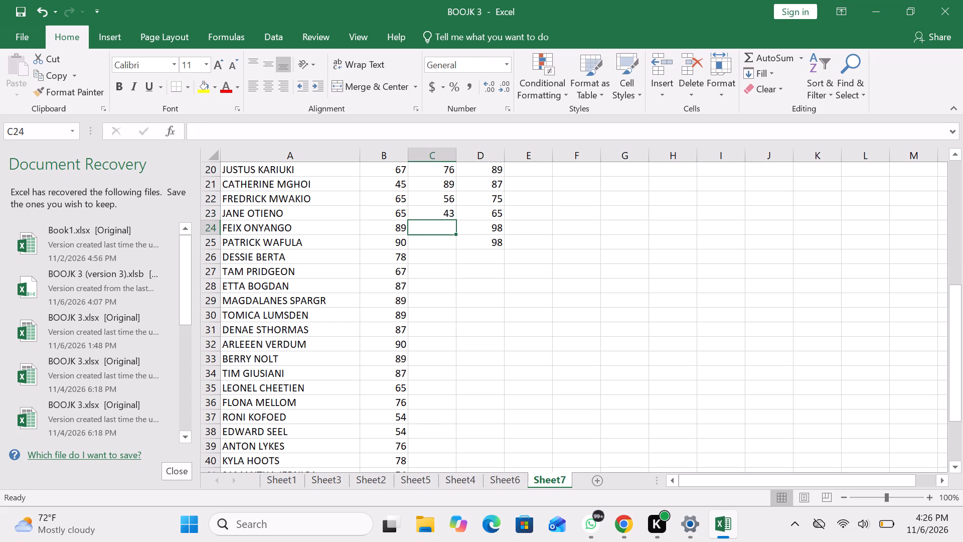
type("43")
key("Down")
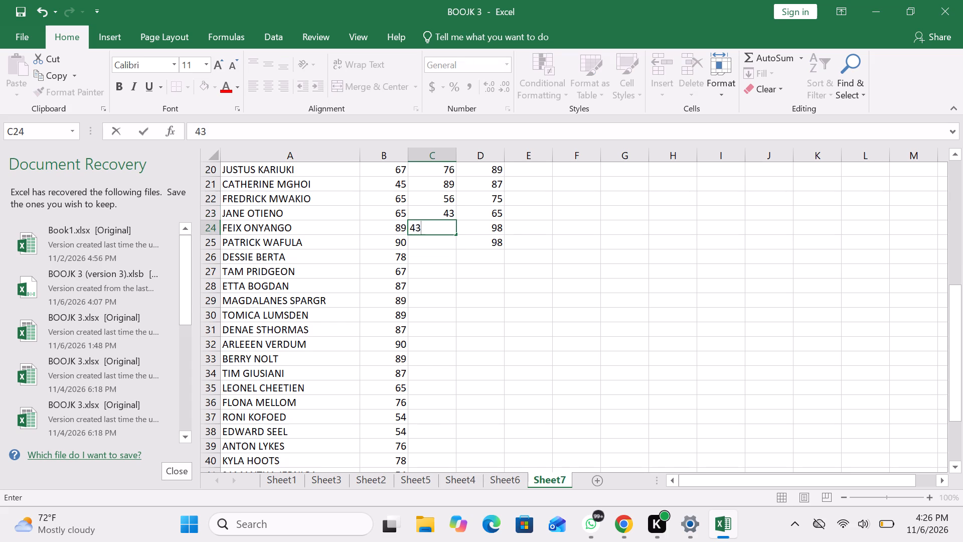
type("78")
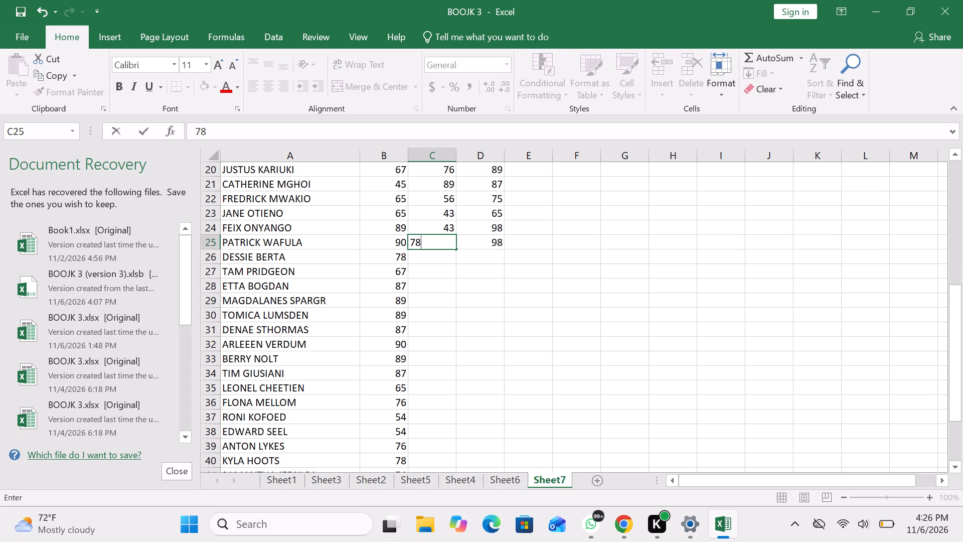
key("Down")
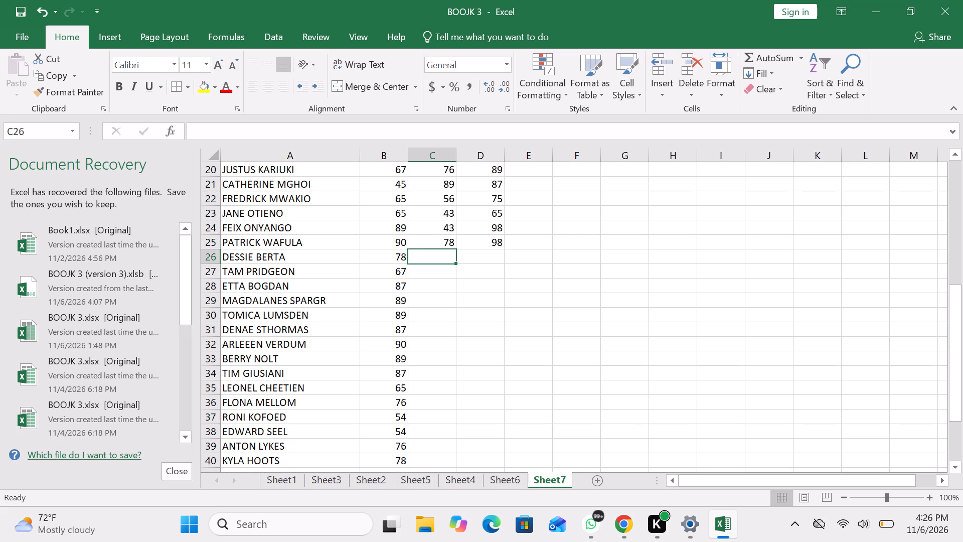
type("90")
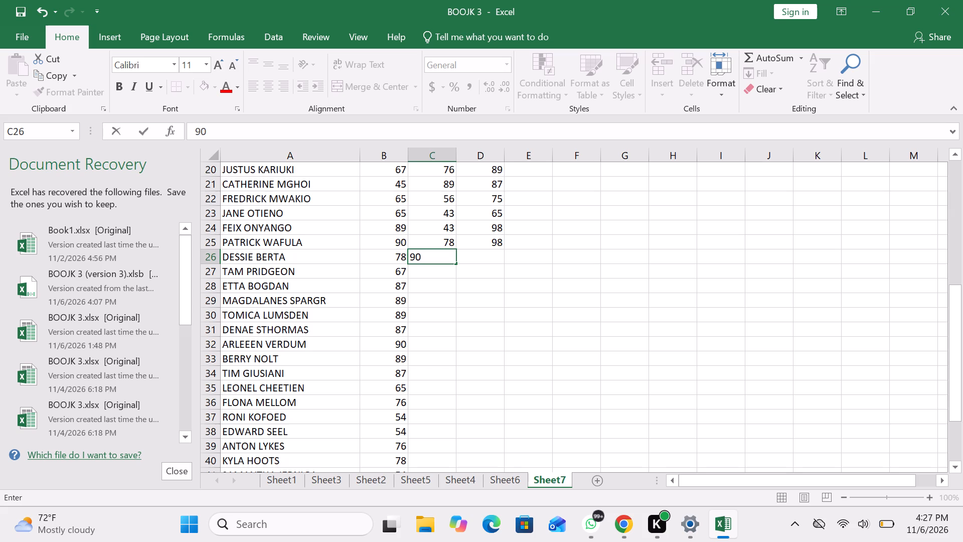
Enter the KIS marks 34, 98 and 76 in cells D26 to D28.
left_click(471, 256)
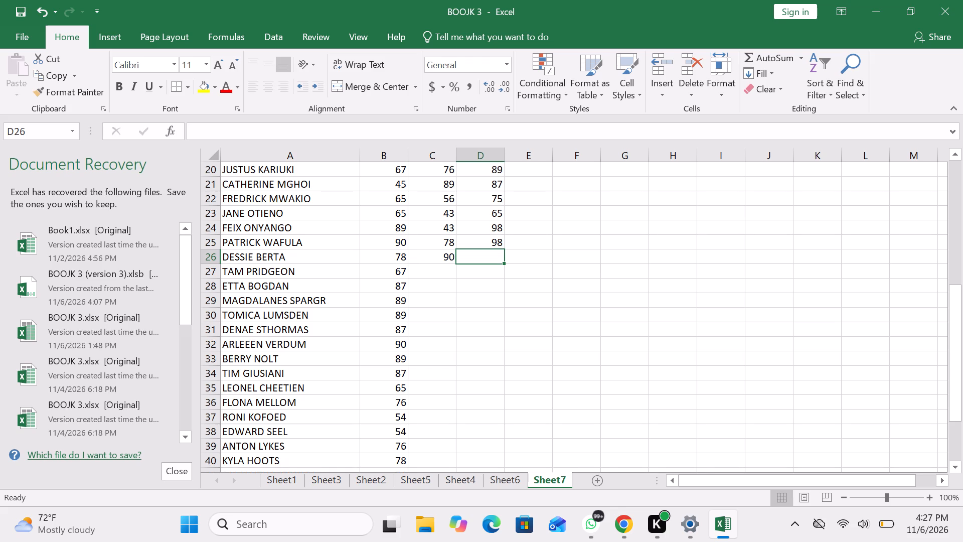
type("34")
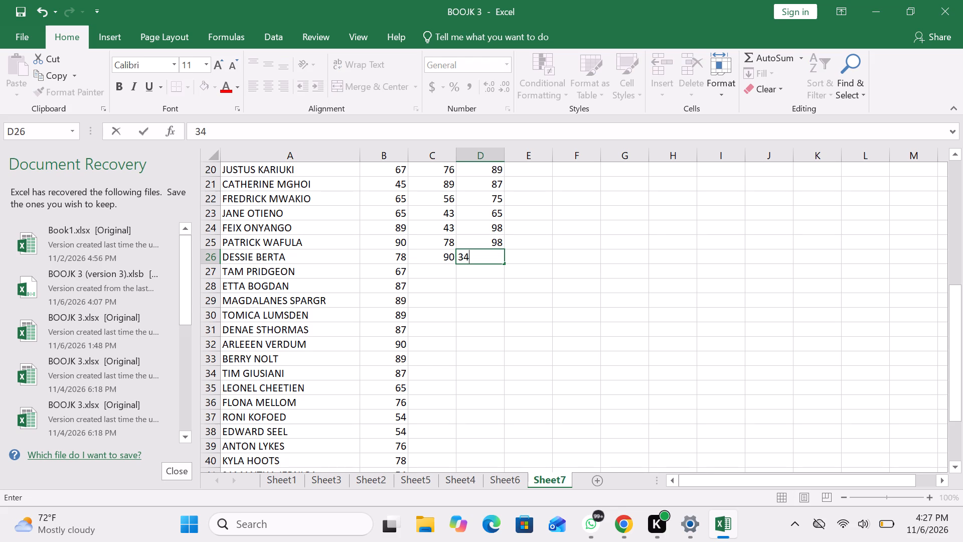
key("Down")
type("98")
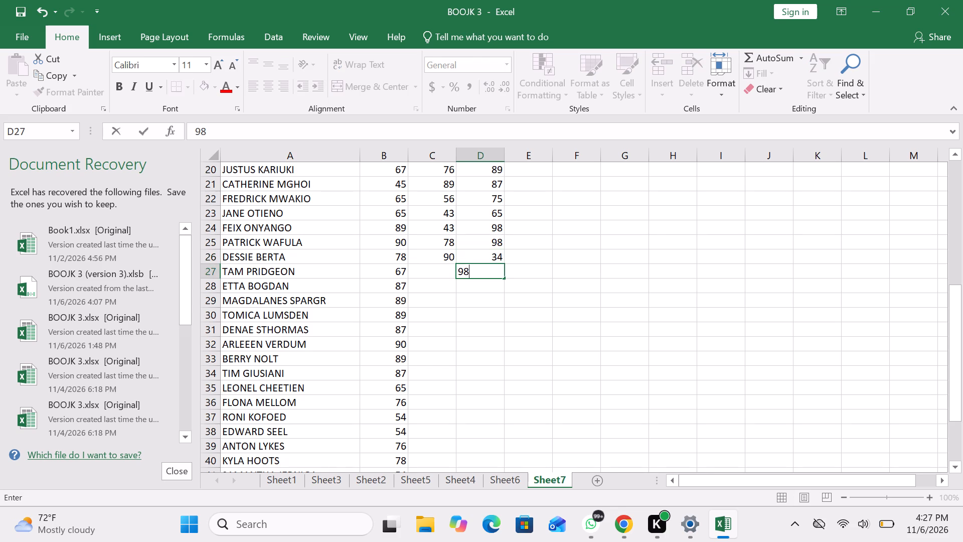
key("Down")
type("76")
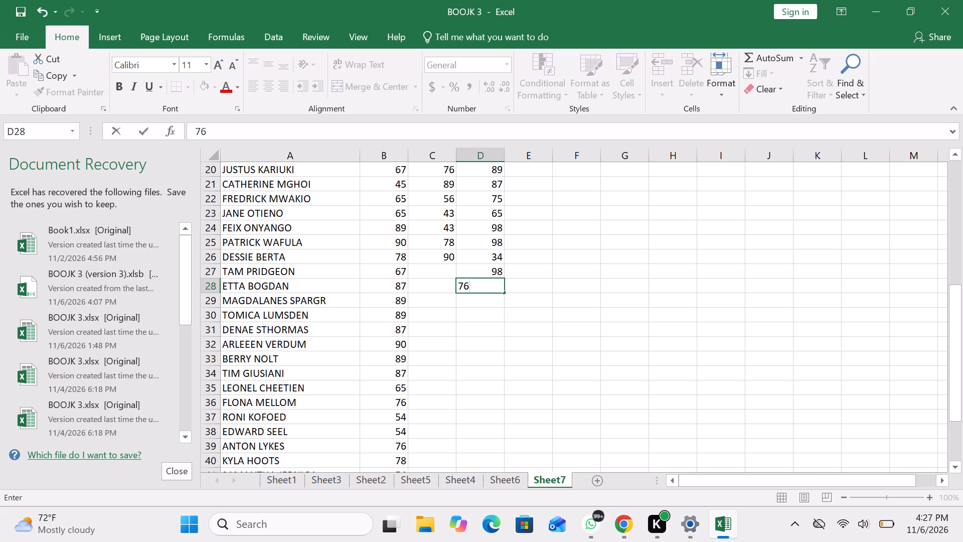
Enter the ENG marks 67 and 87 in cells C27 and C28.
key("Left")
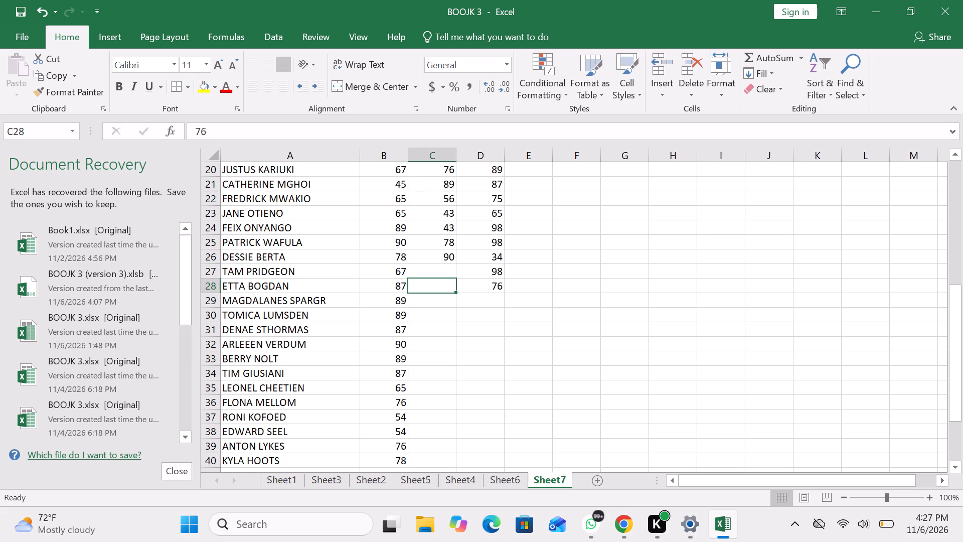
key("Up")
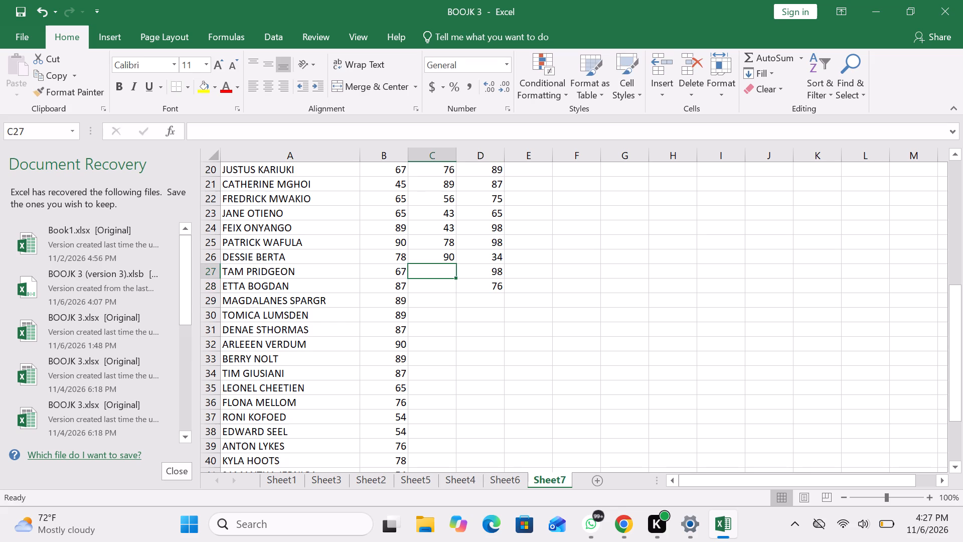
type("67")
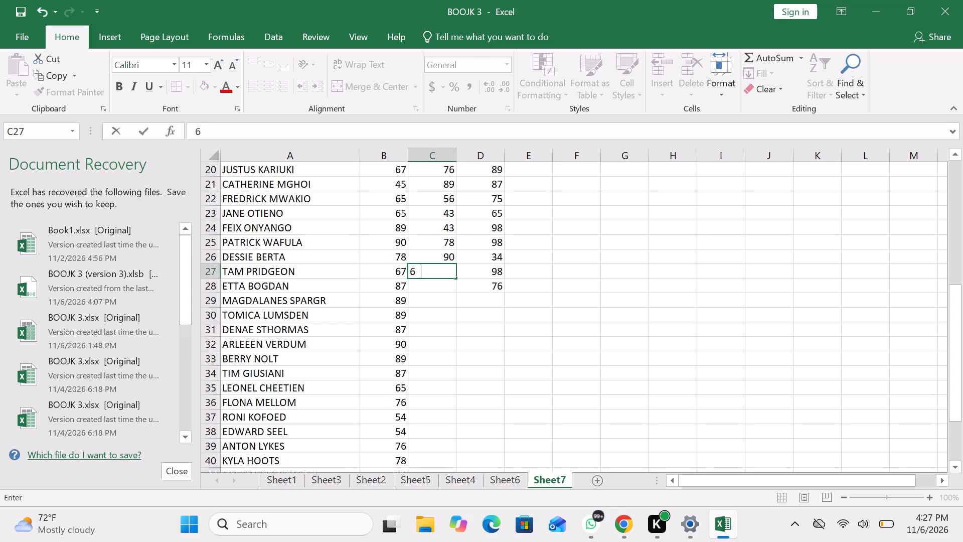
key("Down")
type("87")
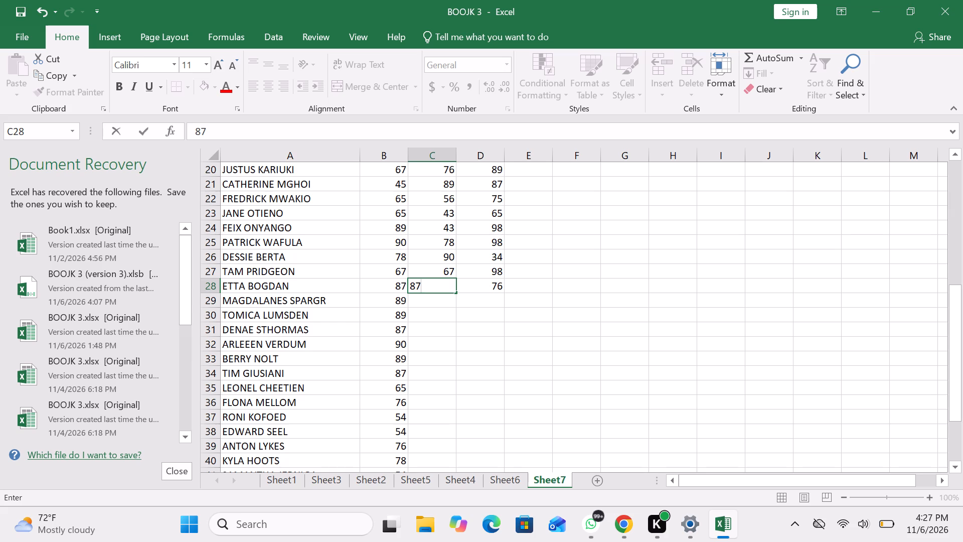
key("8")
key("BackSpace")
Start the CHEM column by entering the marks 34, 89 and 89 in cells E2 to E4.
scroll(432, 273, "right", 1)
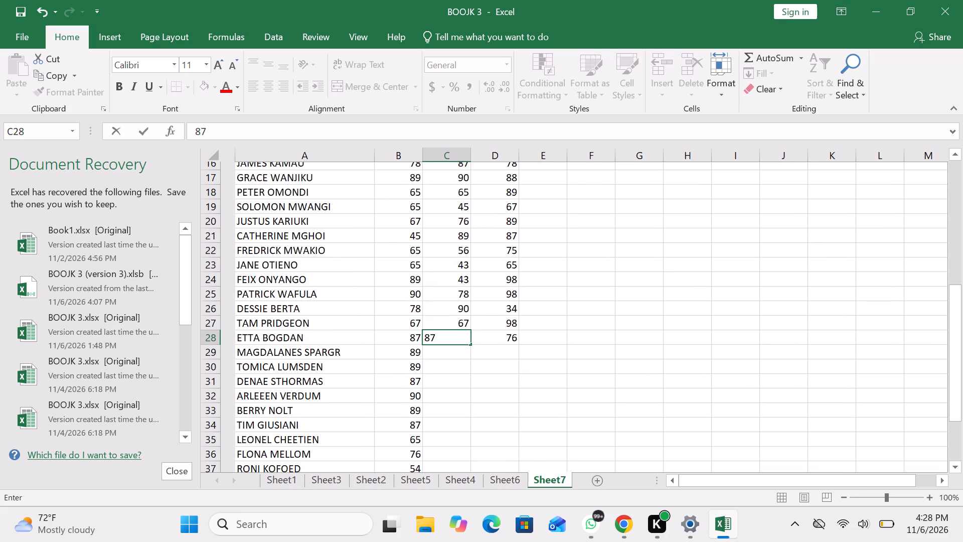
scroll(432, 273, "right", 1)
scroll(432, 273, "up", 4)
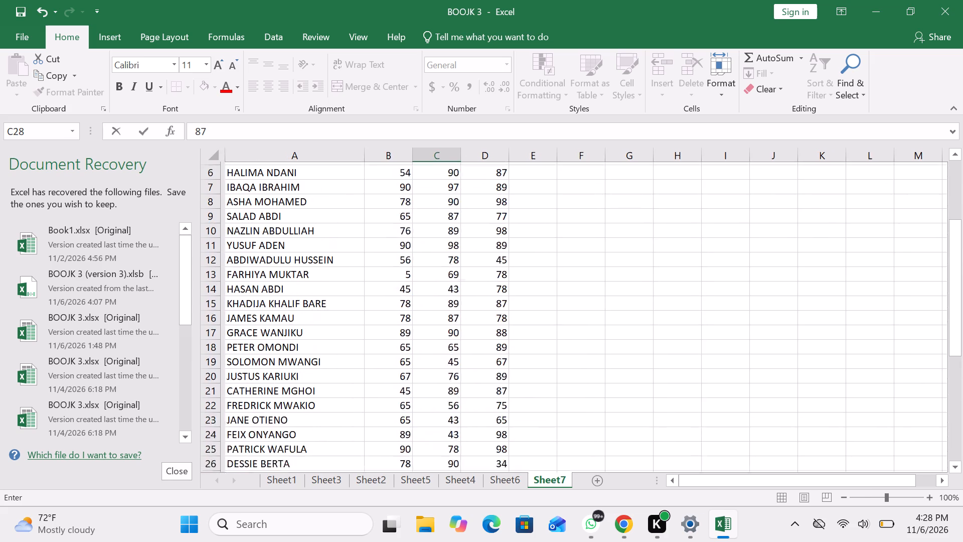
scroll(432, 273, "up", 4)
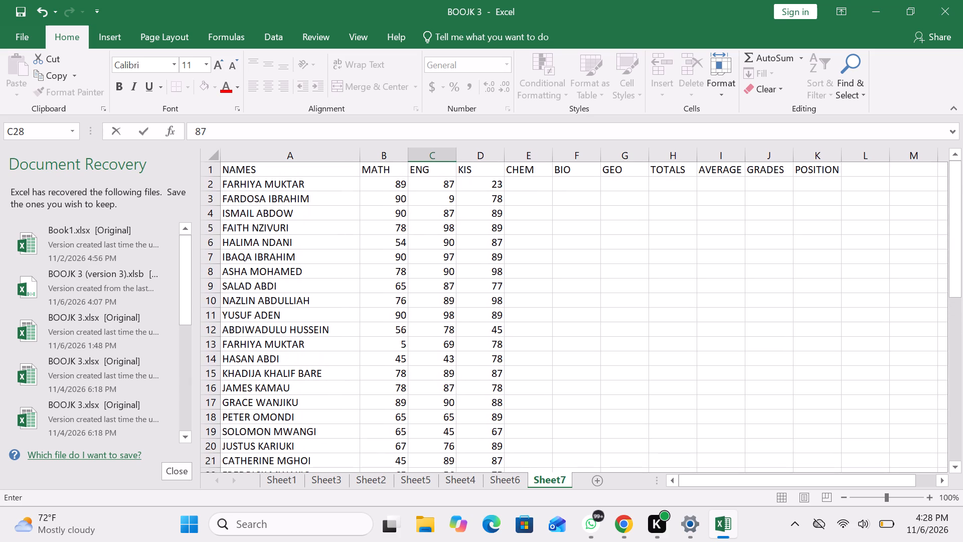
scroll(432, 273, "left", 2)
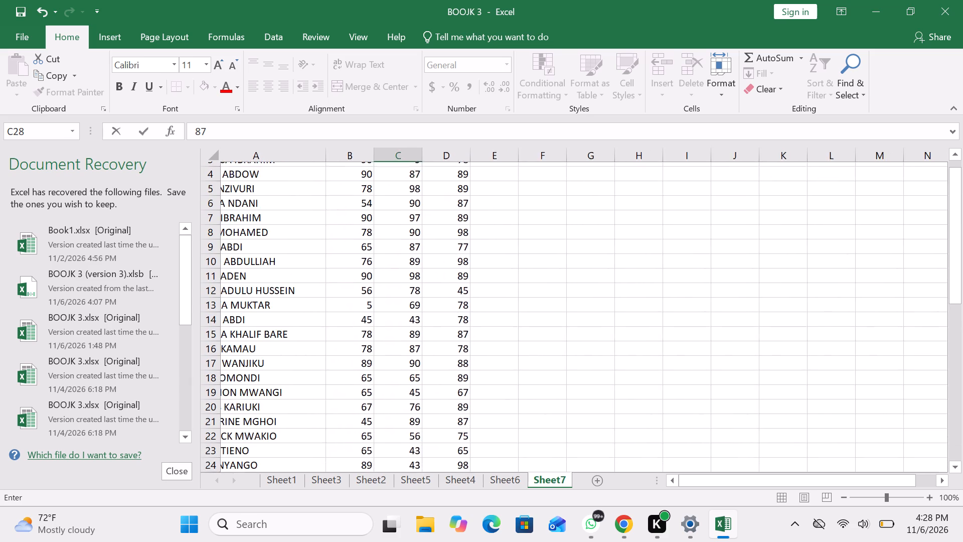
scroll(432, 273, "left", 2)
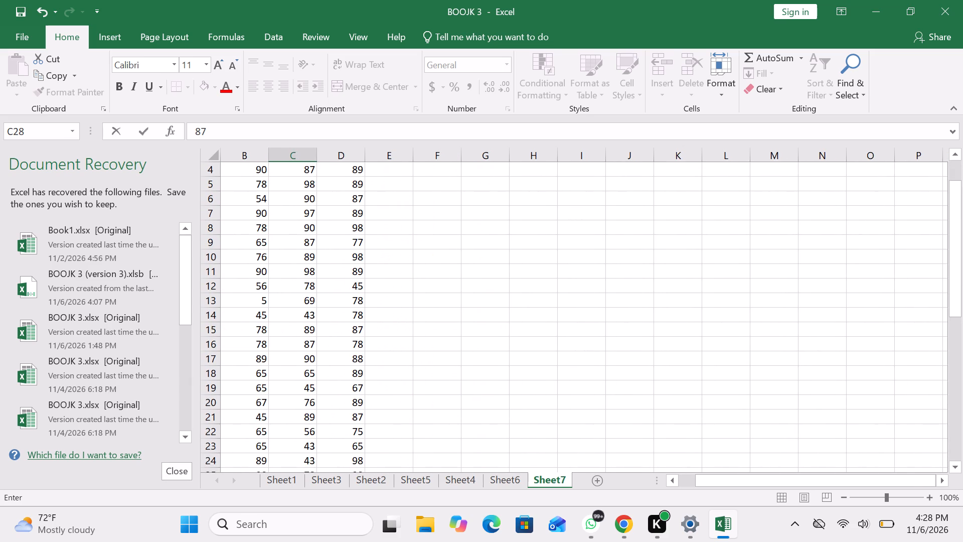
scroll(394, 386, "up", 2)
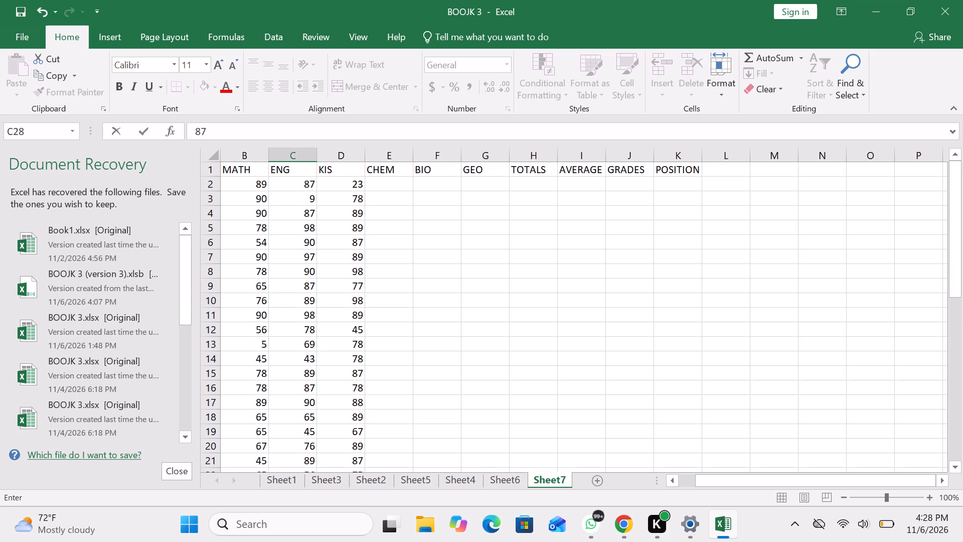
left_click(382, 177)
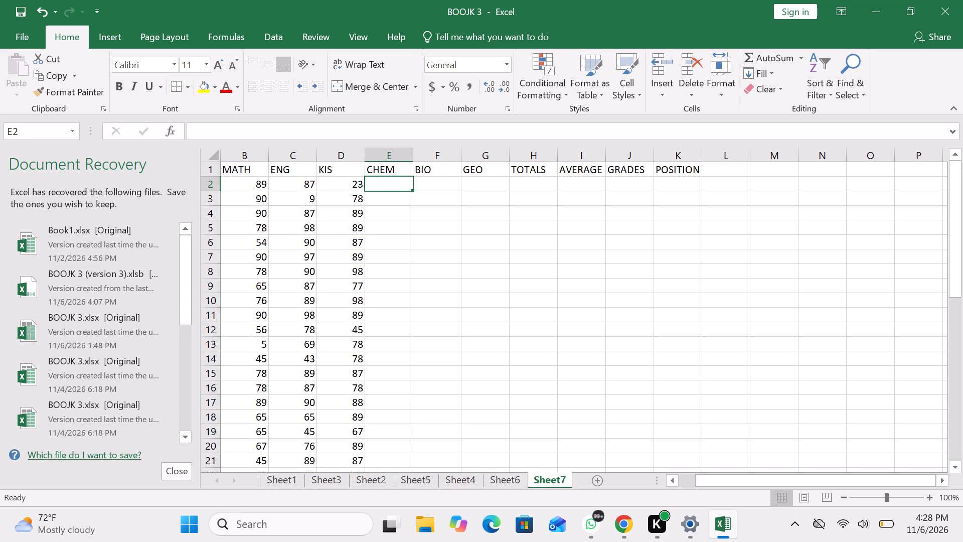
type("34")
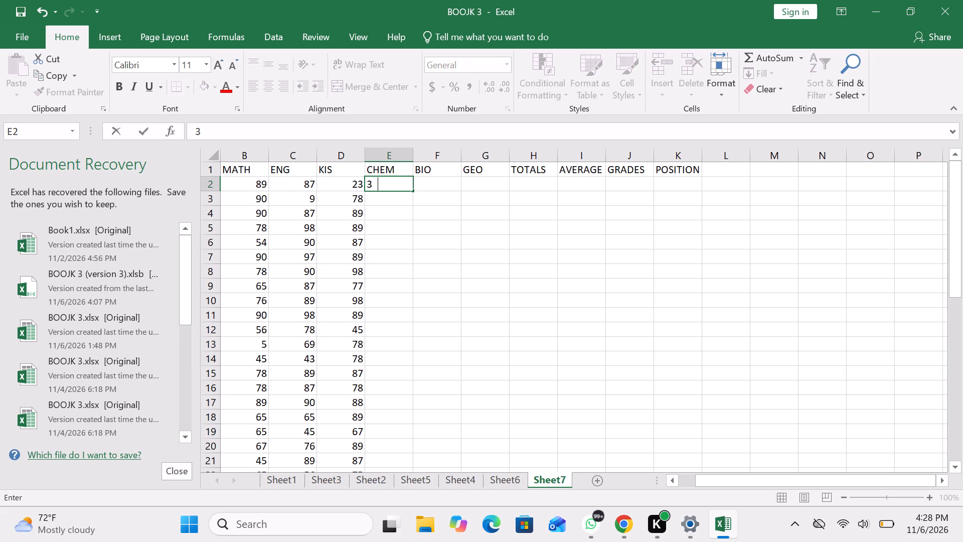
key("Down")
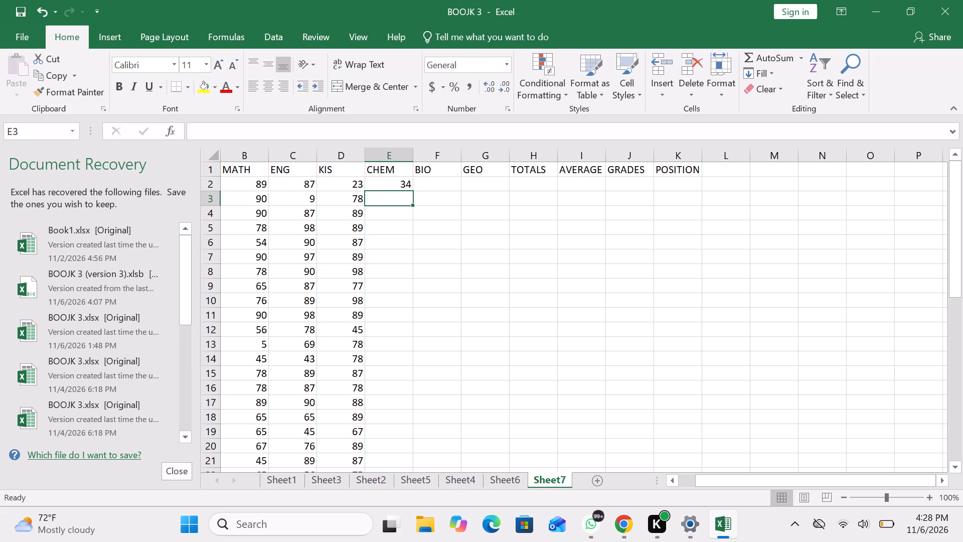
type("89")
key("Down")
type("89")
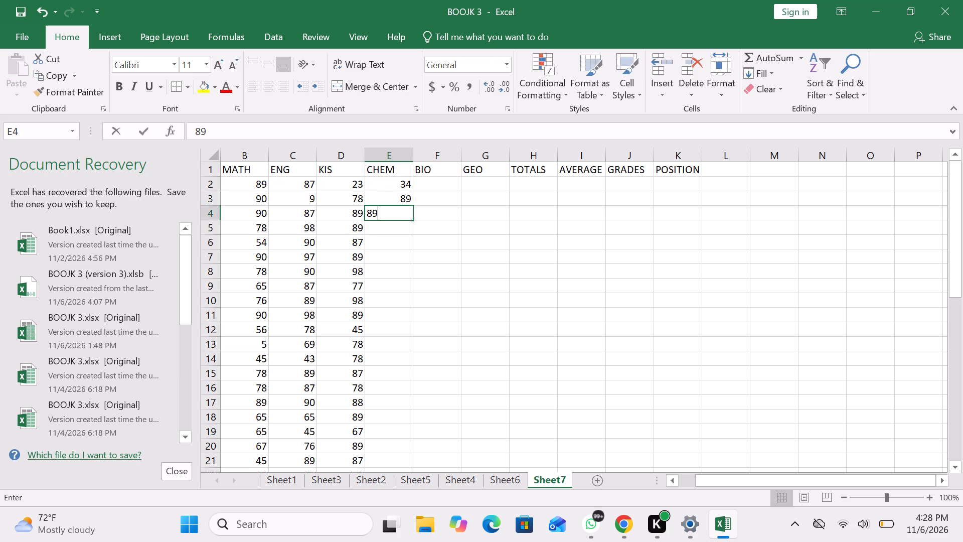
key("Down")
Enter the CHEM marks 98, 56, 78, 87 and 98 in cells E5 to E9.
type("98")
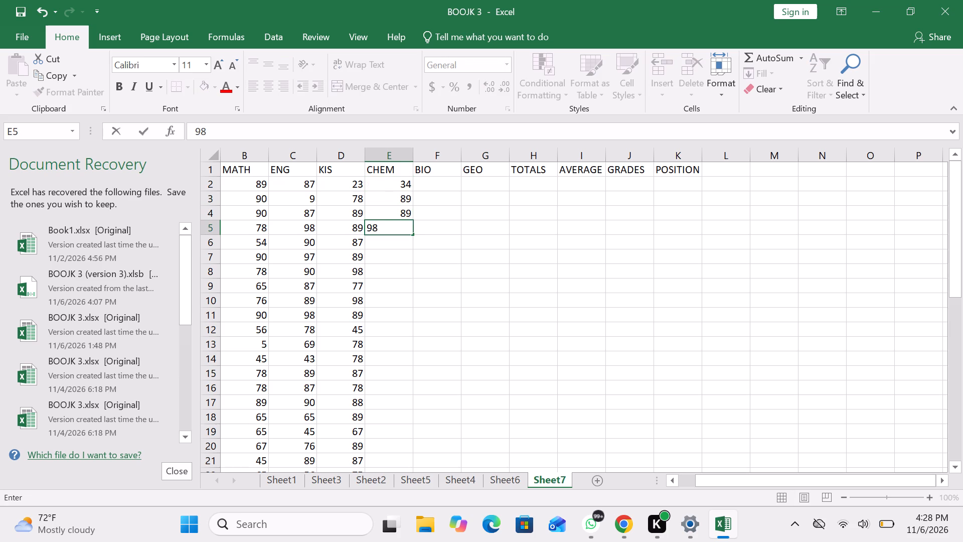
key("Down")
type("56")
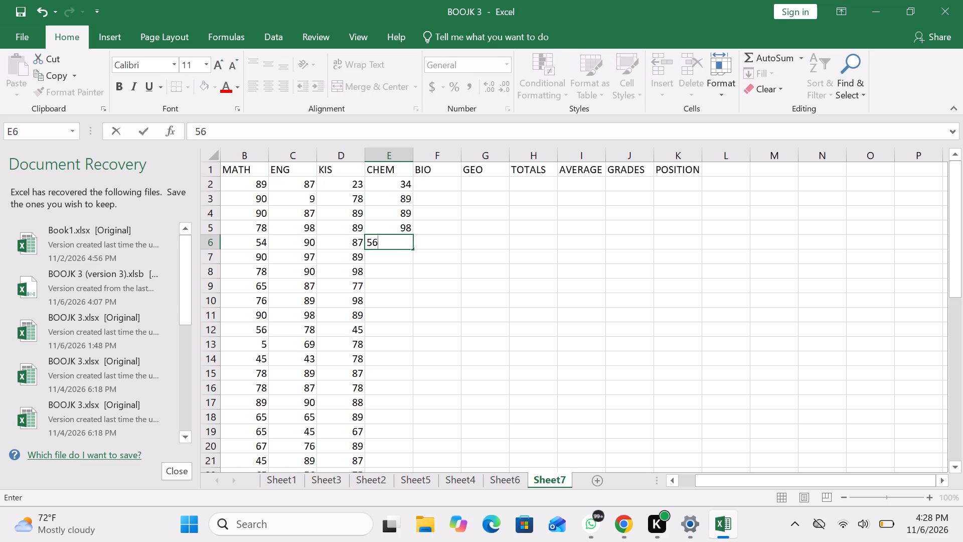
key("Down")
type("78")
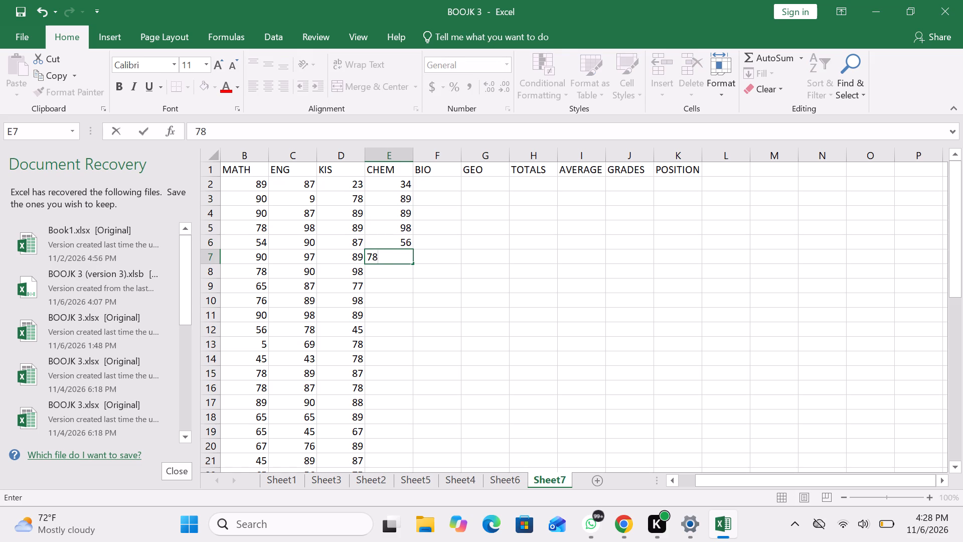
left_click(390, 279)
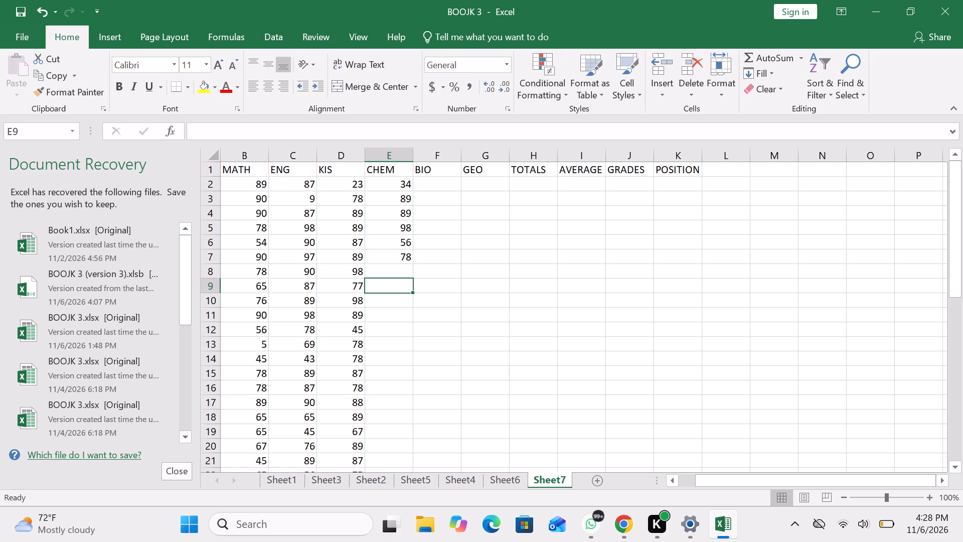
left_click(408, 274)
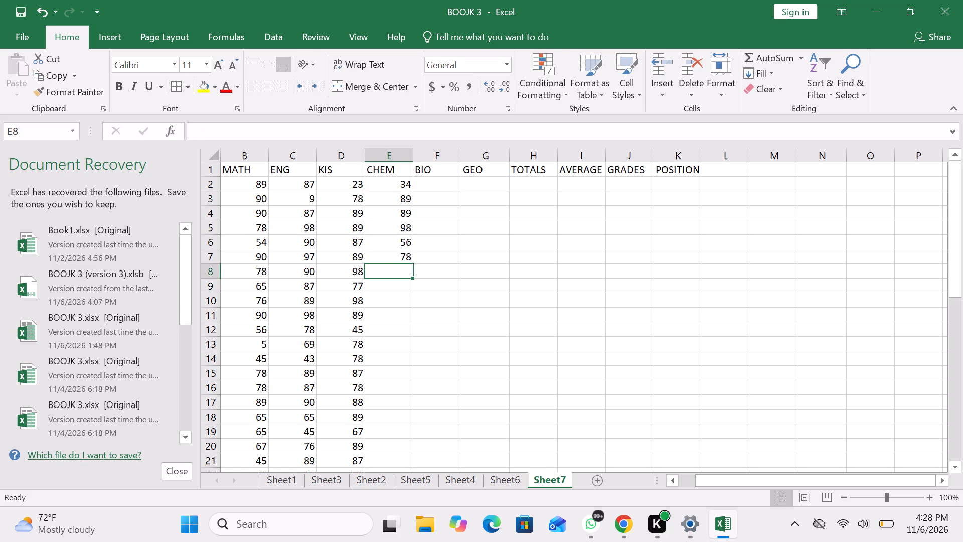
type("87")
key("Down")
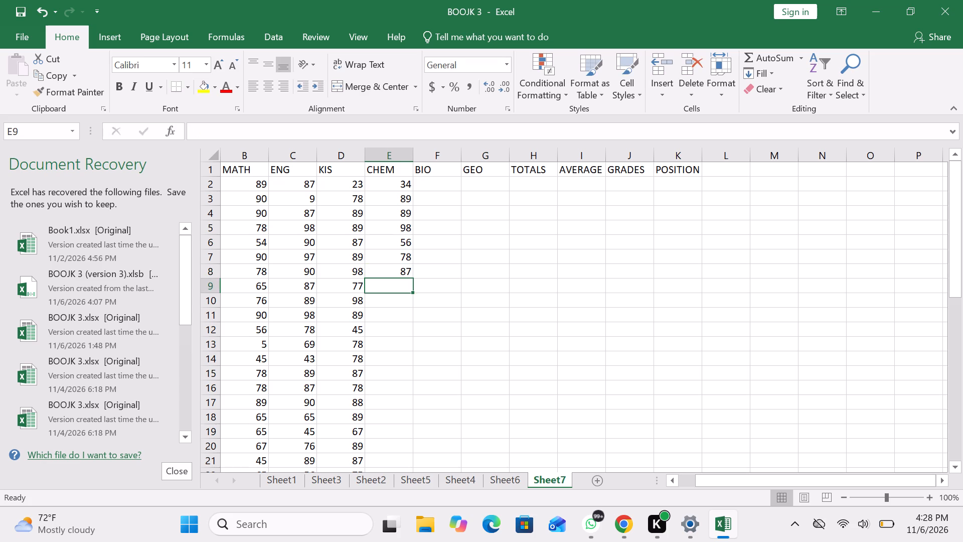
type("98")
key("Down")
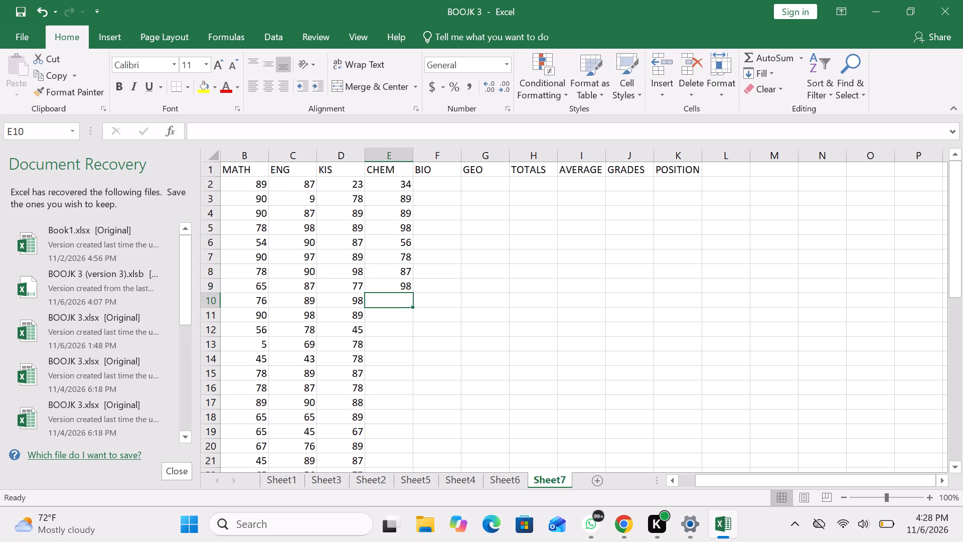
Enter the CHEM marks 76, 76, 90, 89, 45, 78 and 98 in cells E10 to E16.
type("76")
key("Down")
type("76")
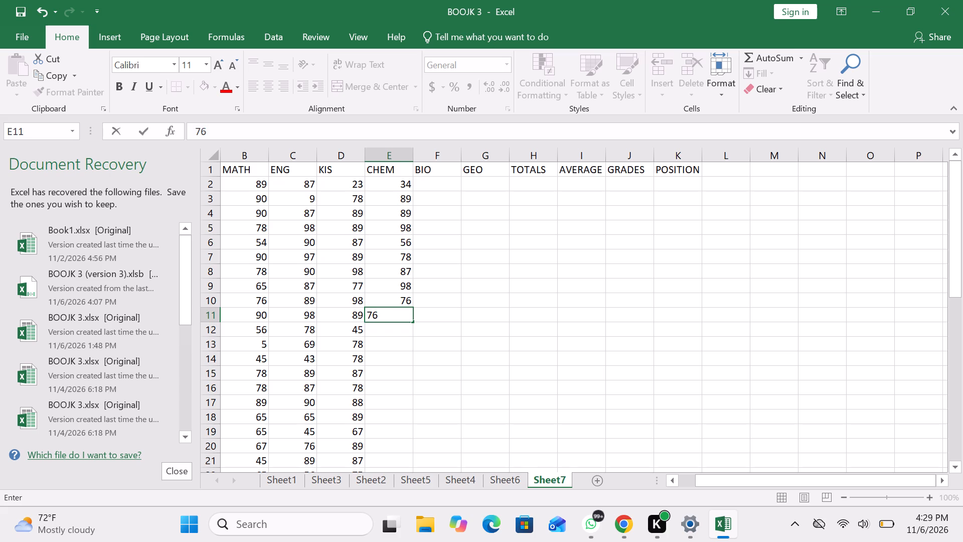
key("Down")
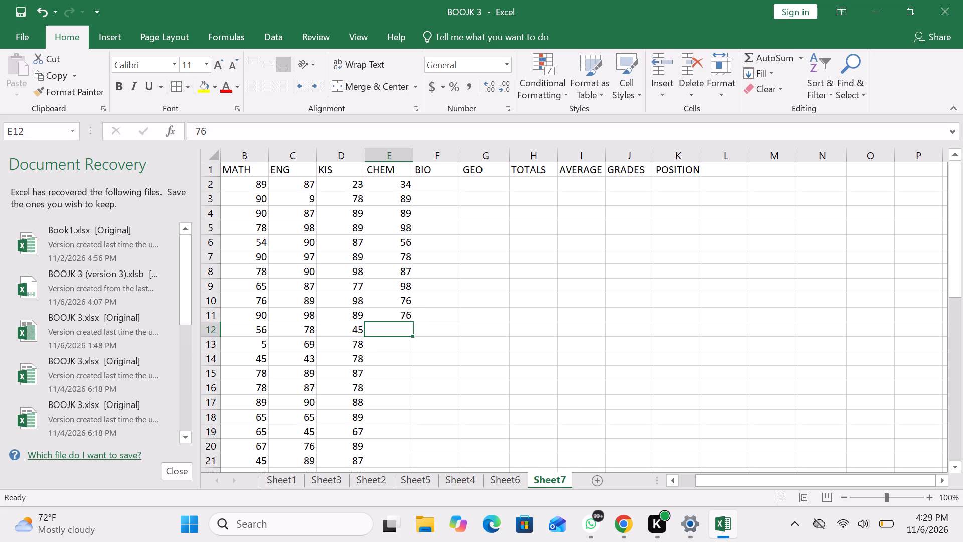
type("90")
key("Down")
type("89")
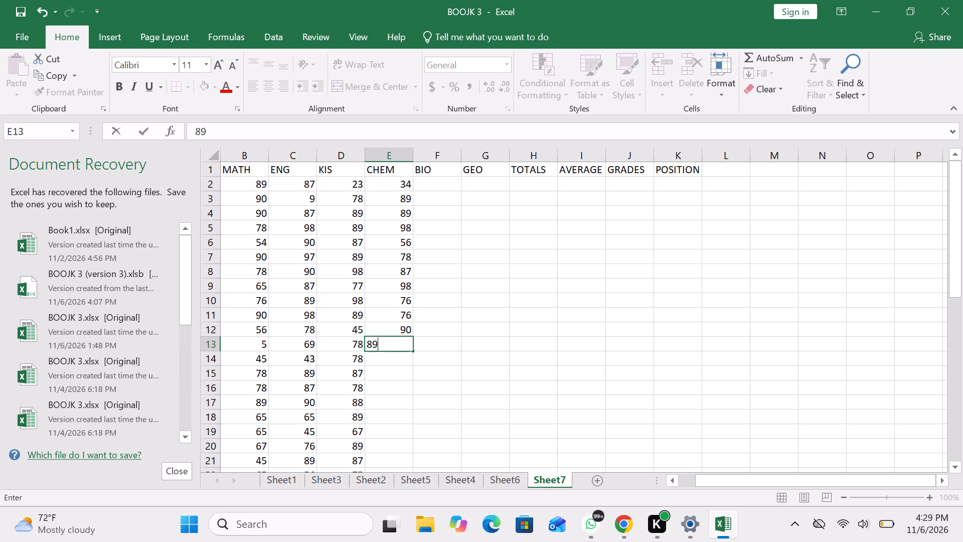
key("Down")
type("45")
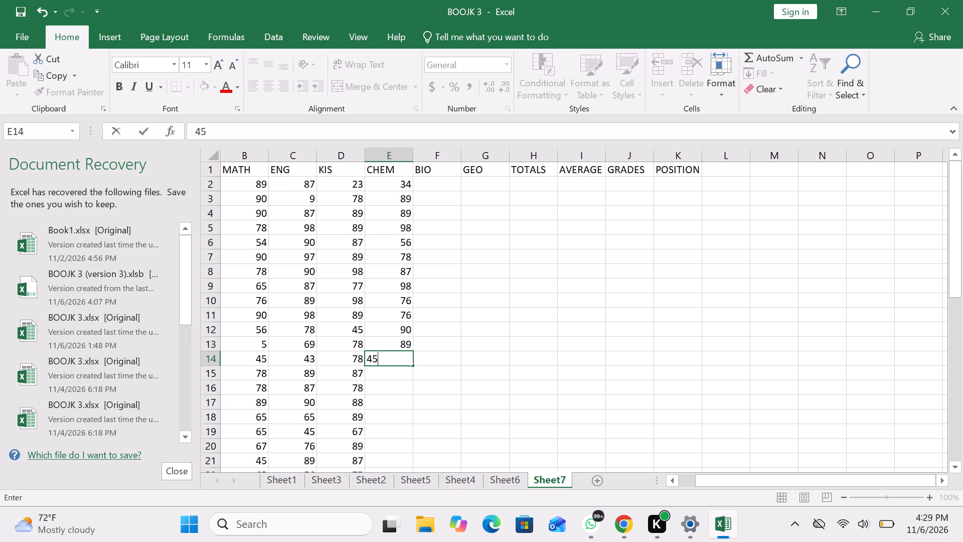
key("Down")
key("7")
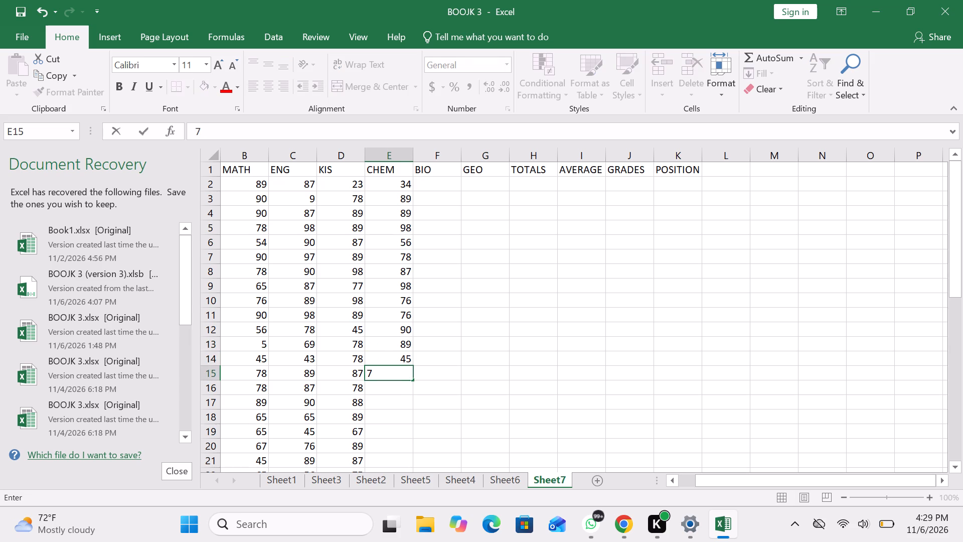
key("8")
key("Down")
type("98")
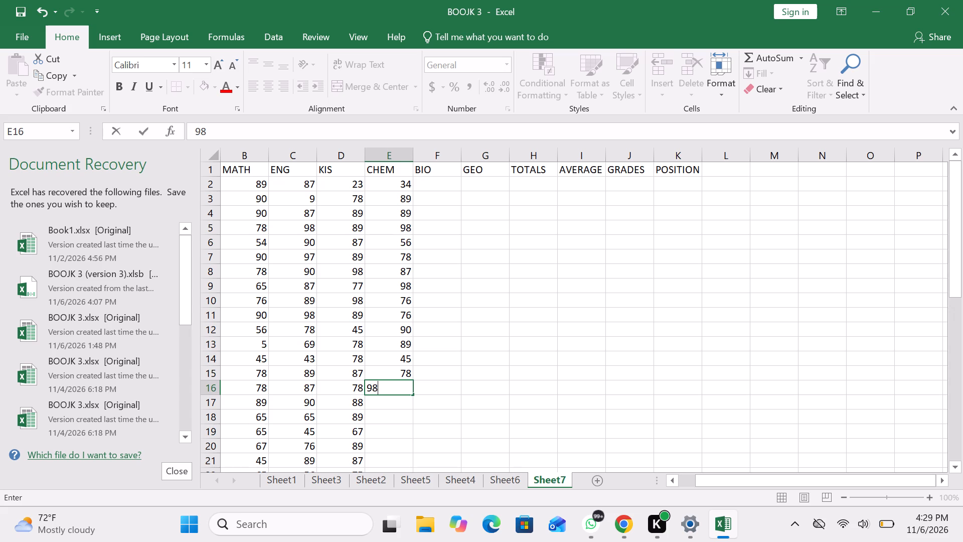
Start the BIO column by entering the marks 56, 89, 90 and 65 in cells F2 to F5.
scroll(523, 210, "right", 6)
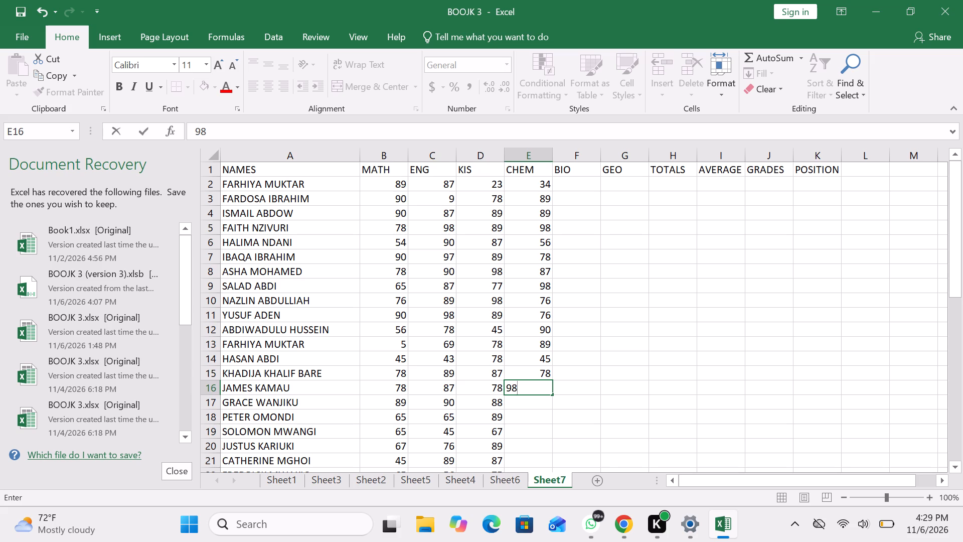
left_click(567, 181)
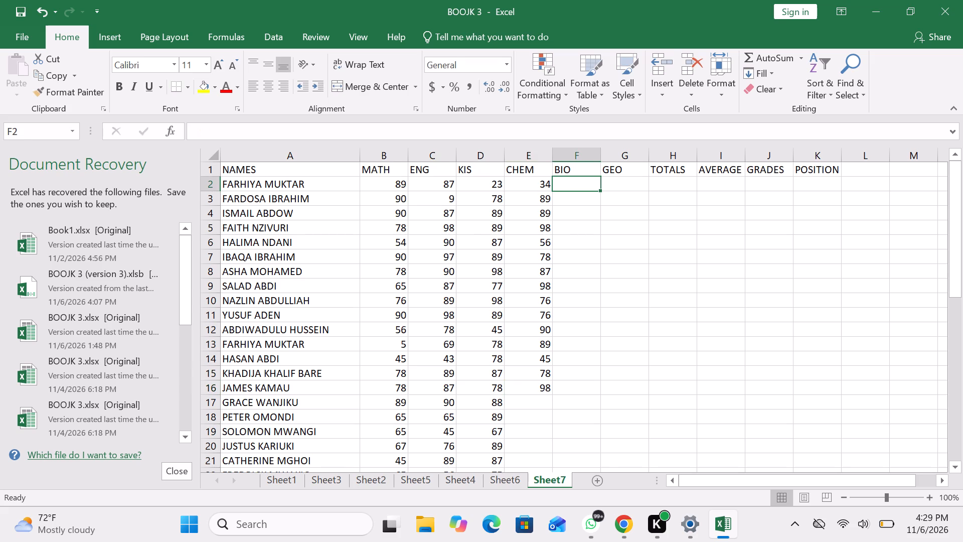
type("56")
key("Down")
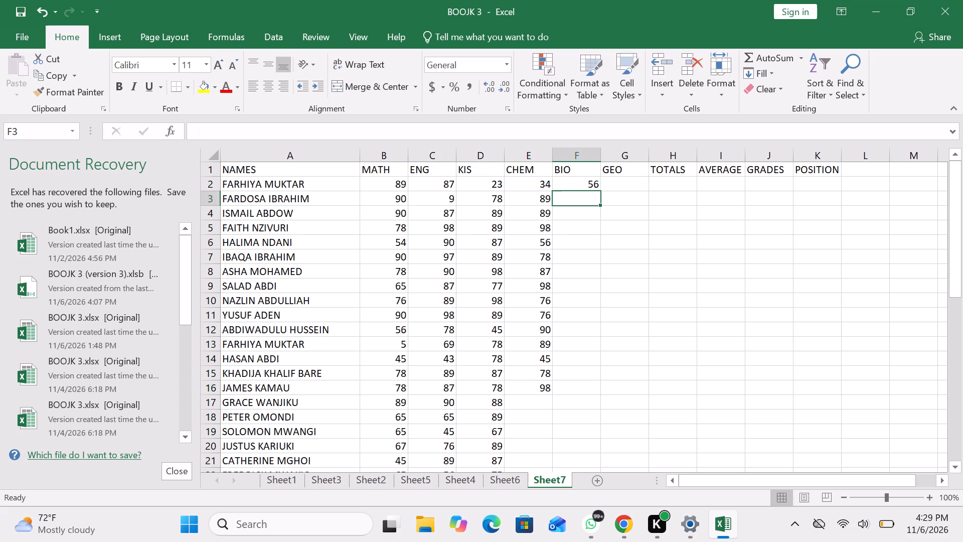
type("89")
key("Down")
type("90")
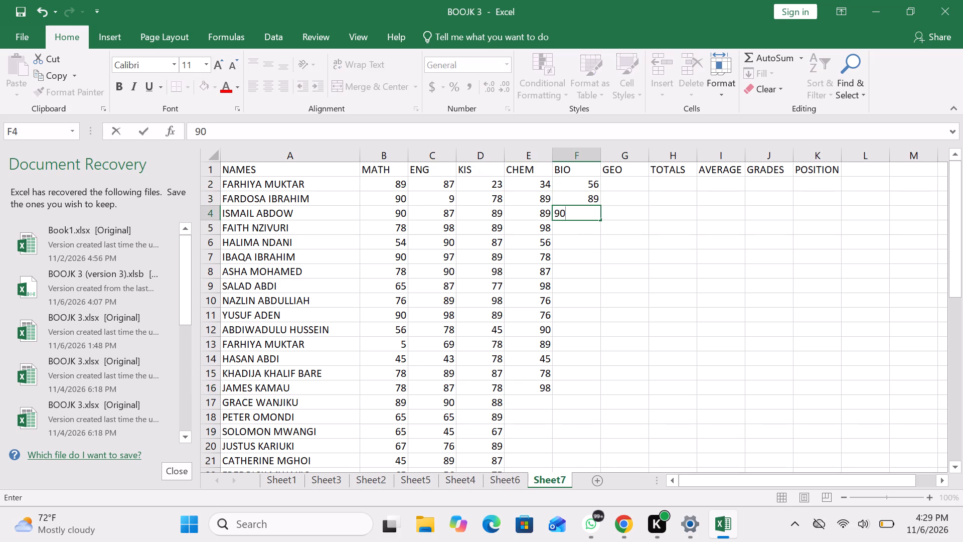
key("Down")
type("65")
key("Down")
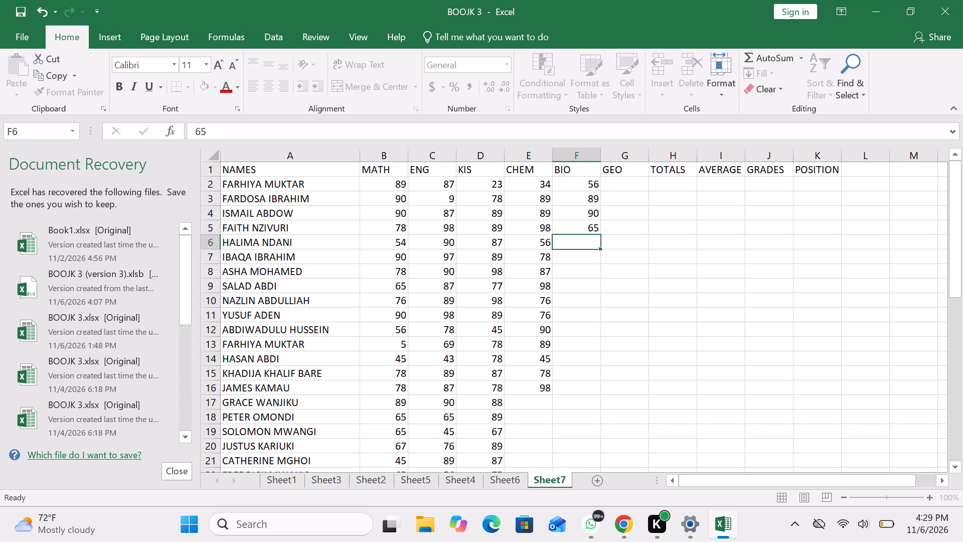
Enter the BIO marks 87 and 78 in cells F6 and F7, dismissing the low-battery notice.
type("87")
key("Down")
type("78")
type("78")
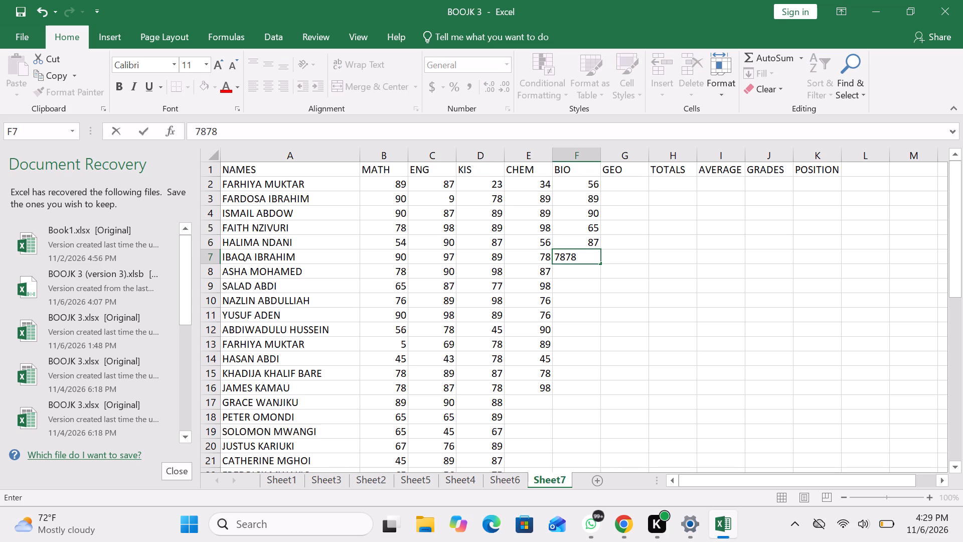
key("BackSpace")
key("BackSpace")
type("54")
key("BackSpace")
key("BackSpace")
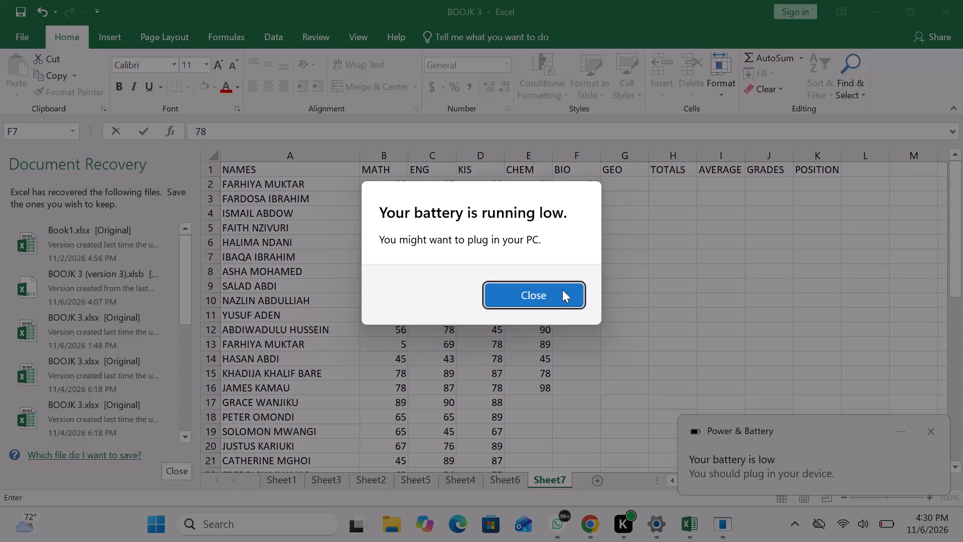
left_click(513, 295)
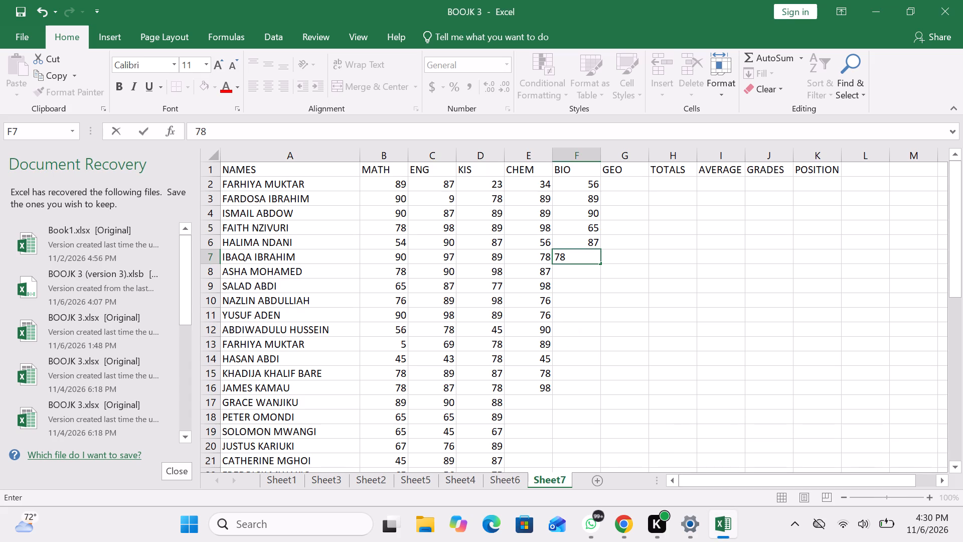
key("Down")
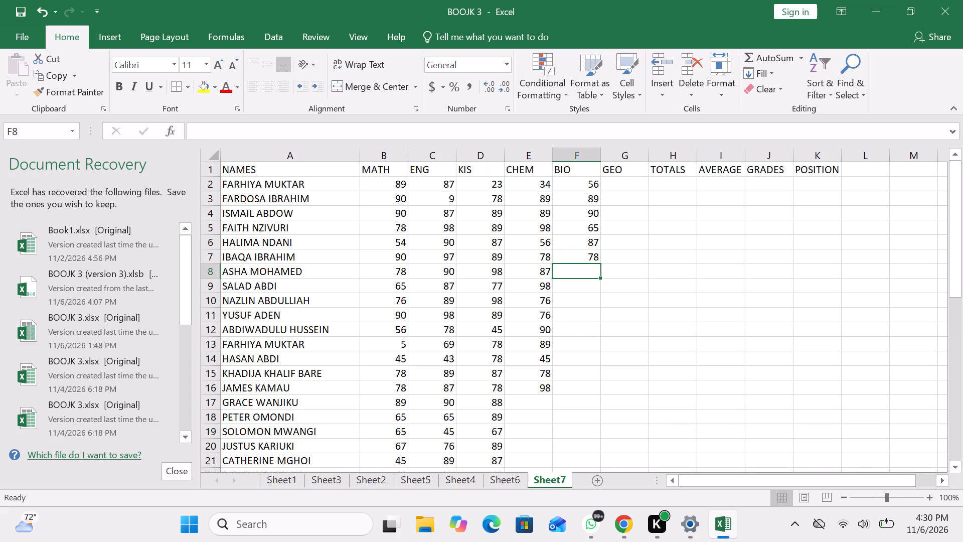
Enter the BIO marks 89, 90, 67, 89 and 98 in cells F8 to F12.
type("89")
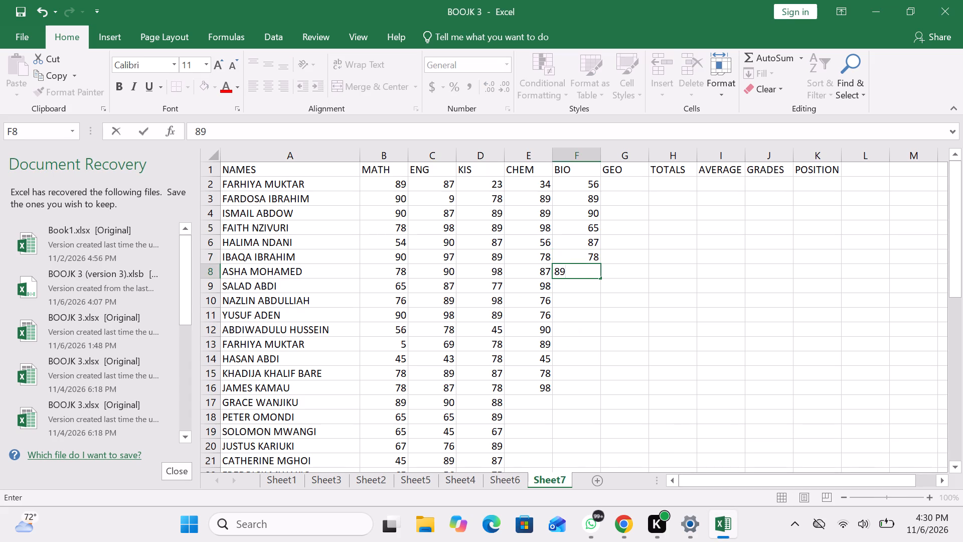
key("Down")
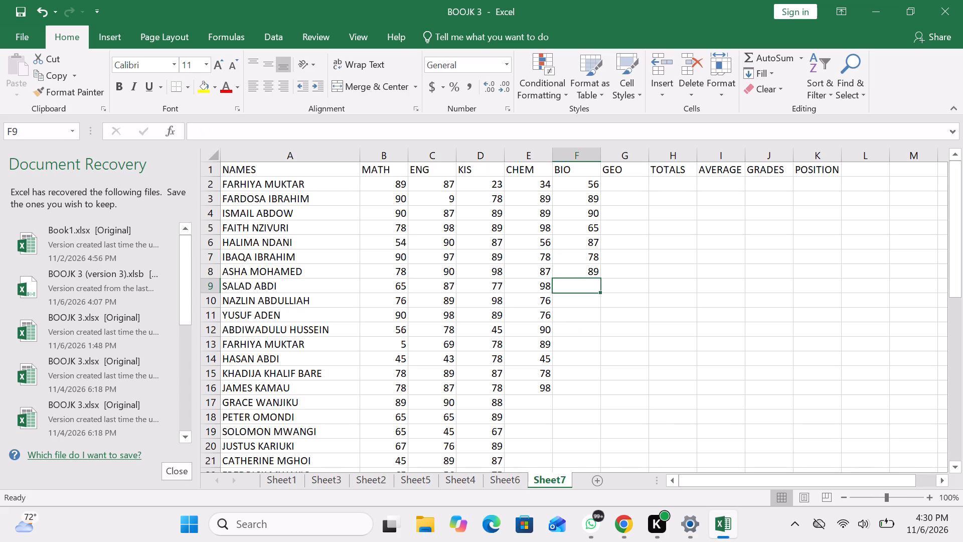
type("90")
key("Down")
type("67")
key("Down")
type("89")
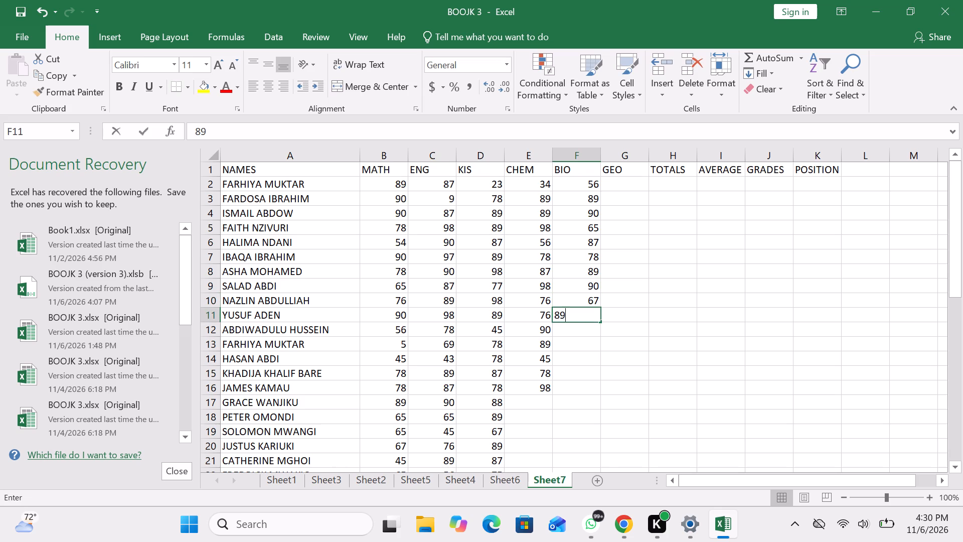
key("Down")
type("98")
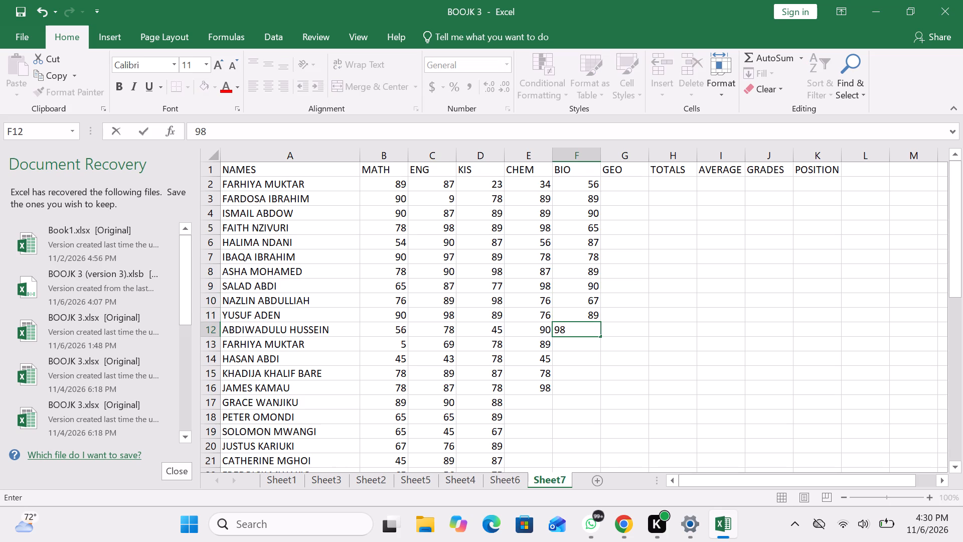
key("Down")
Enter the BIO marks 43, 76, 78, 98 and 98 in cells F13 to F17.
type("43")
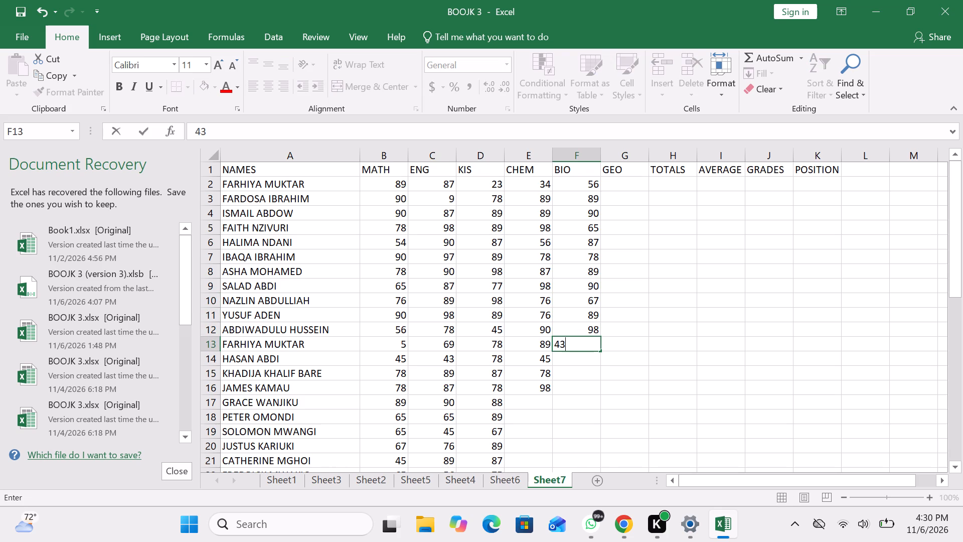
key("Down")
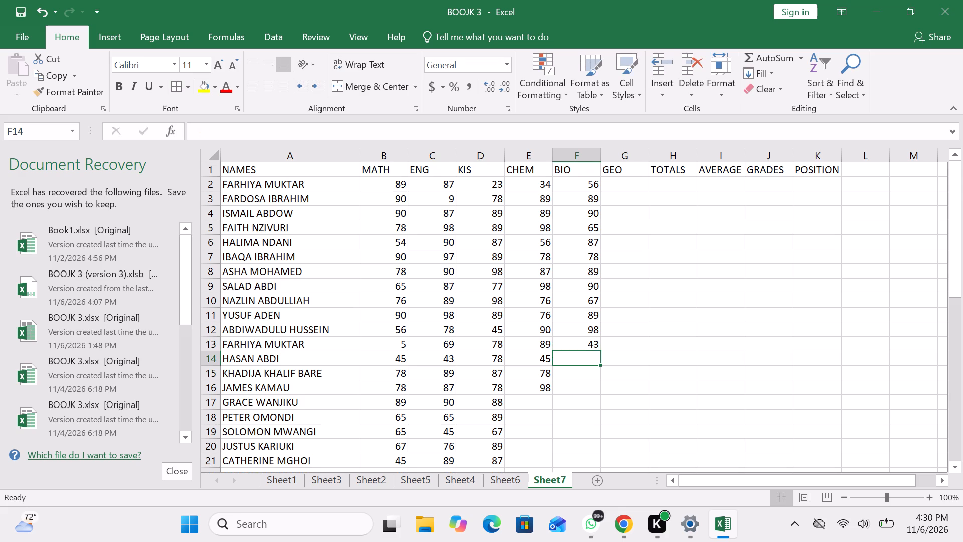
key("7")
key("6")
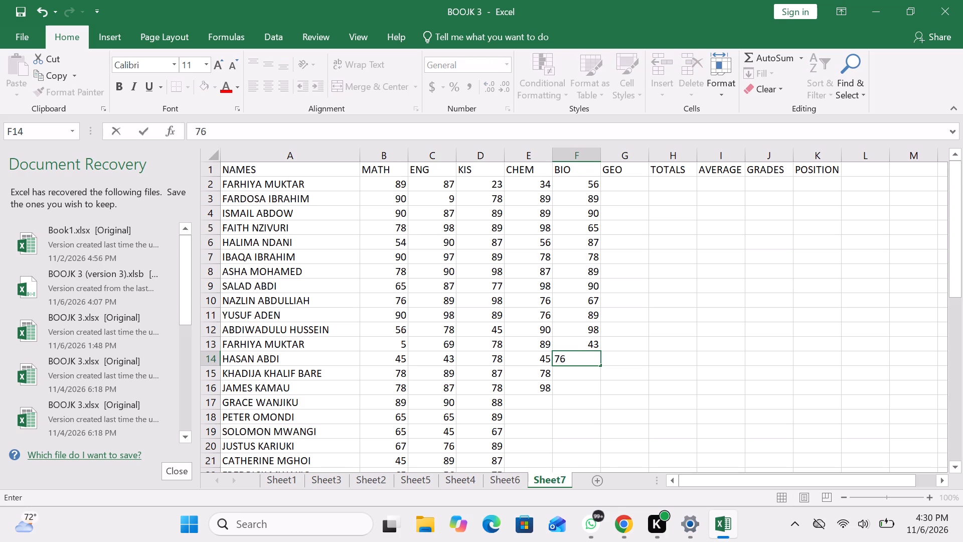
key("Down")
type("78")
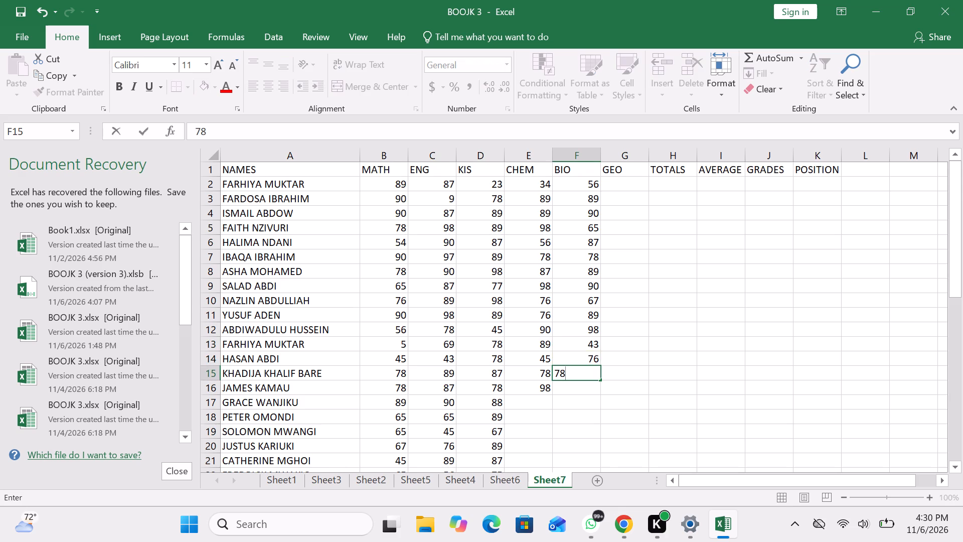
key("Down")
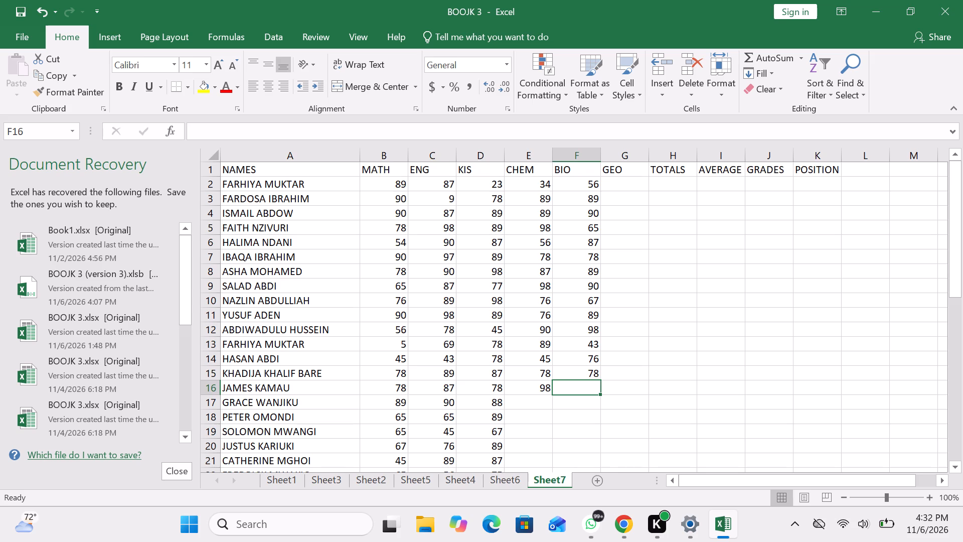
type("98")
key("Down")
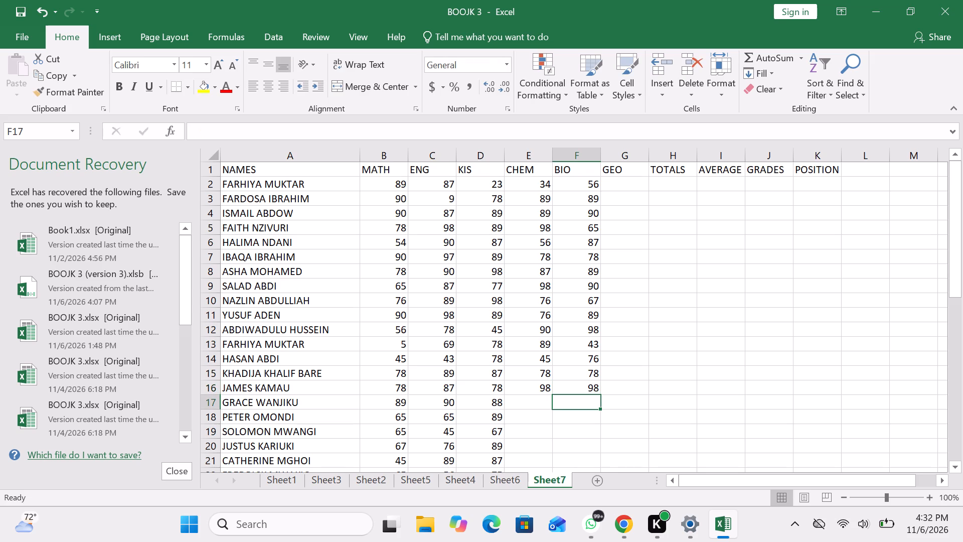
type("98")
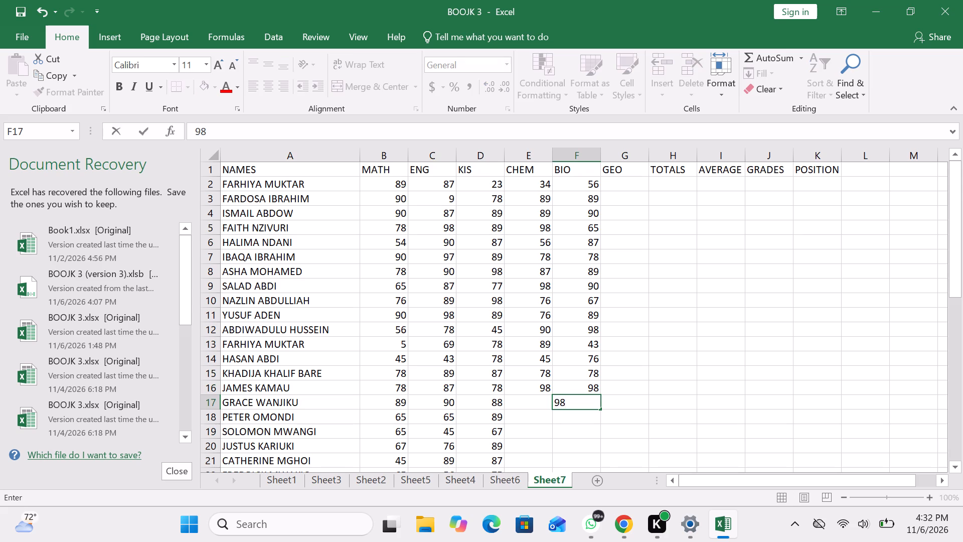
Enter the CHEM mark 54 in cell E17.
key("Left")
key("5")
key("4")
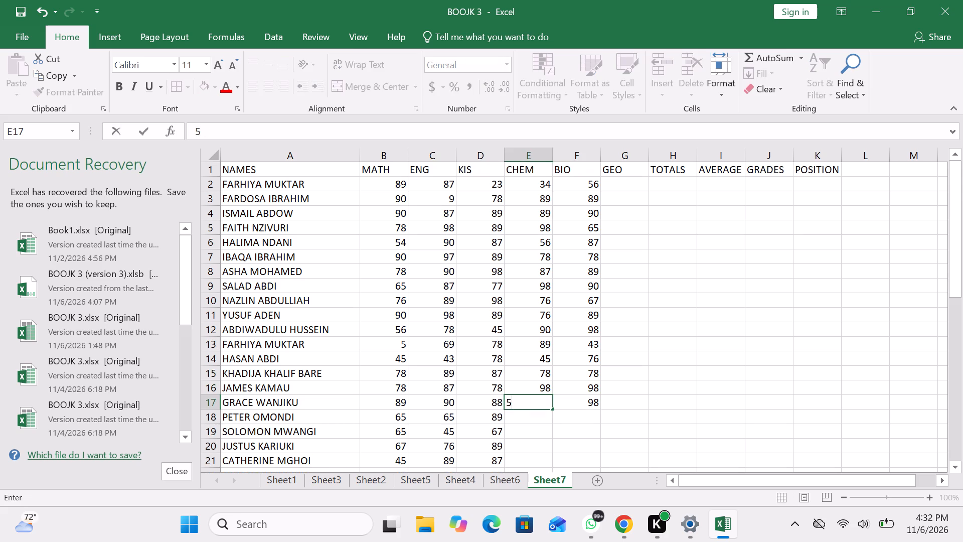
Enter the GEO marks 66 in cell G17 and 54 in cell G16.
key("Right")
key("Right")
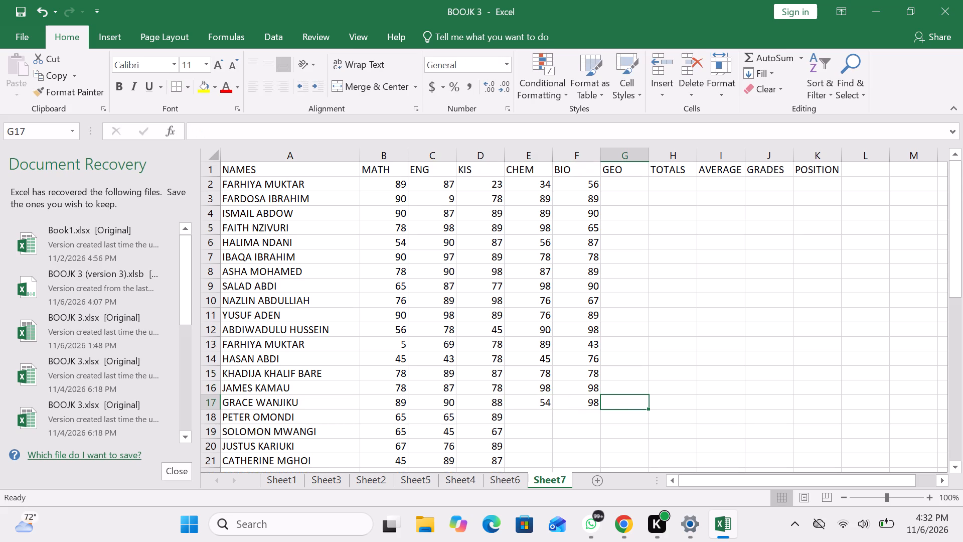
type("66")
key("Up")
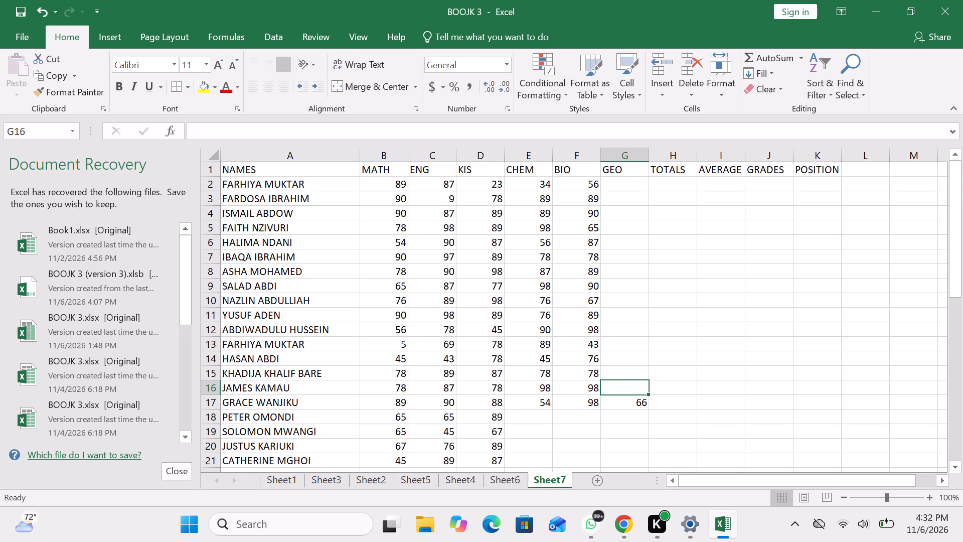
type("54")
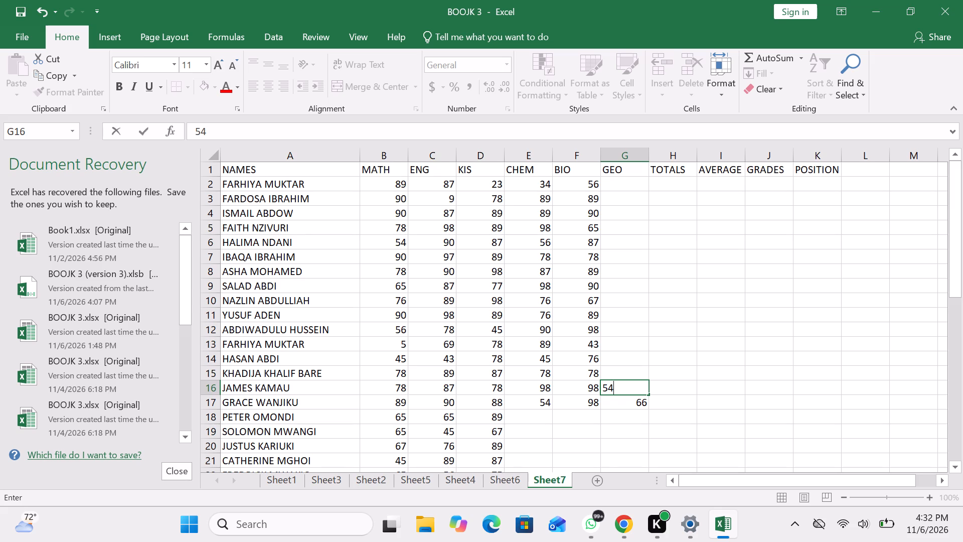
left_click(574, 419)
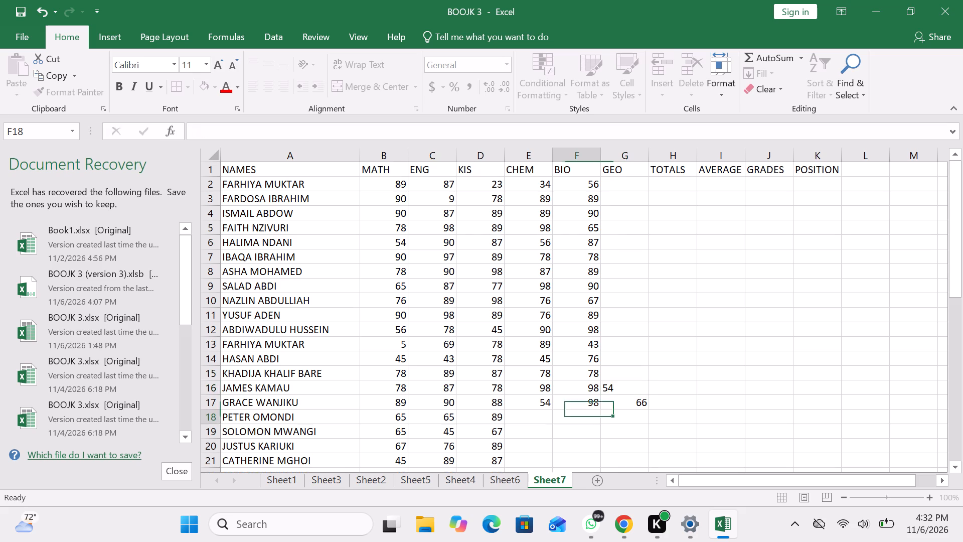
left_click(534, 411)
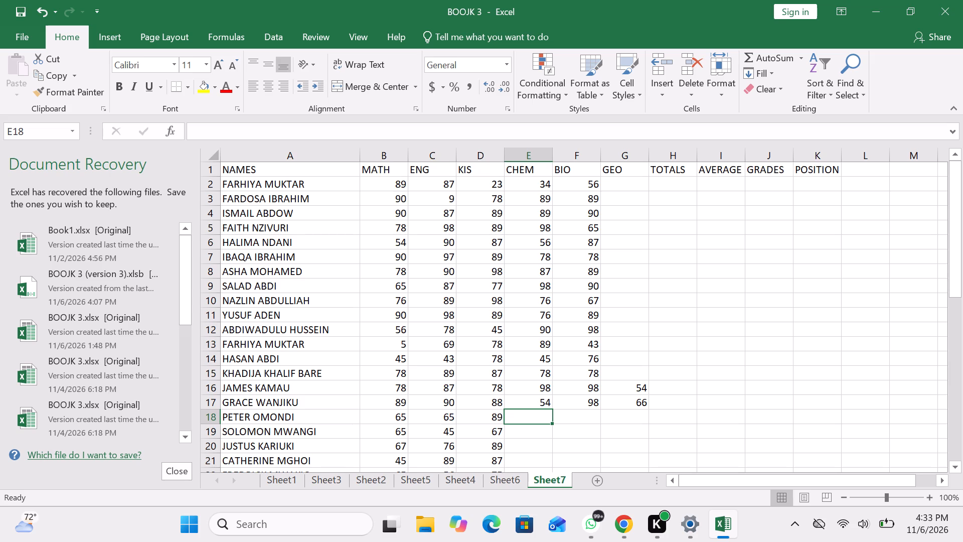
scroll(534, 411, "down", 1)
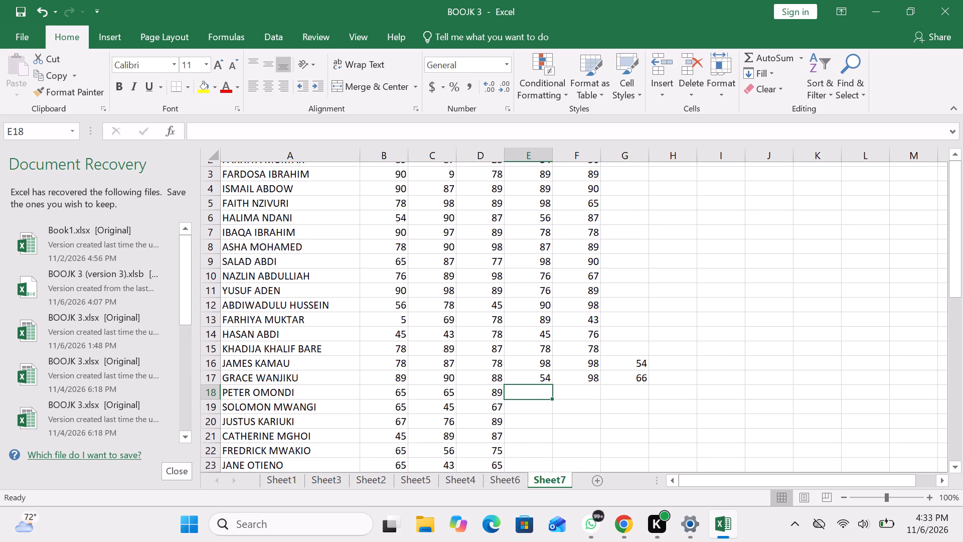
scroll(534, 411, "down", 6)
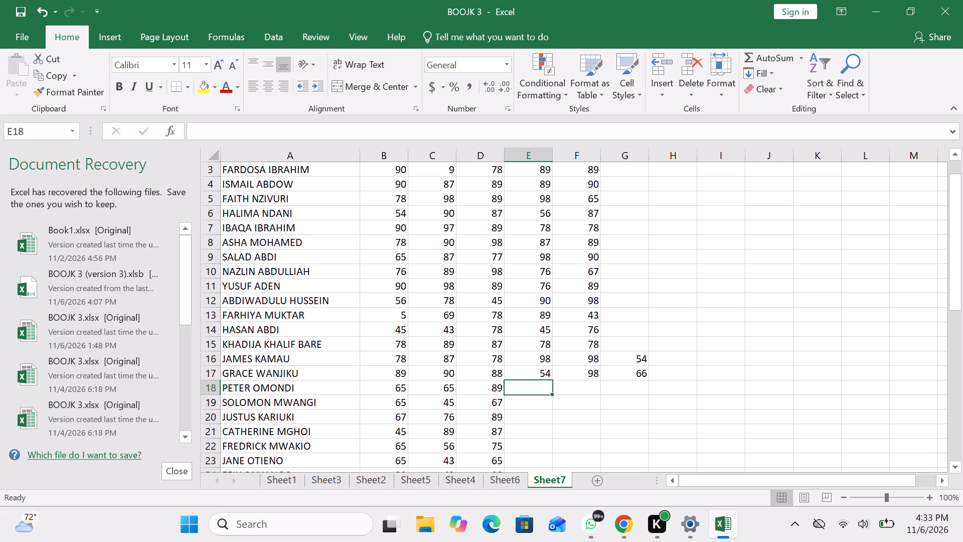
Enter the GEO marks 89, 89, 67, 90 and 87 in cells G3 to G7.
left_click(630, 189)
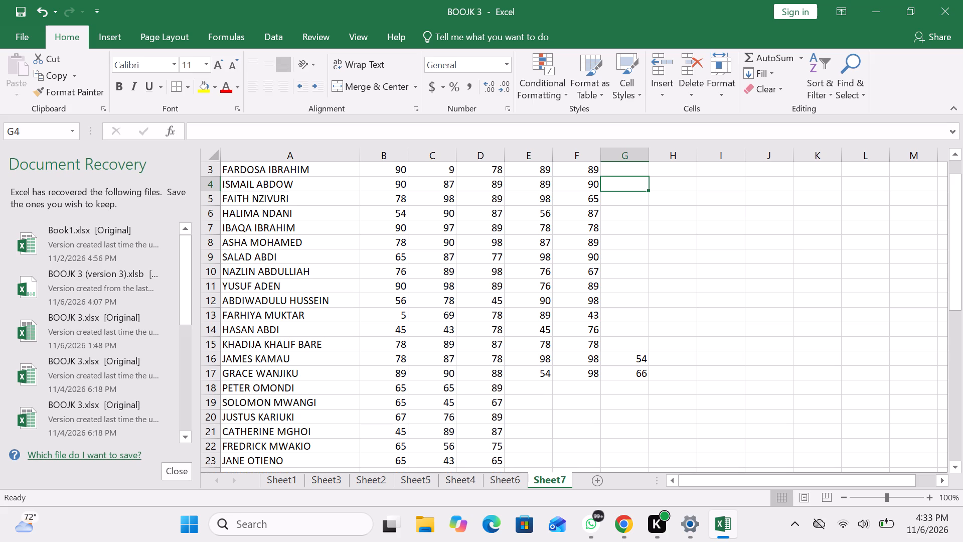
type("89")
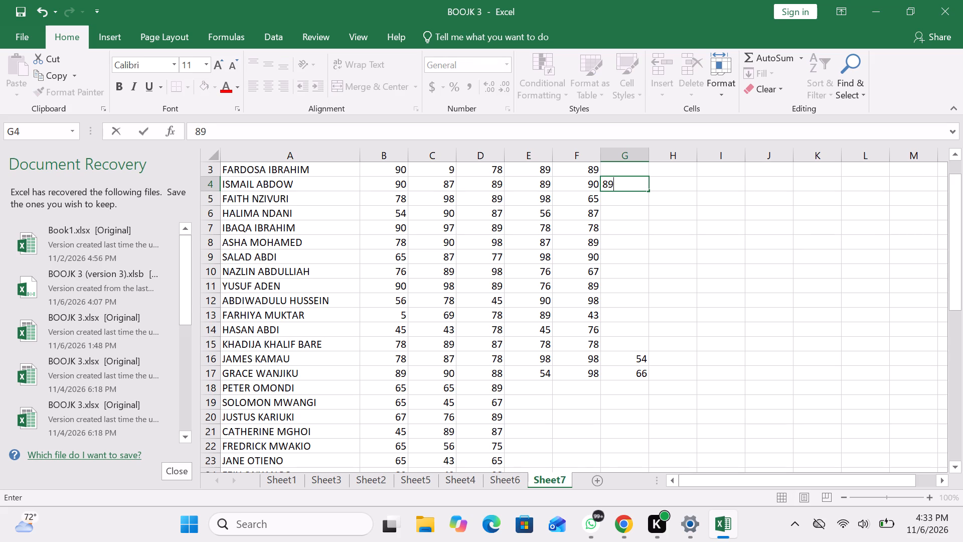
key("Up")
type("89")
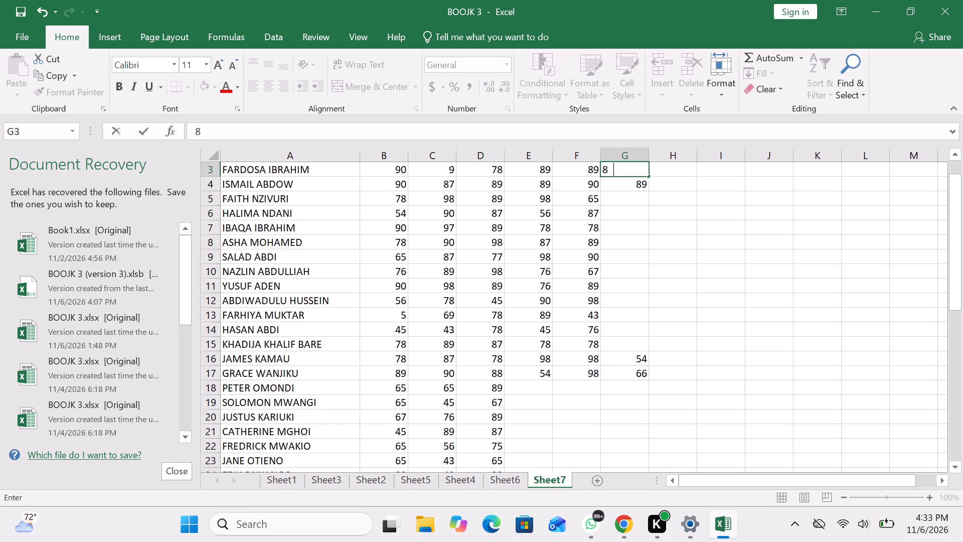
left_click(626, 200)
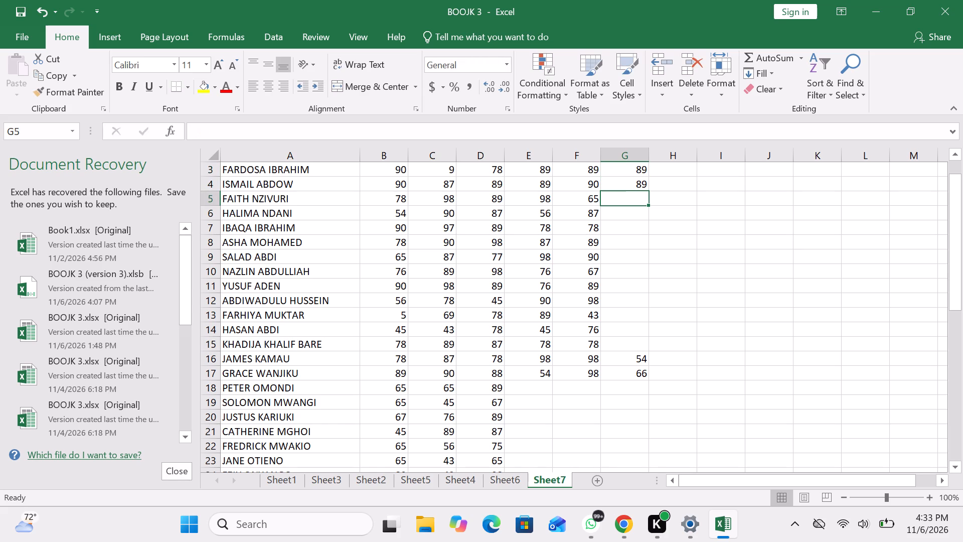
type("67")
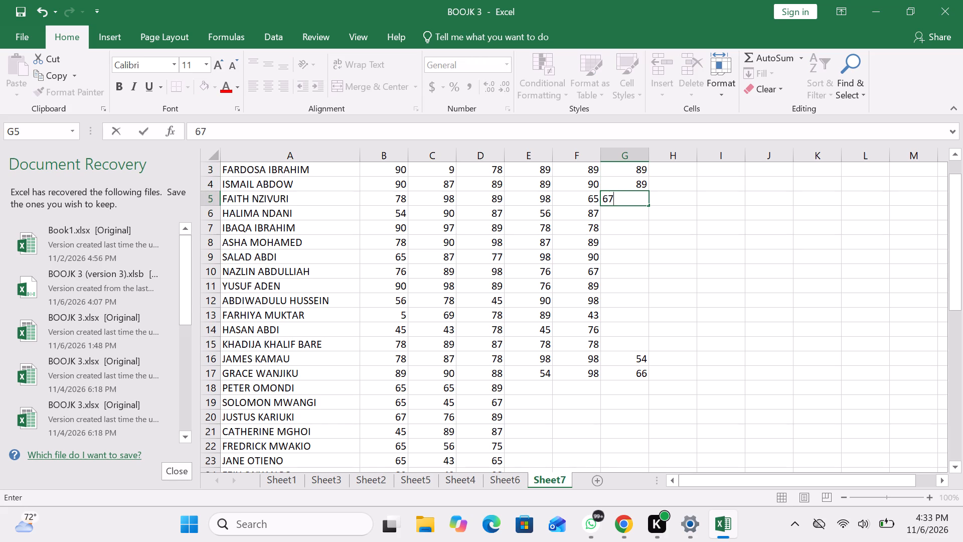
key("Down")
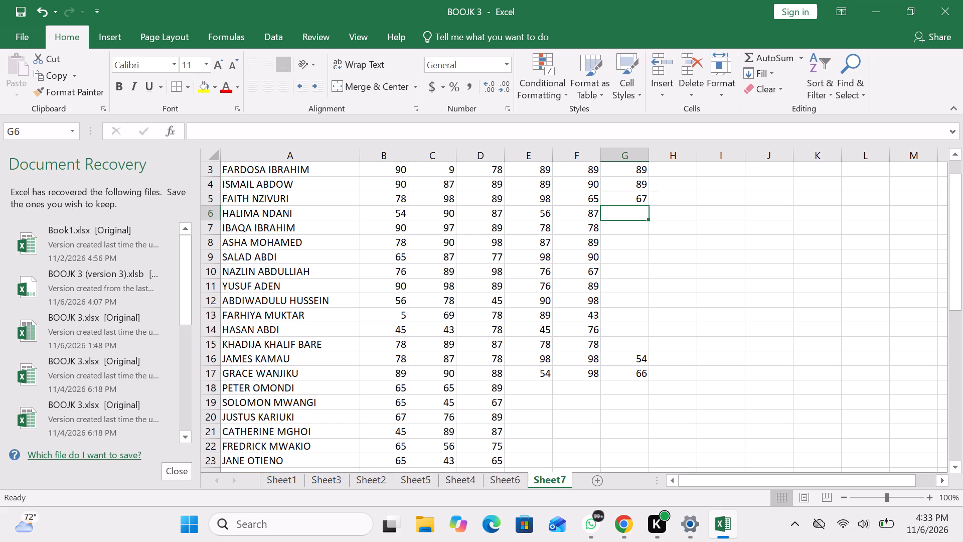
type("90")
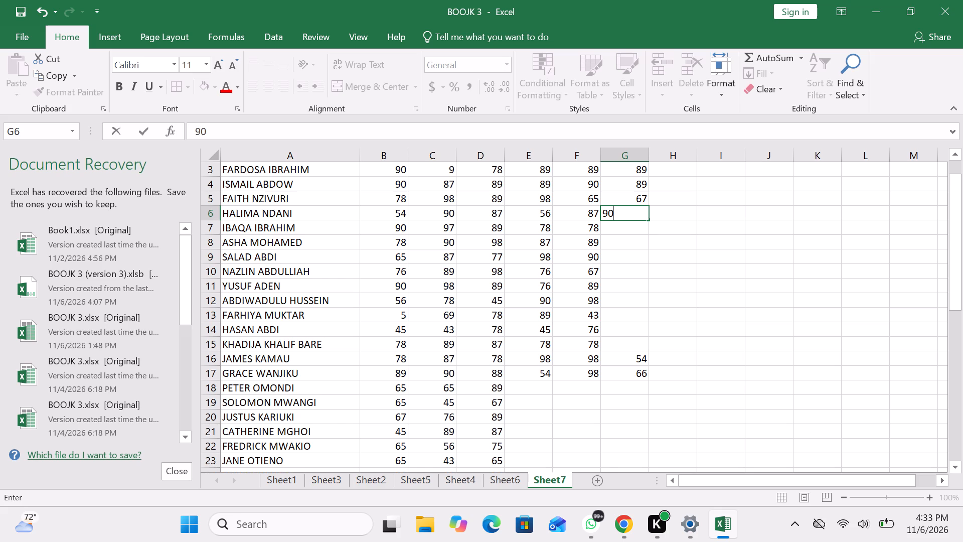
key("Down")
type("87")
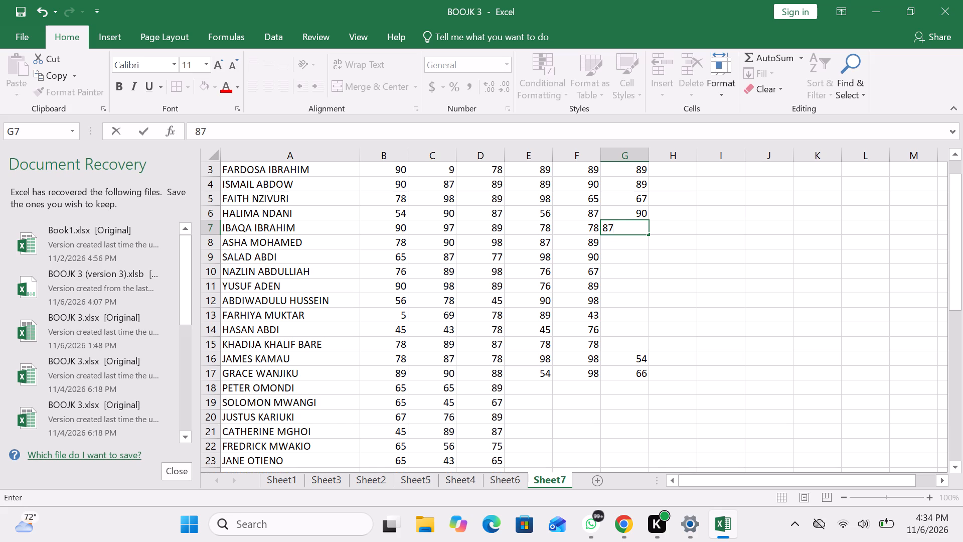
left_click(641, 244)
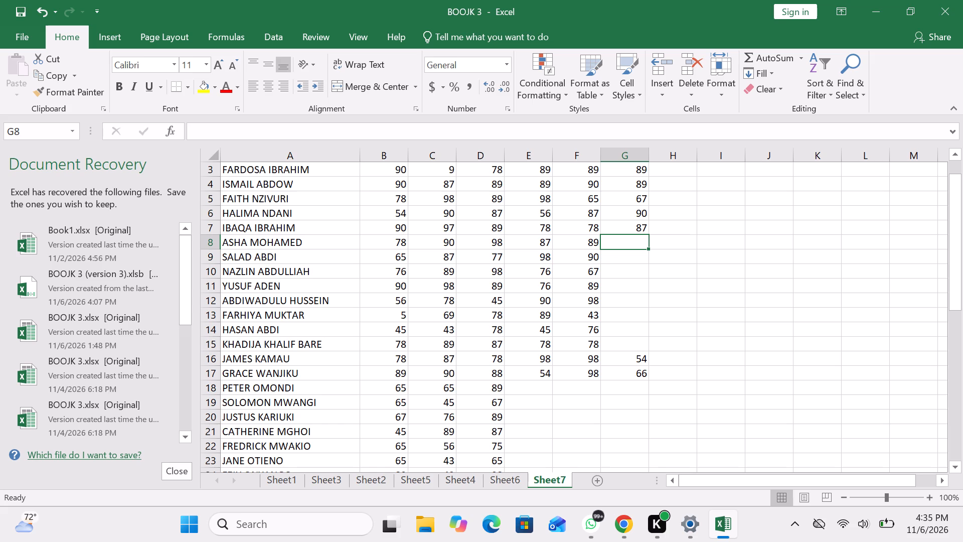
Enter the GEO marks 56, 89, 98 and 90 in cells G8 to G11.
type("56")
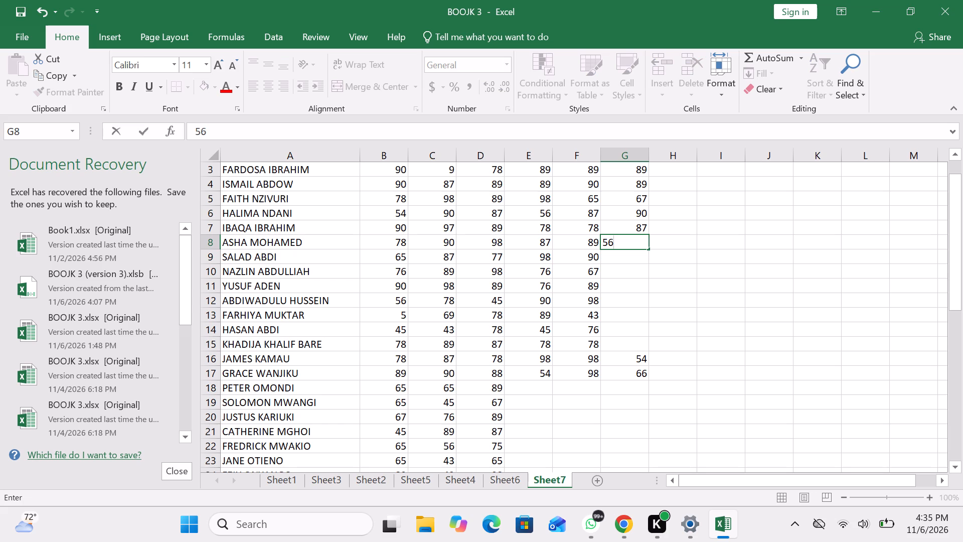
key("Down")
type("89")
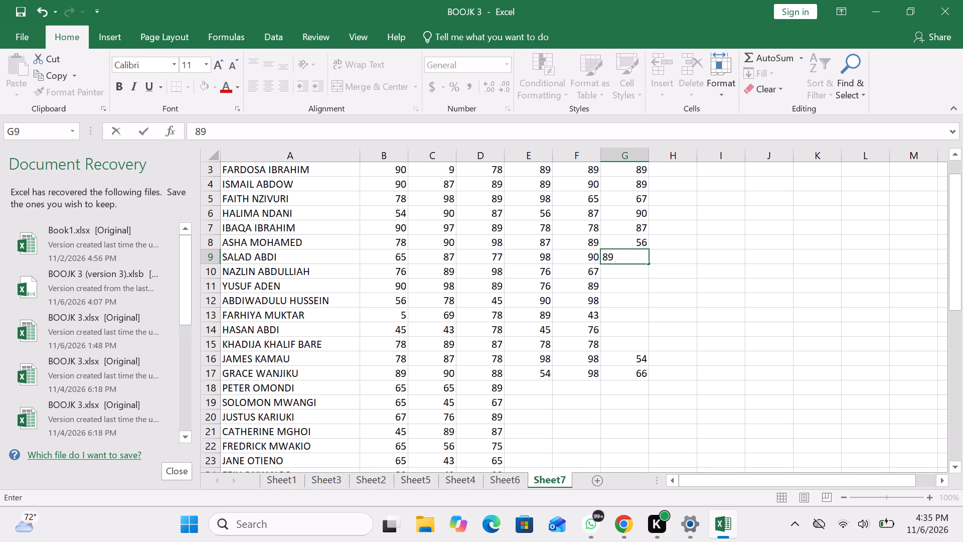
type("98")
key("BackSpace")
key("BackSpace")
key("Down")
key("9")
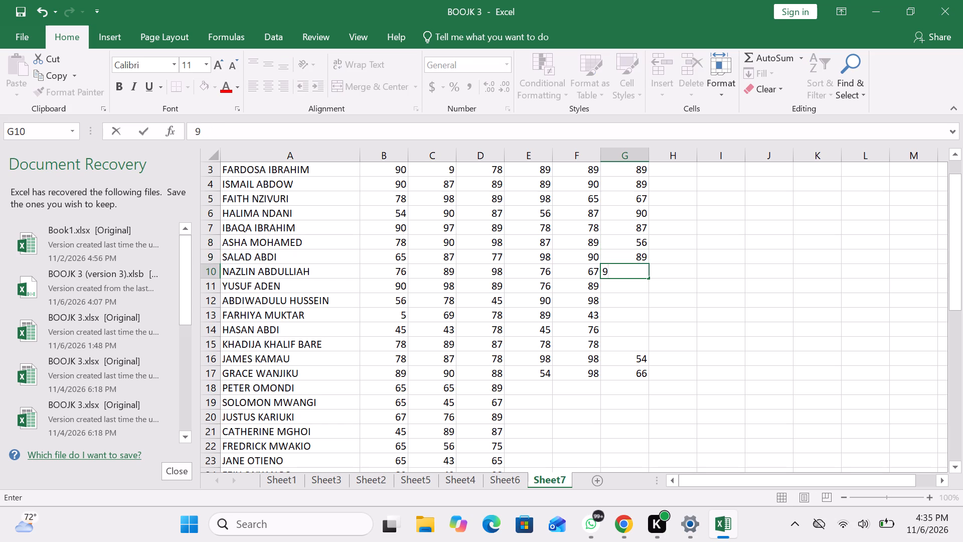
key("8")
key("Down")
type("90")
key("Down")
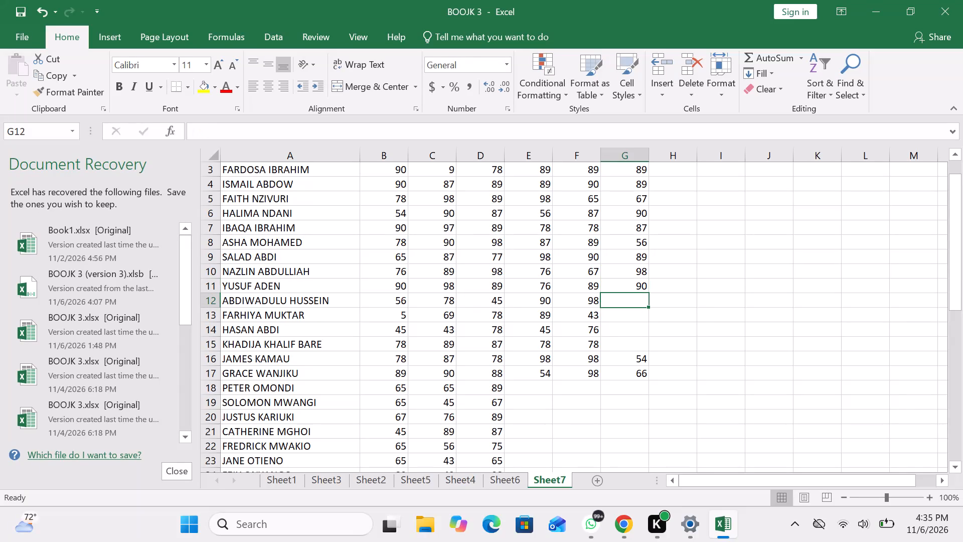
Enter the GEO marks 14, 98, 89 and 98 in cells G12 to G15.
key("1")
key("4")
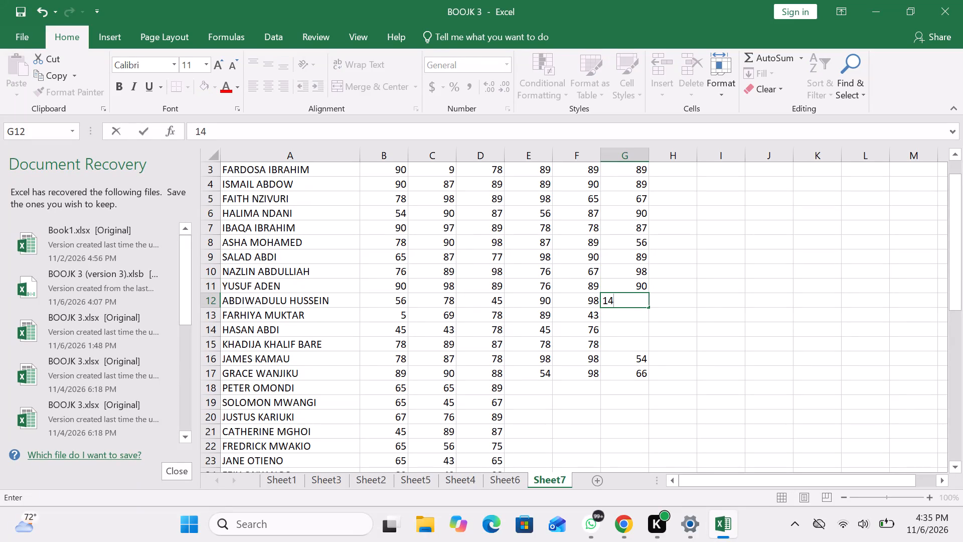
key("Down")
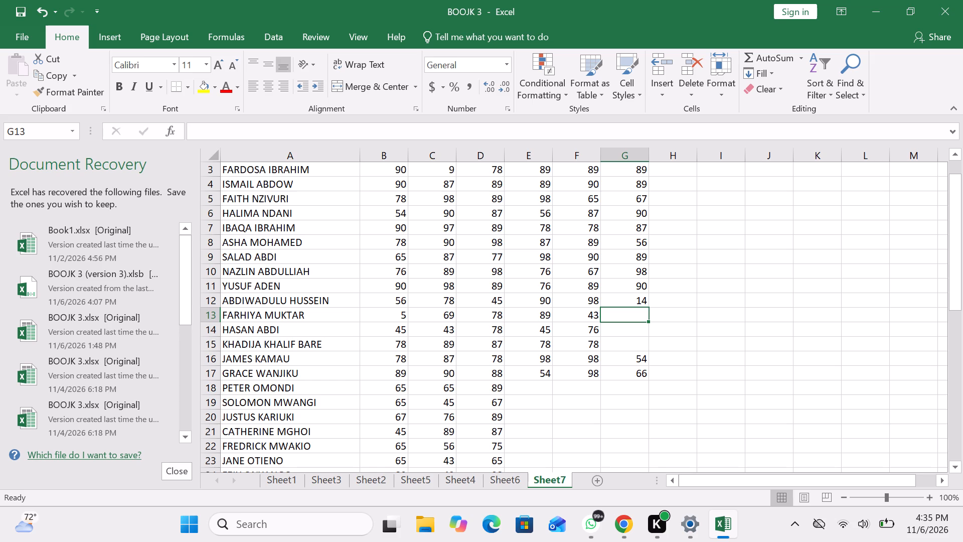
type("98")
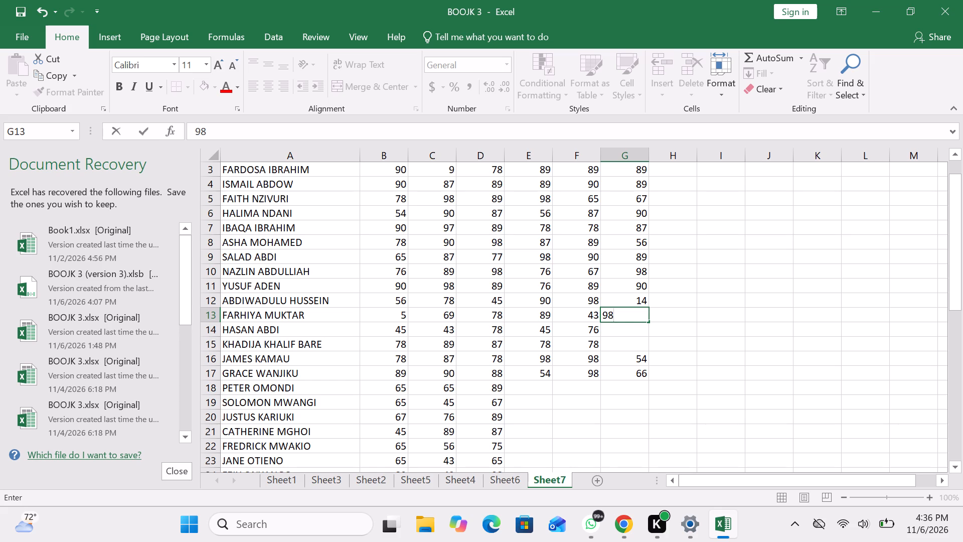
key("Down")
type("89")
key("Down")
type("98")
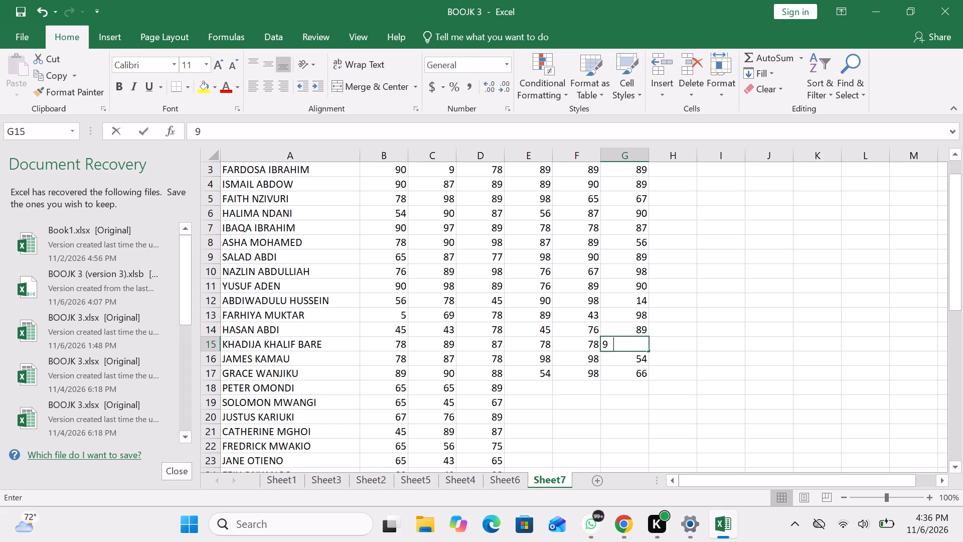
key("Down")
Fill in row 18 with CHEM 87, BIO 98 and GEO 78 in cells E18 to G18.
key("Down")
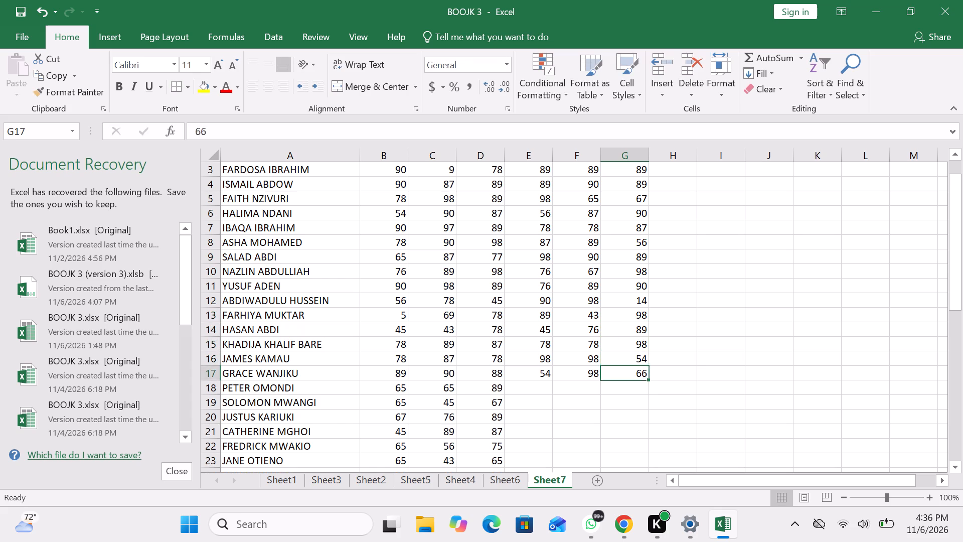
key("Down")
key("Left")
key("Left")
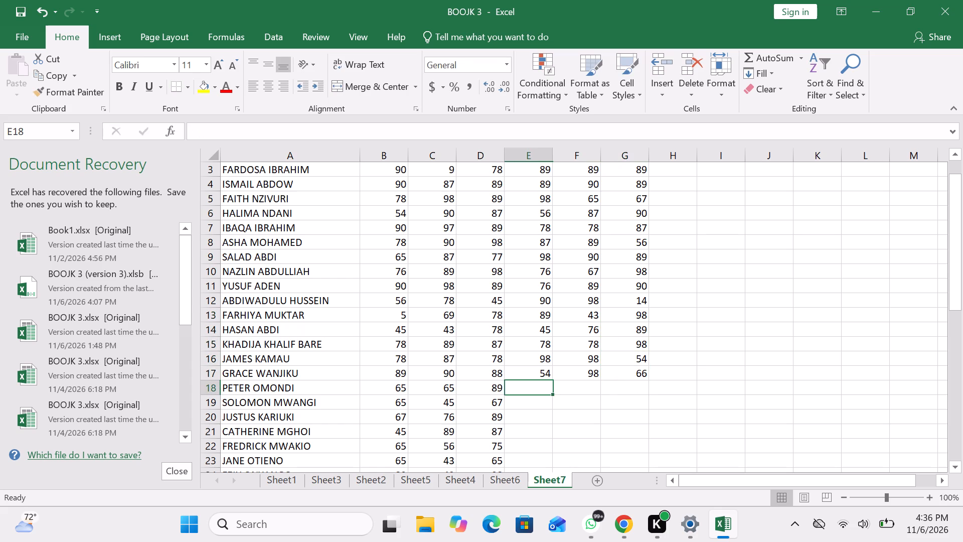
type("87")
key("Right")
type("98")
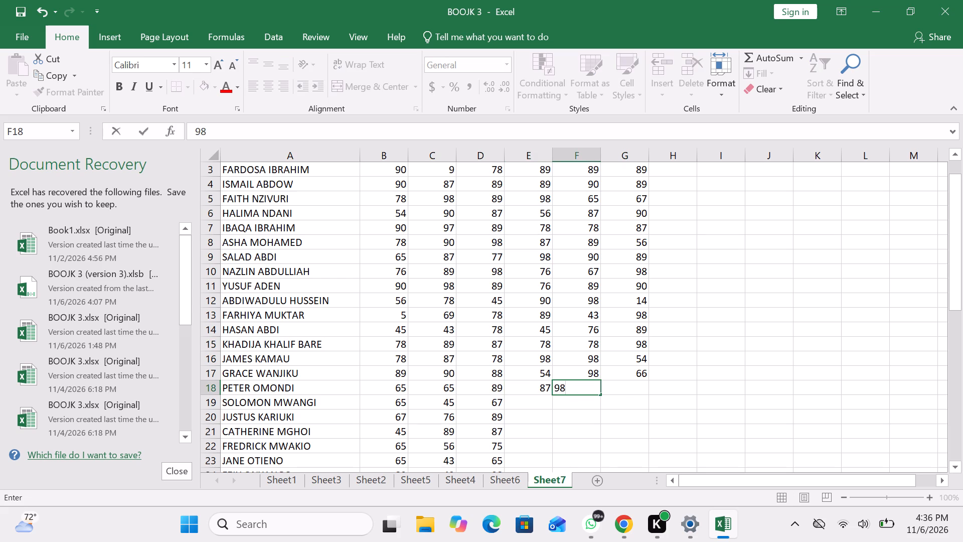
key("Right")
type("78")
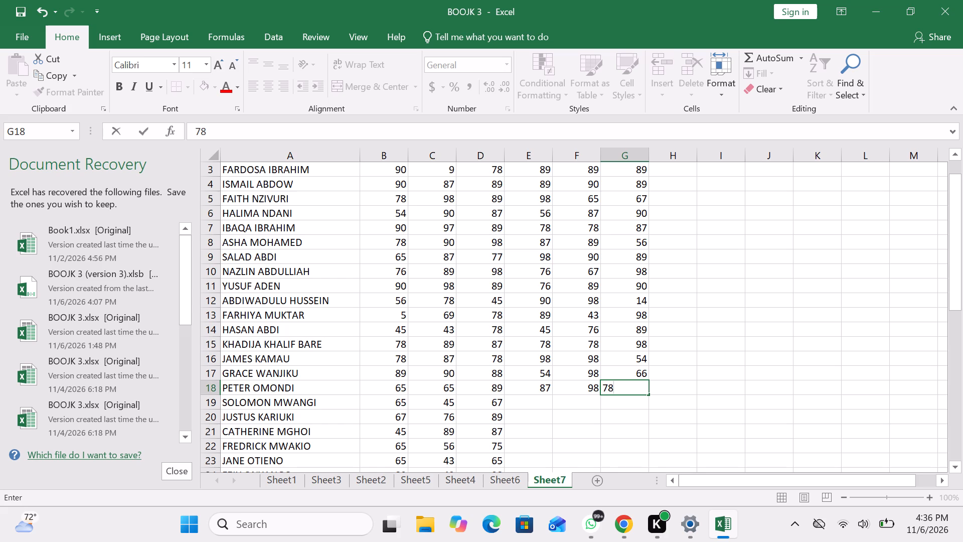
key("Down")
Fill in row 19 with CHEM 89, BIO 90 and GEO 89 in cells E19 to G19.
key("Left")
key("Left")
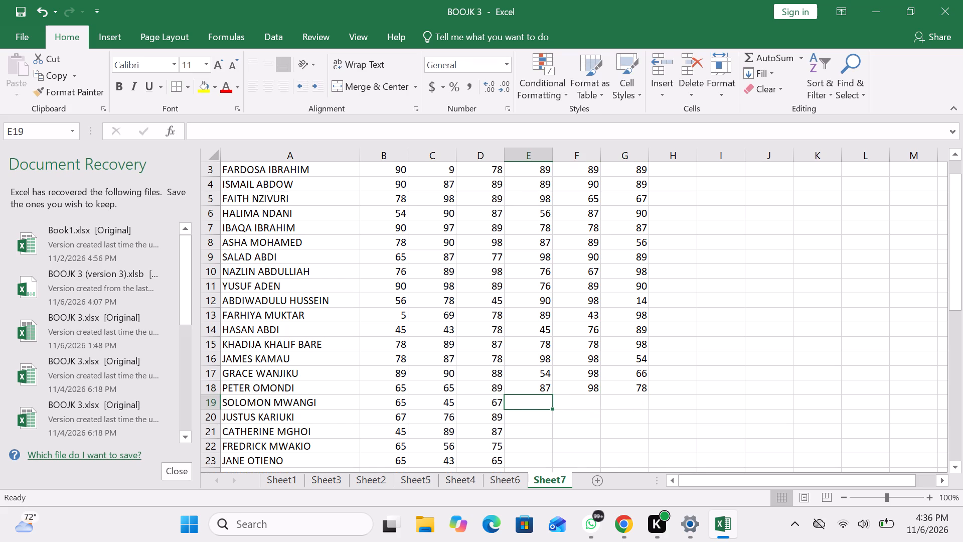
type("89")
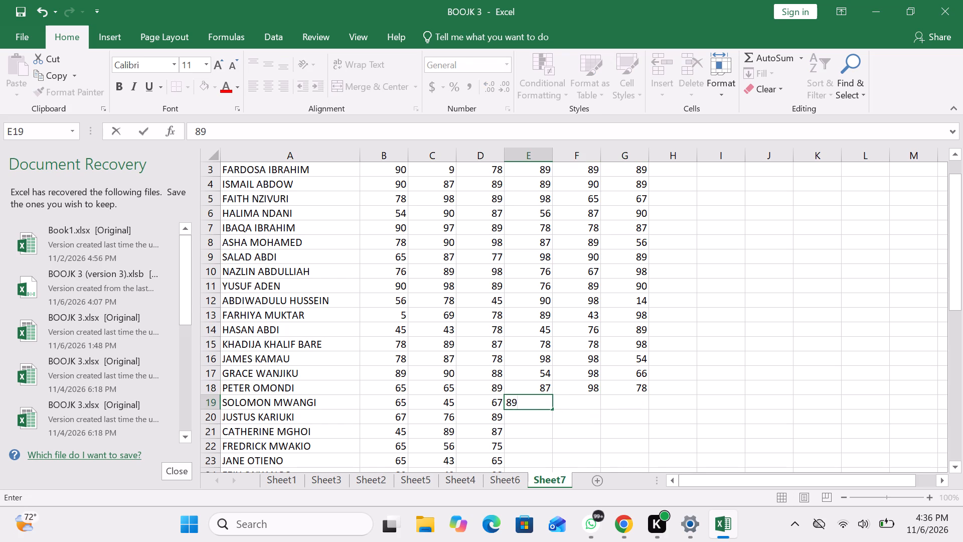
key("Right")
type("90")
key("Right")
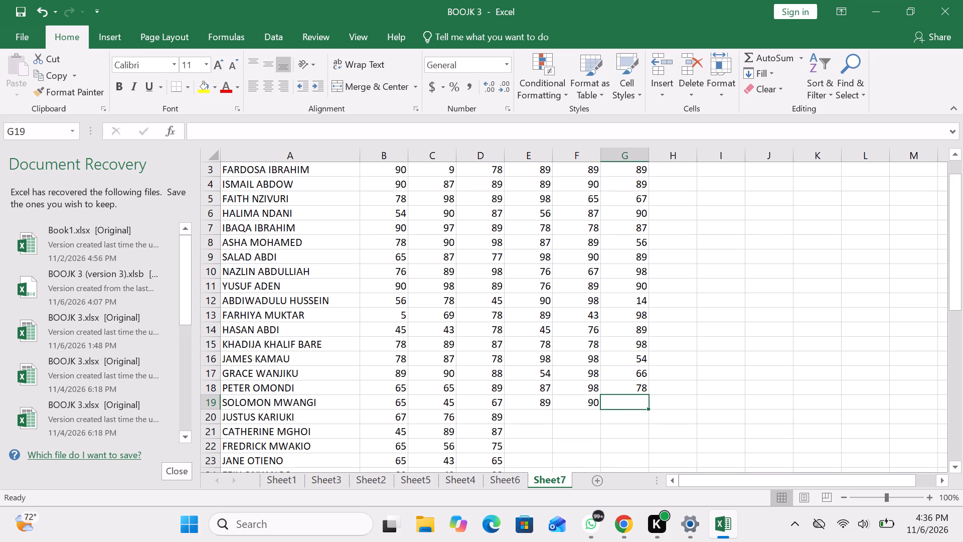
scroll(631, 349, "right", 1)
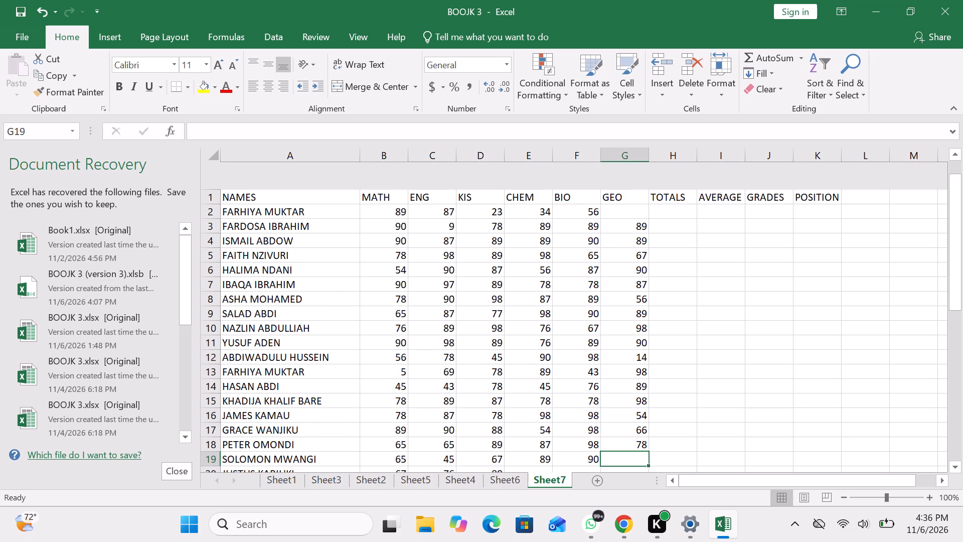
scroll(631, 349, "right", 1)
scroll(631, 349, "up", 10)
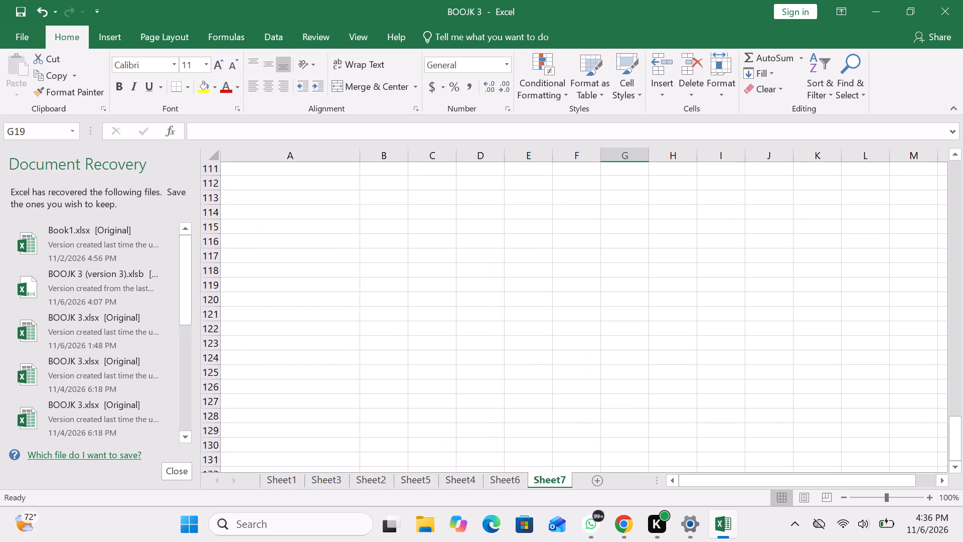
scroll(631, 349, "up", 18)
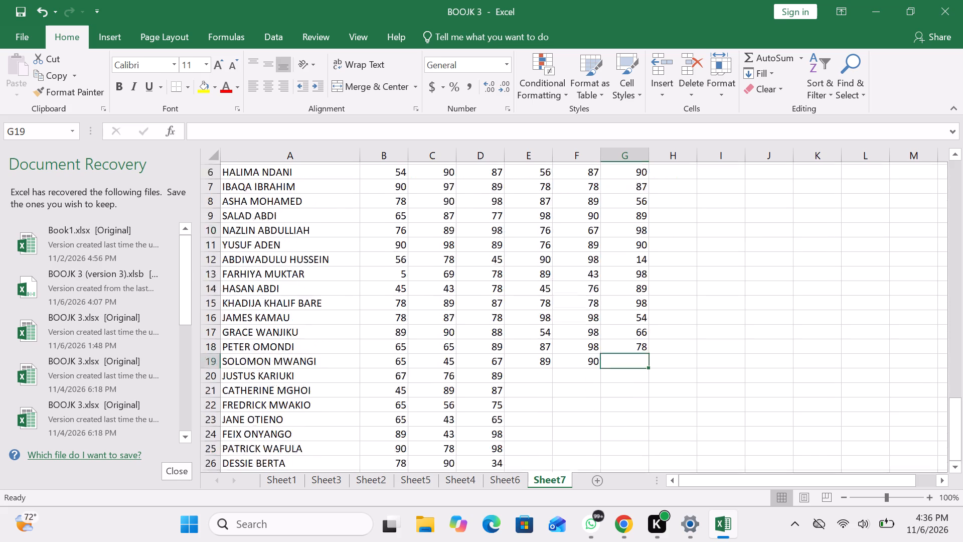
scroll(631, 349, "down", 1)
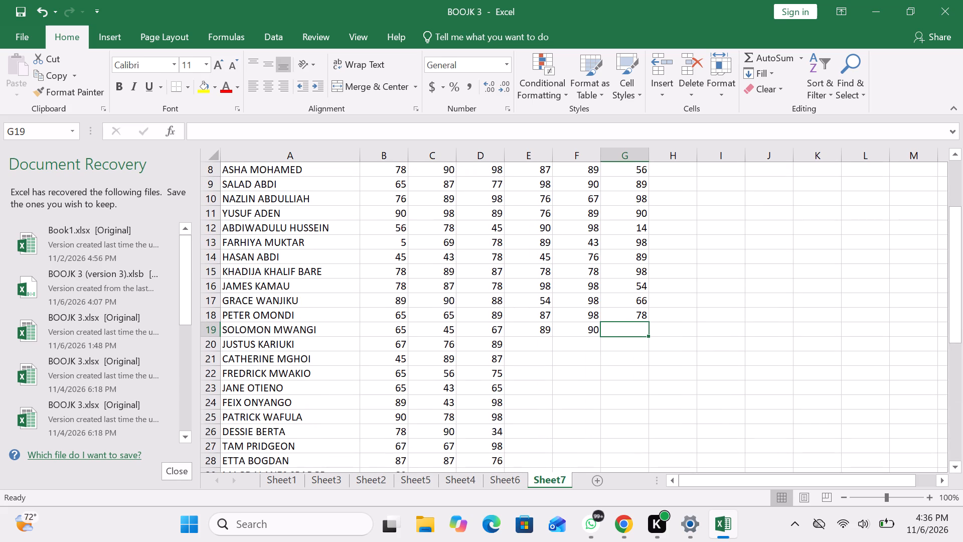
type("89")
key("Down")
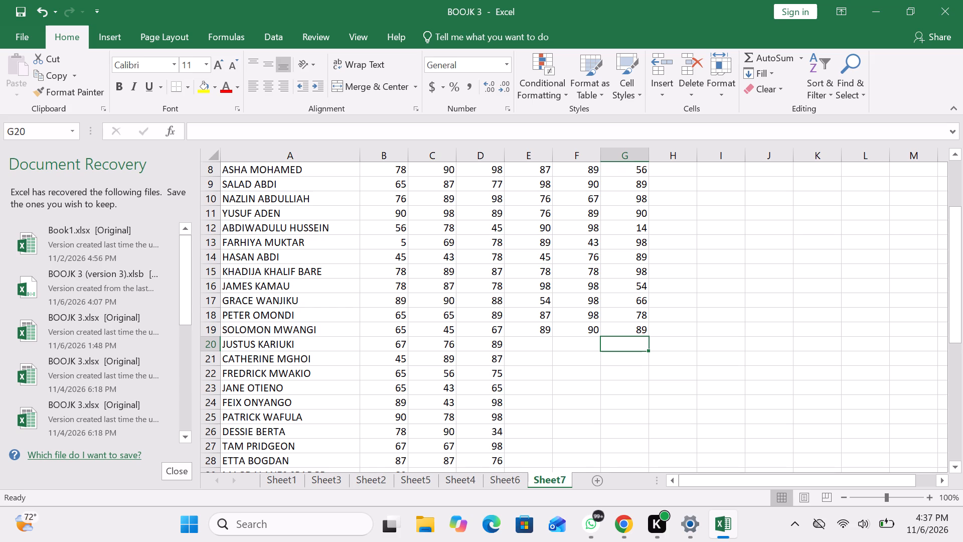
Enter the CHEM marks 89, 90, 78, 89 and 89 in cells E20 to E24.
left_click(538, 344)
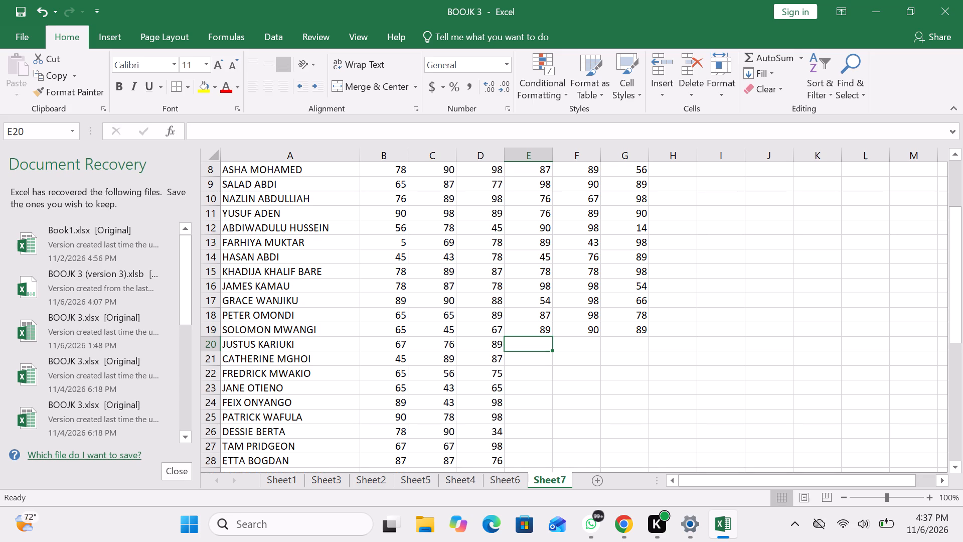
type("89")
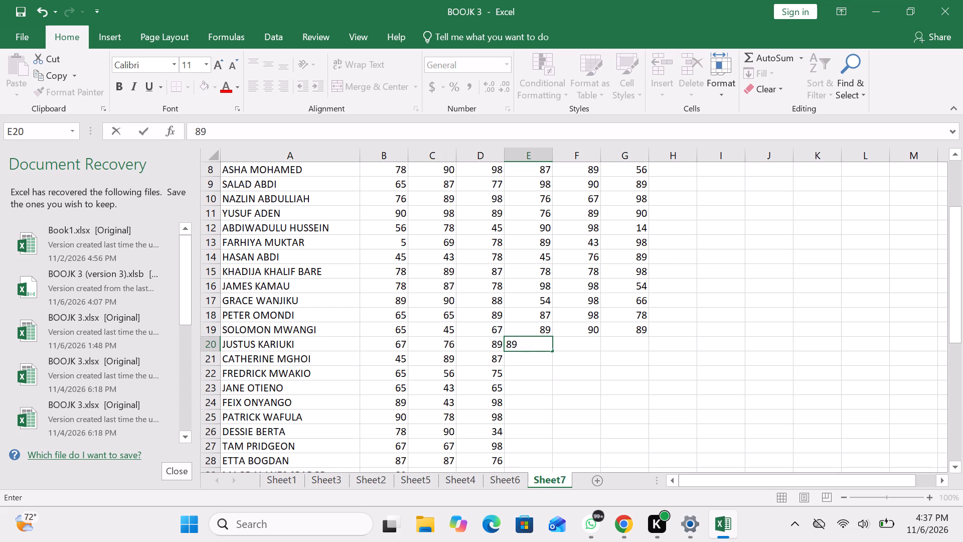
key("Down")
type("90")
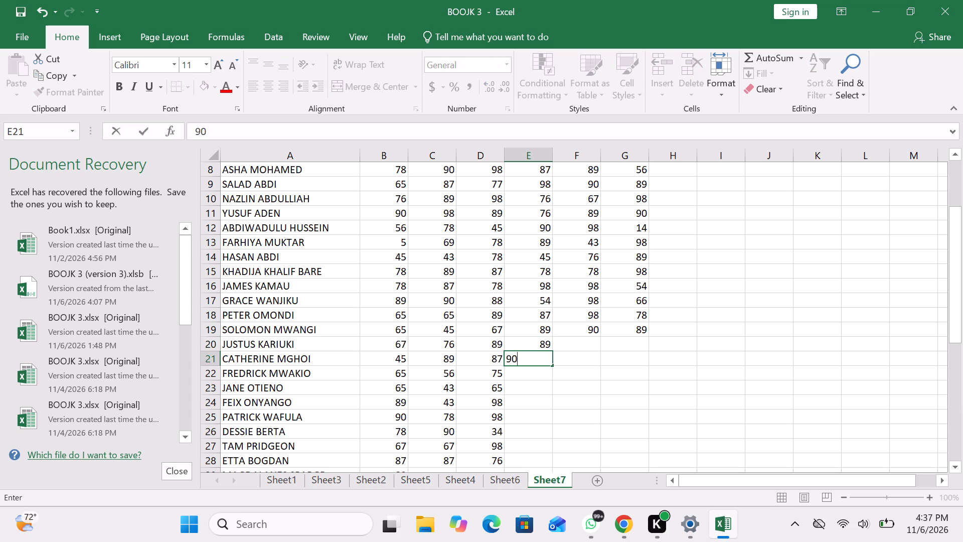
key("Down")
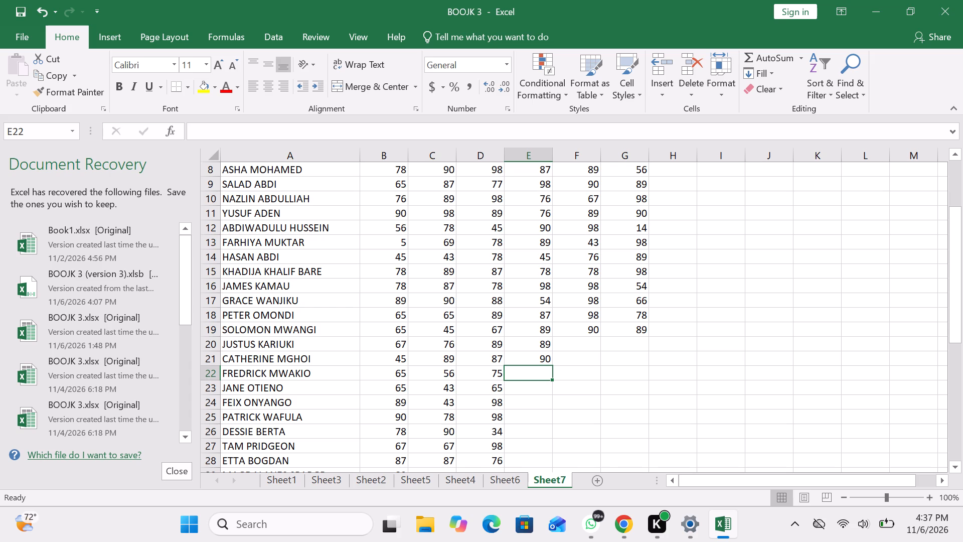
type("89")
key("BackSpace")
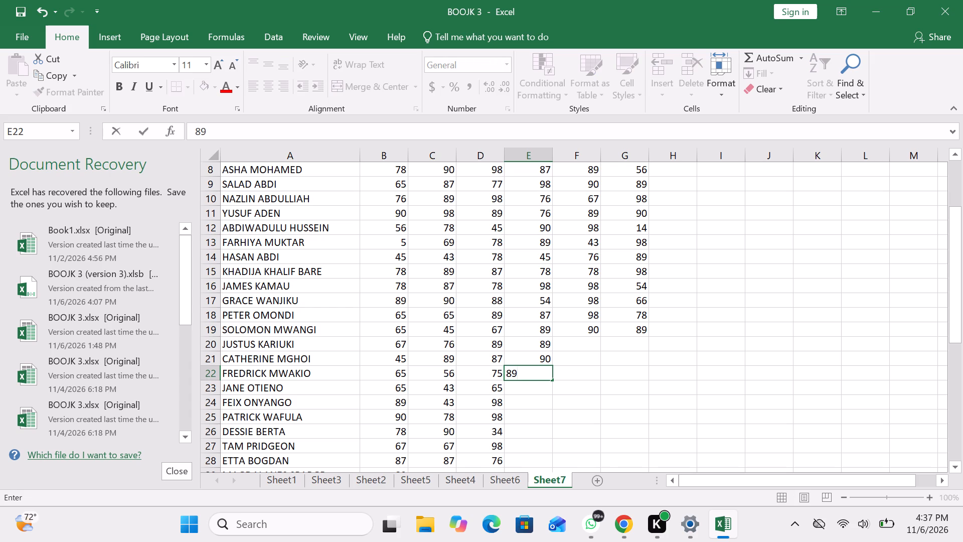
key("BackSpace")
type("78")
key("Down")
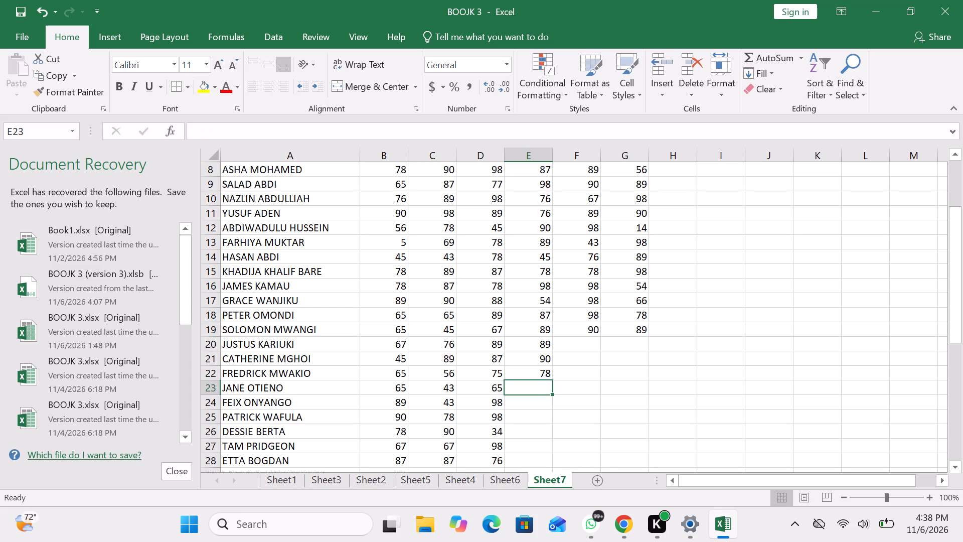
type("89")
key("Down")
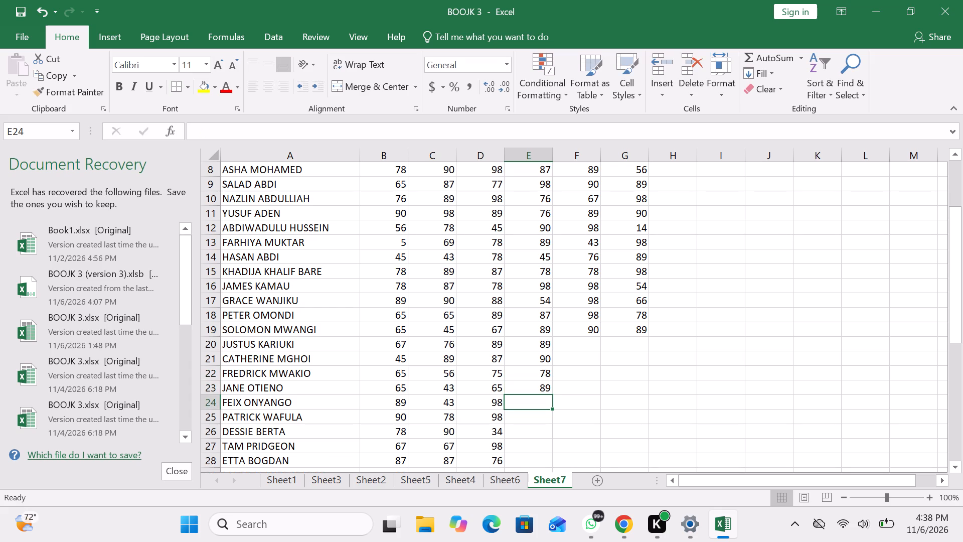
type("89")
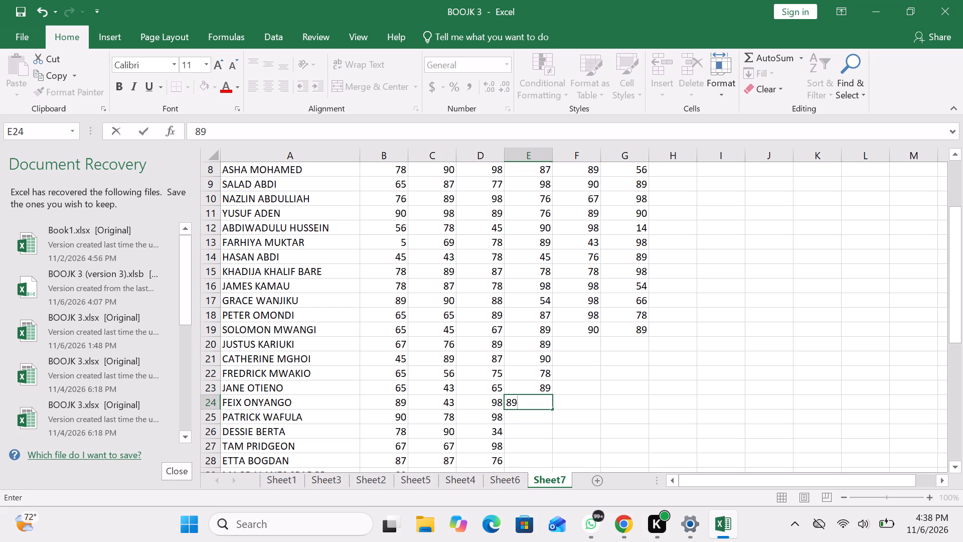
key("Right")
Enter the BIO marks 78, 54, 56 and 78 in cells F20 to F23.
key("Up")
key("Up")
key("Up")
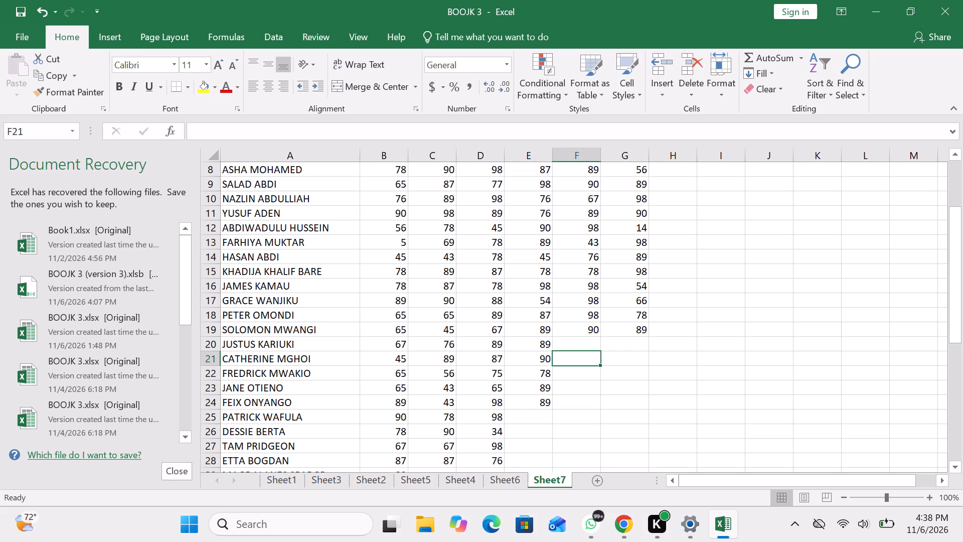
key("Up")
key("7")
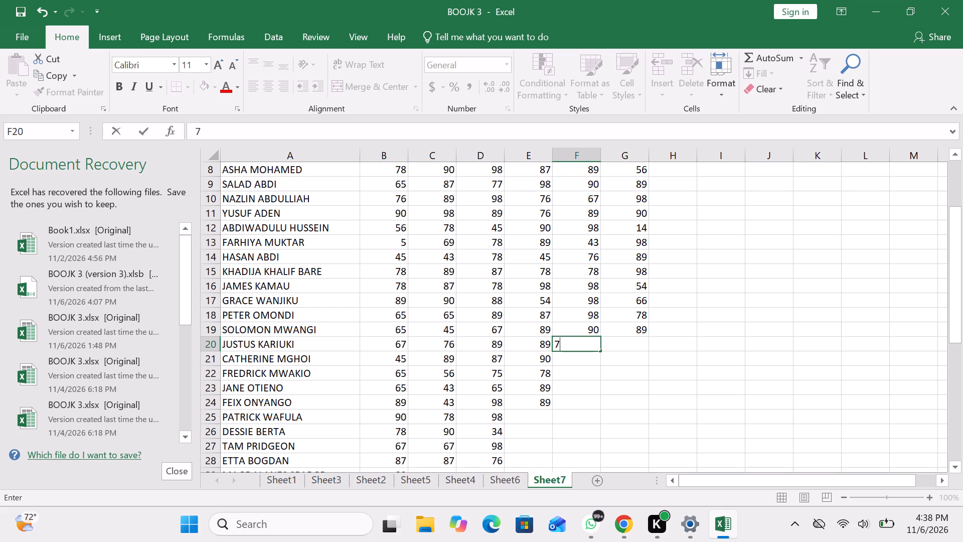
key("8")
key("Down")
type("54")
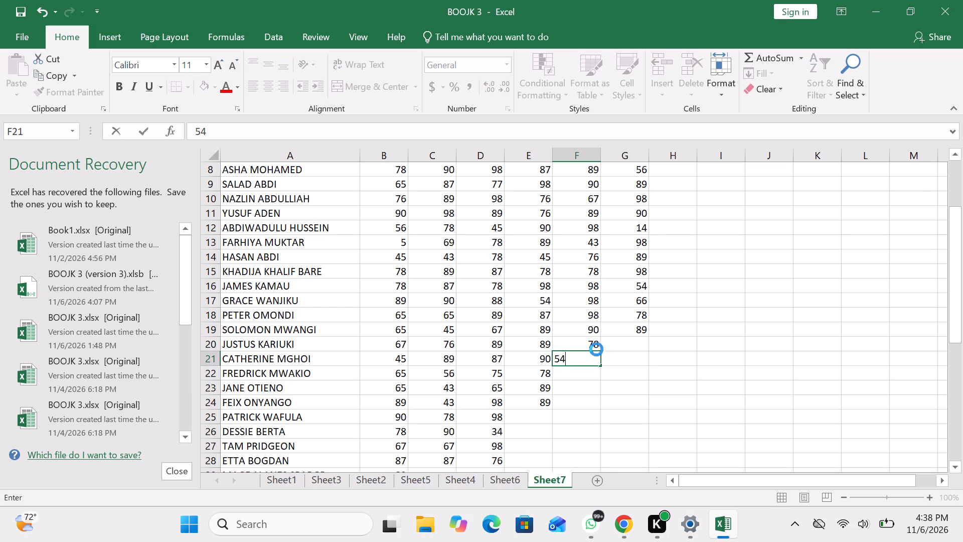
key("Down")
type("56")
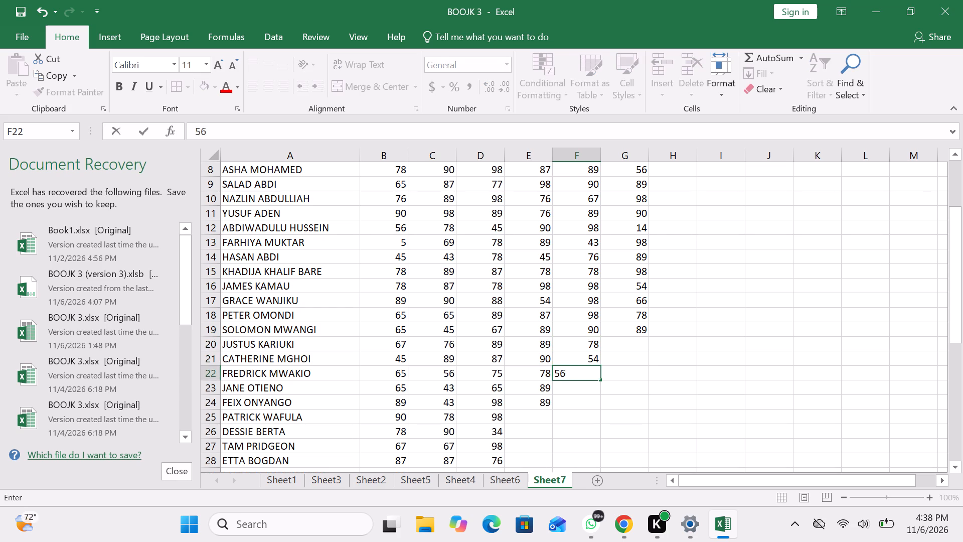
key("Down")
type("78")
key("Down")
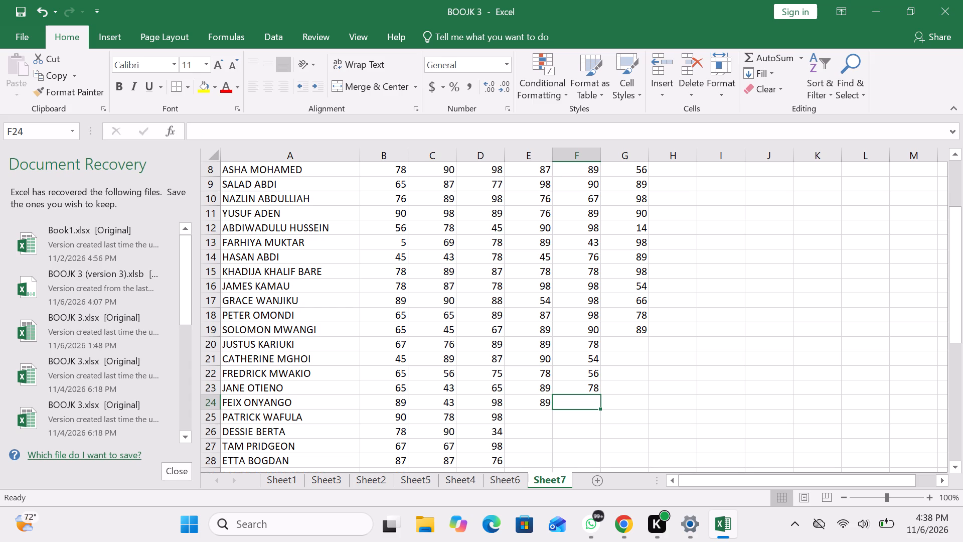
Enter the CHEM marks 89, 87, 87 and 78 in cells E25 to E28.
scroll(596, 349, "right", 1)
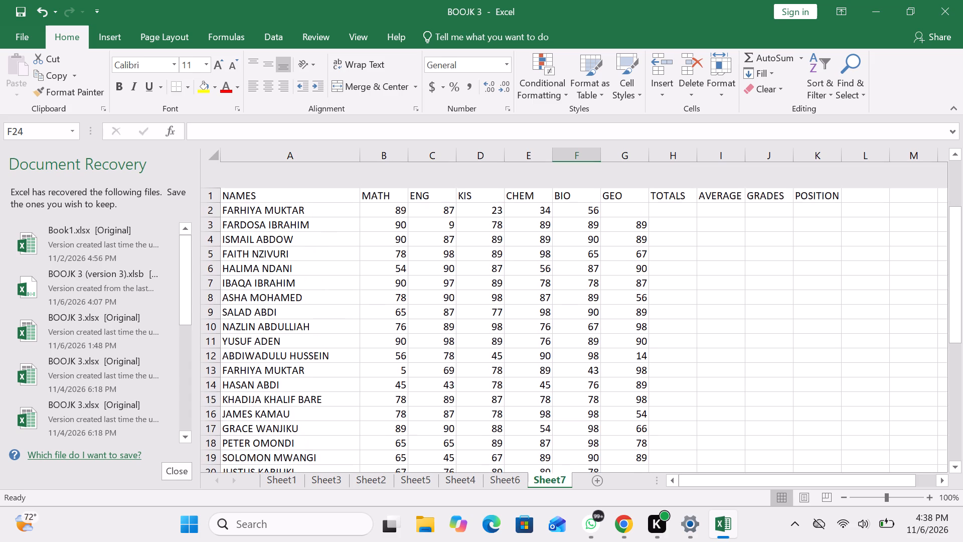
scroll(596, 349, "right", 1)
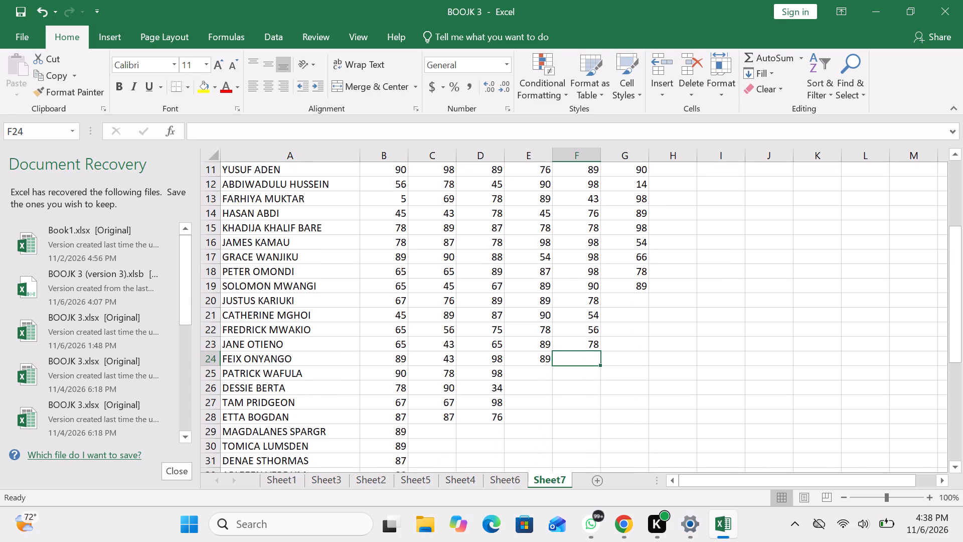
left_click(530, 373)
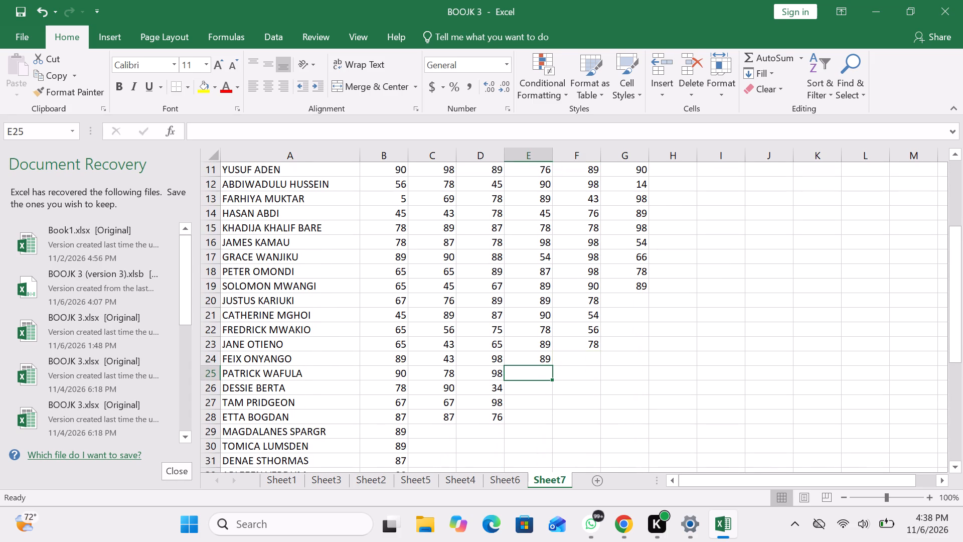
type("89")
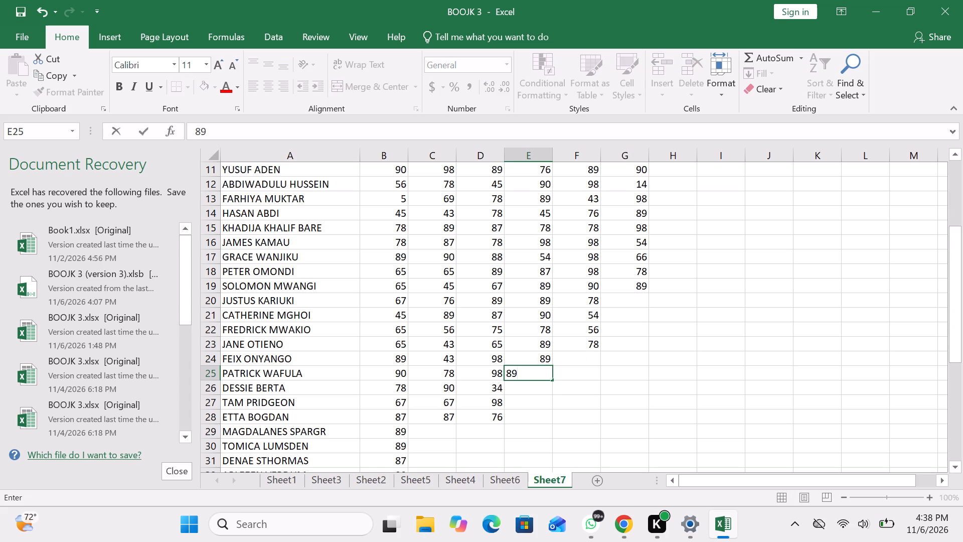
key("Down")
type("87")
key("Down")
key("8")
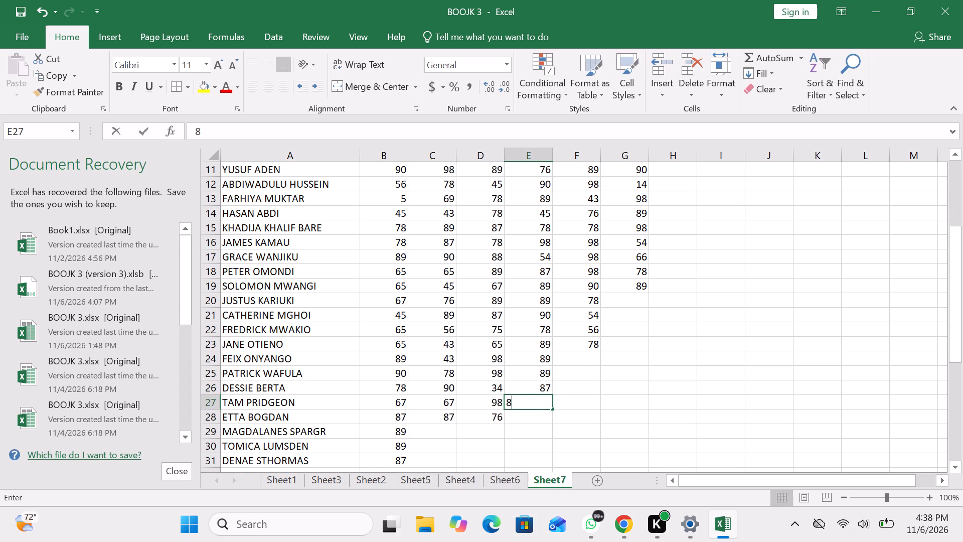
key("7")
key("Down")
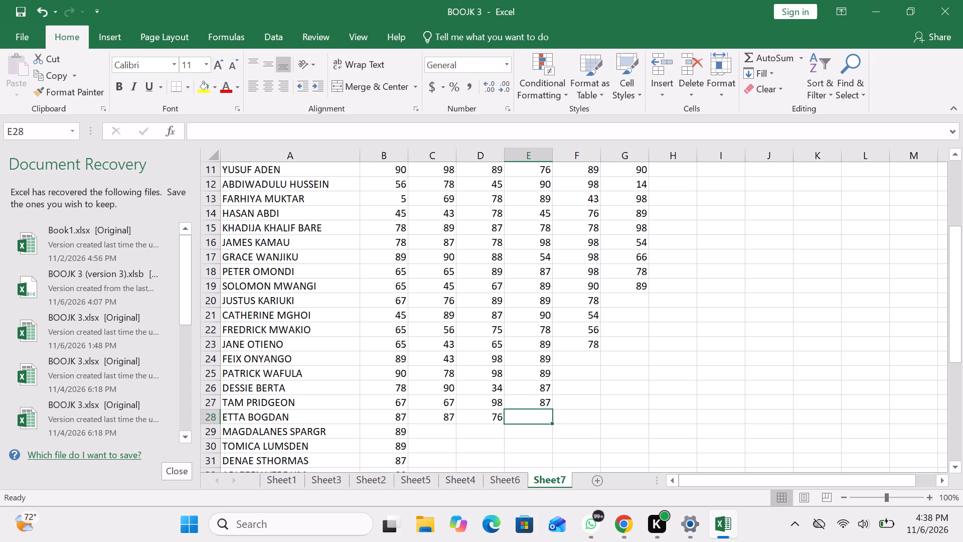
type("78")
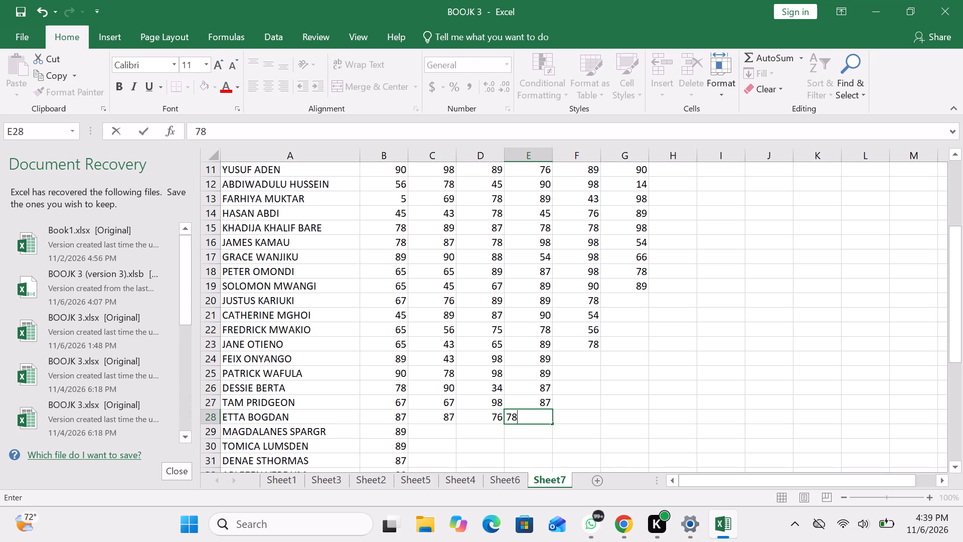
Enter BIO 76 in cell F24 and the GEO marks 67, 54, 98, 98 and 76 in cells G20 to G24.
left_click(588, 363)
type("76")
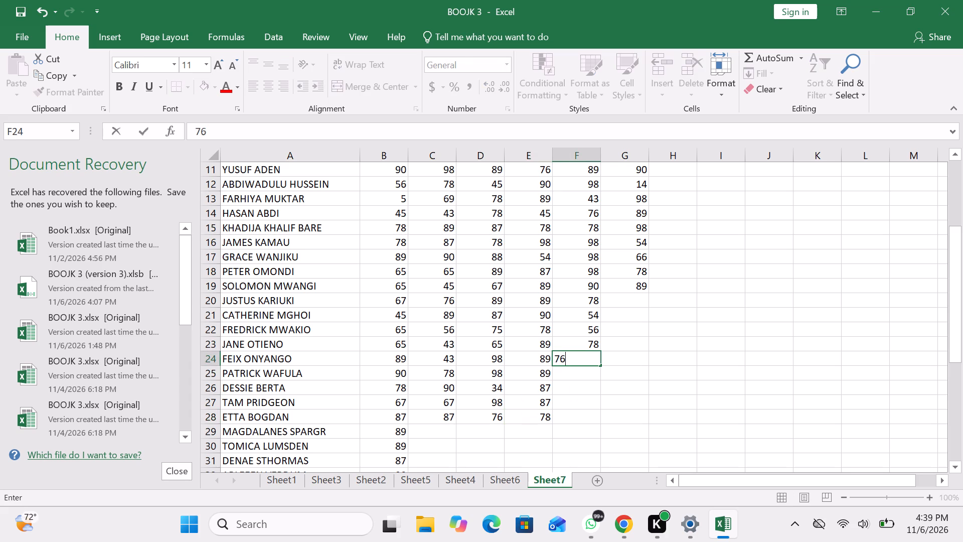
key("Right")
type("76")
key("Up")
type("98")
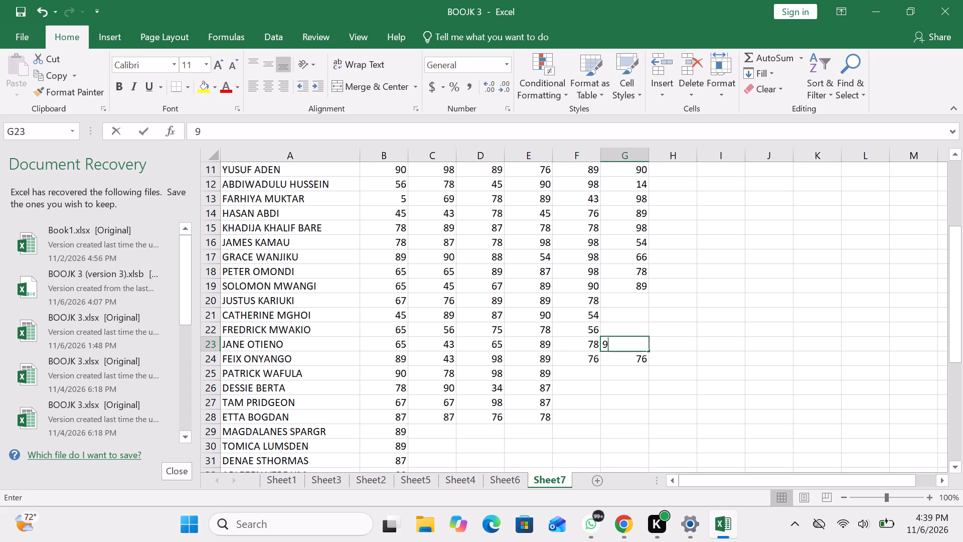
key("Up")
type("98")
key("Up")
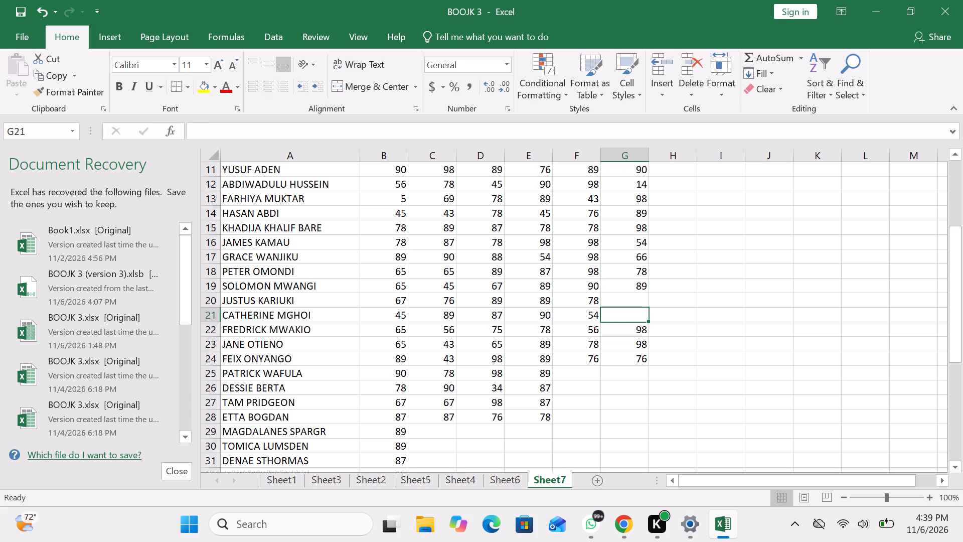
type("54")
key("Up")
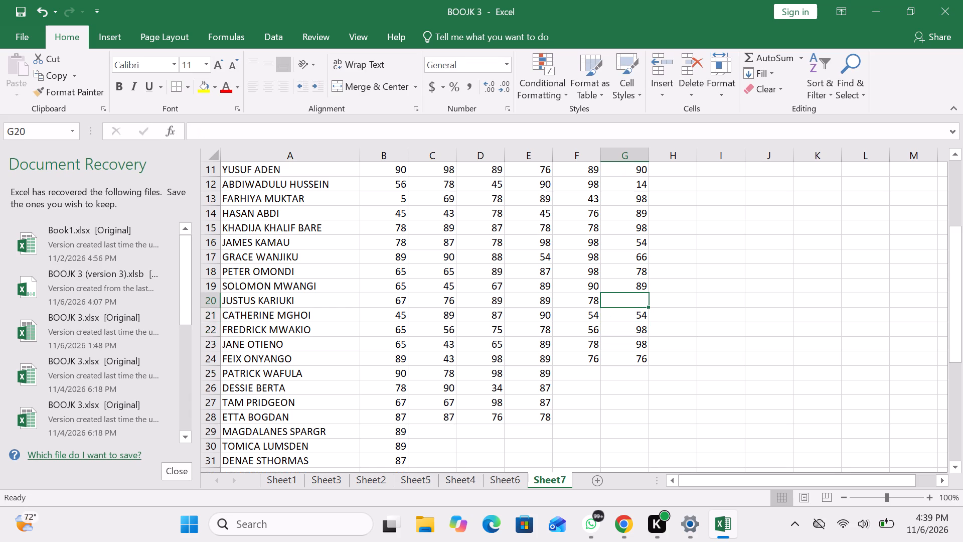
type("67")
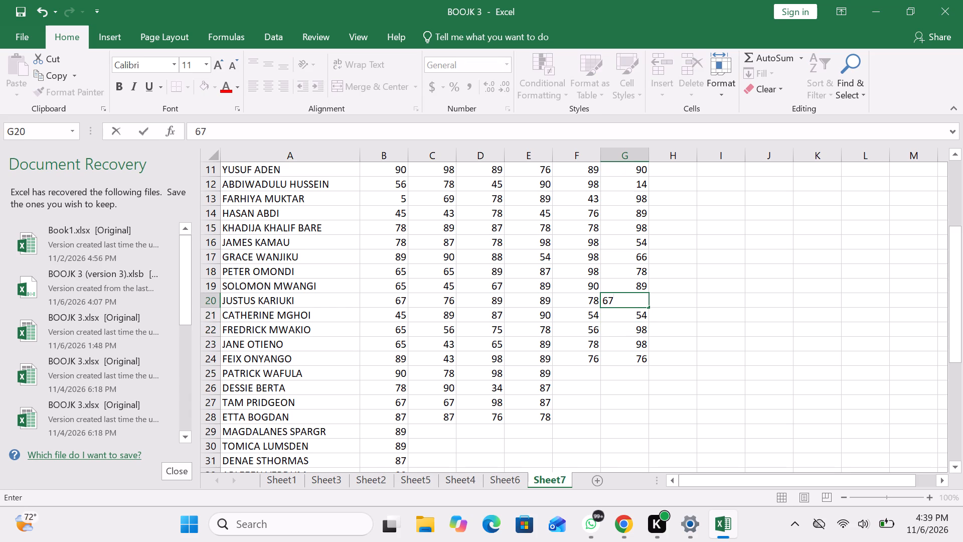
Fill in rows 25 to 27 with BIO 78, 54 and 45 in column F and GEO 78, 76 and 65 in column G.
left_click(573, 356)
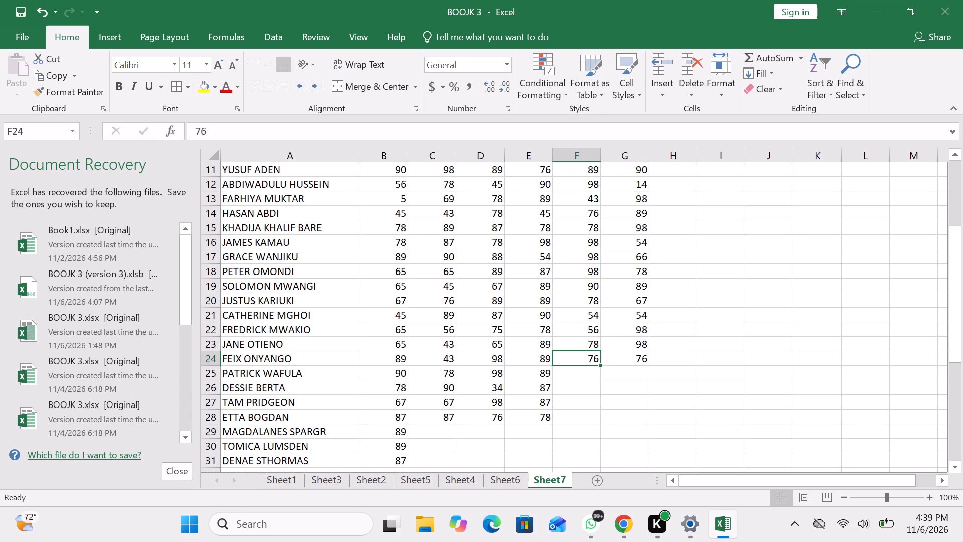
left_click(570, 377)
type("78")
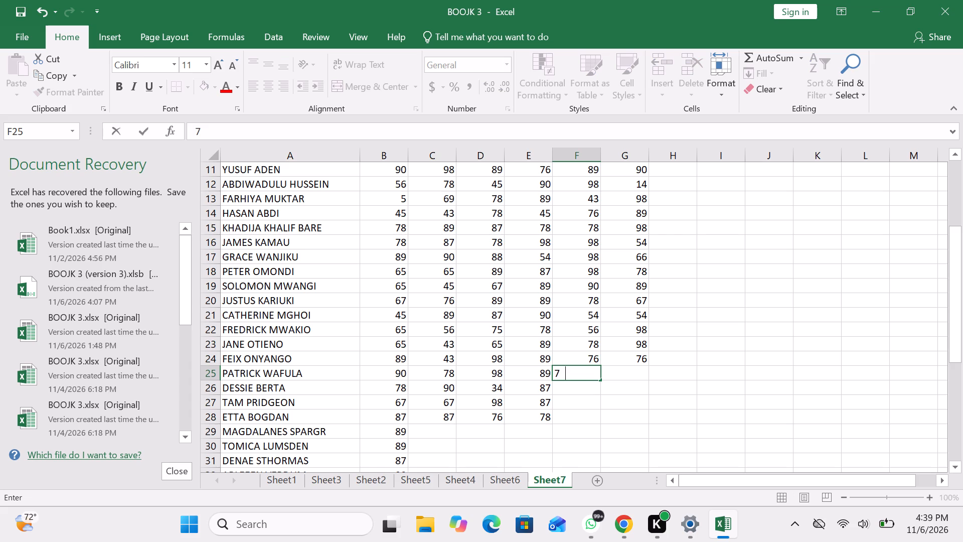
key("Right")
type("78")
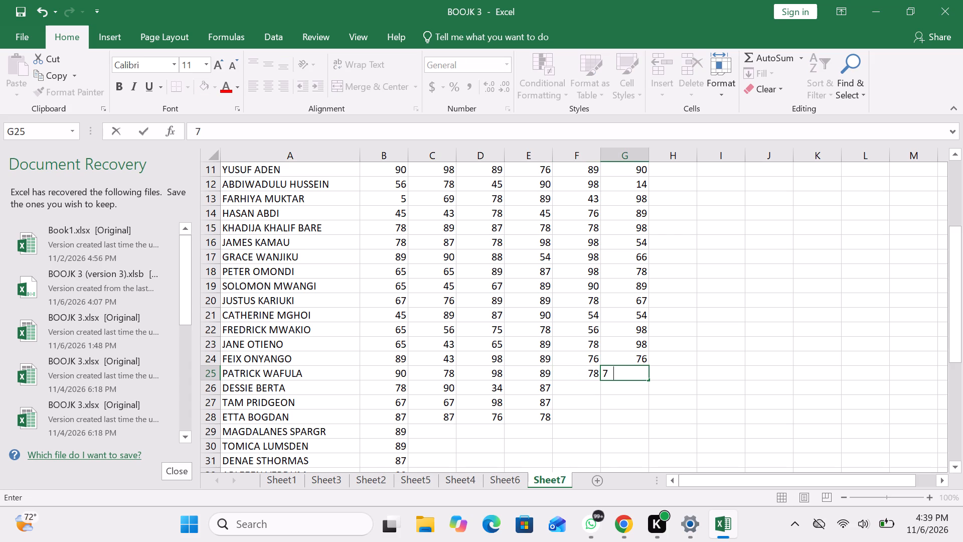
key("Down")
type("76")
key("Left")
type("54")
key("Down")
type("45")
key("Right")
type("65")
Complete row 28 with BIO 67 in cell F28 and GEO 98 in cell G28.
scroll(570, 377, "down", 1)
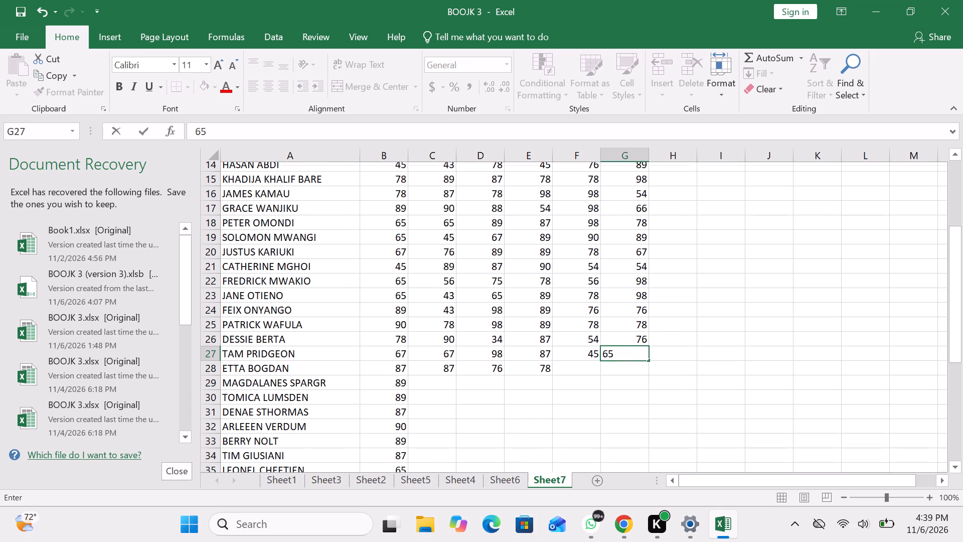
scroll(570, 377, "down", 2)
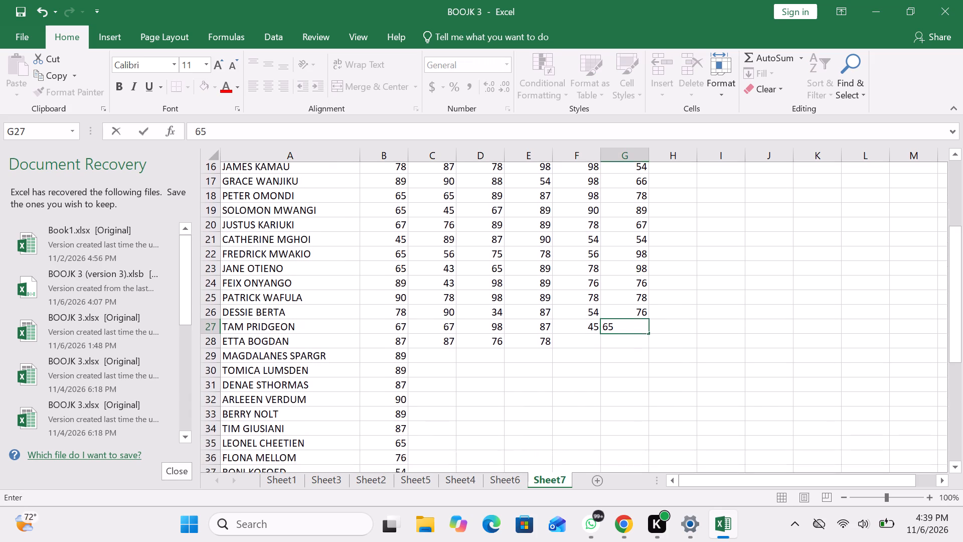
scroll(570, 377, "down", 1)
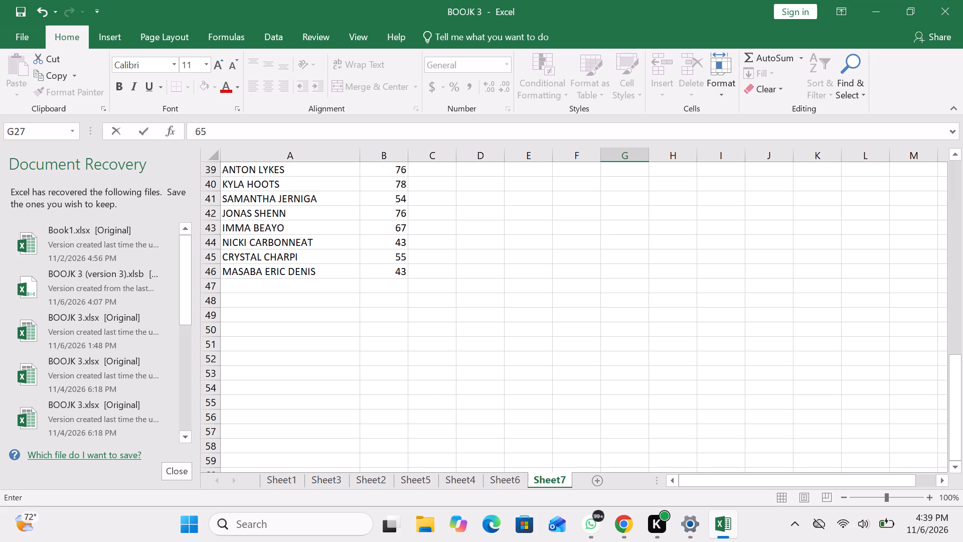
scroll(570, 377, "up", 2)
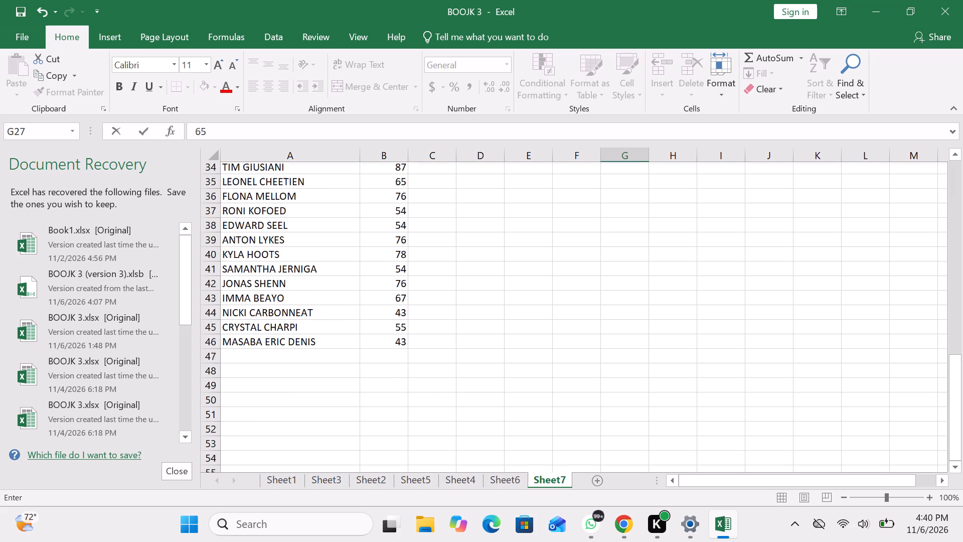
scroll(570, 377, "up", 4)
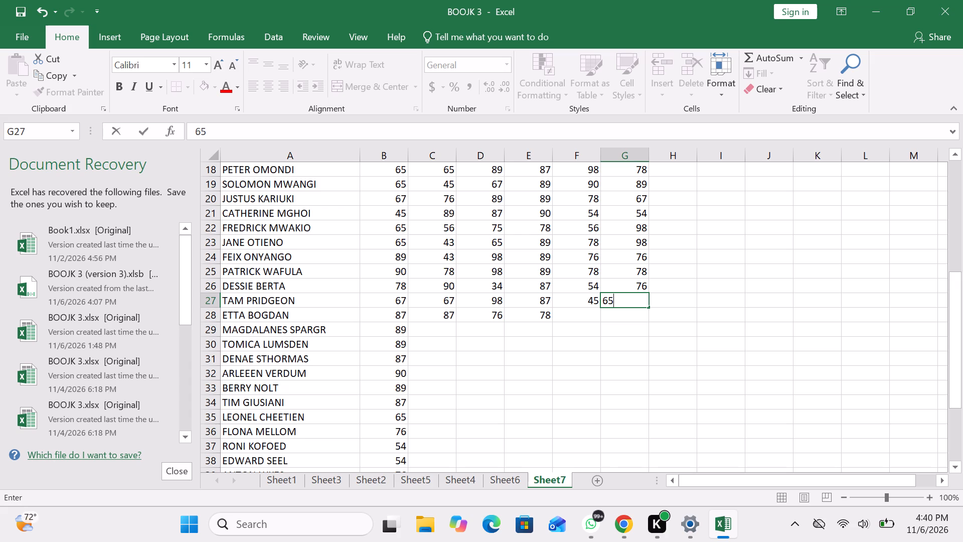
left_click(574, 322)
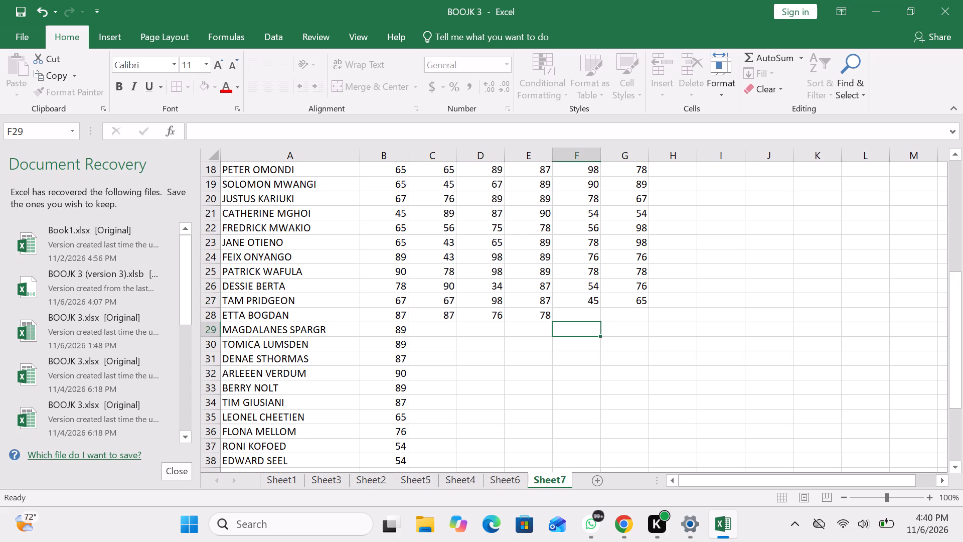
left_click(569, 312)
type("67")
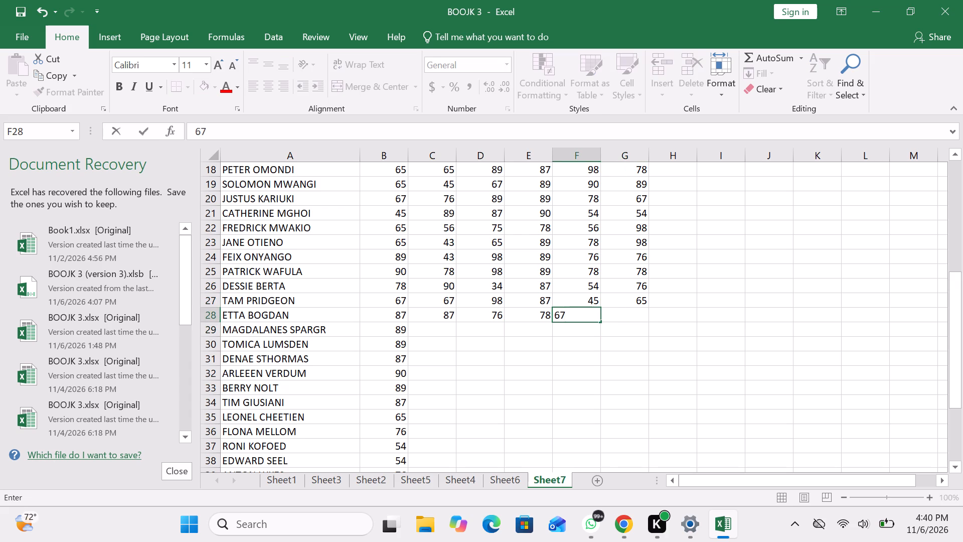
key("Right")
type("98")
Fill in row 29 with ENG 56, KIS 65, CHEM 76, BIO 87 and GEO 87 in cells C29 to G29.
key("Down")
type("87")
key("Left")
type("87")
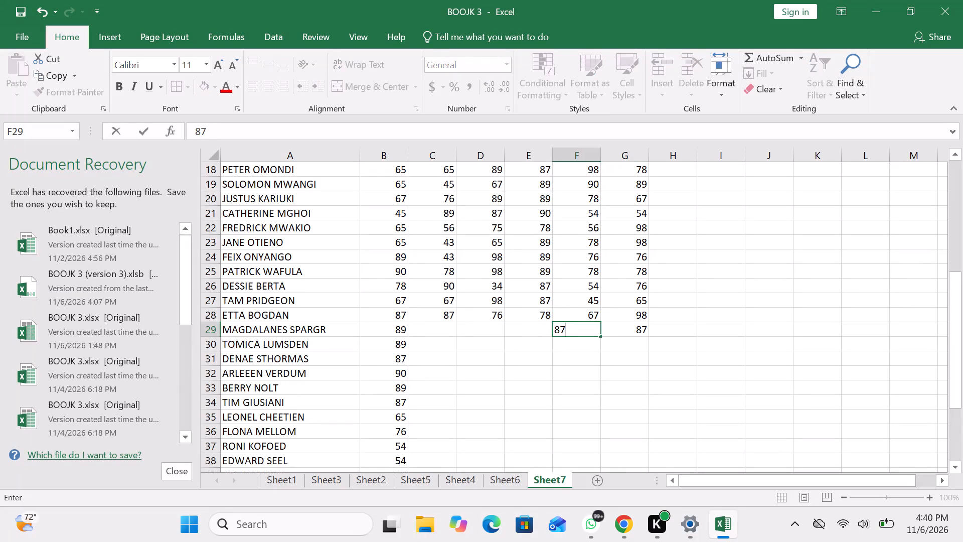
key("Left")
type("76")
key("Left")
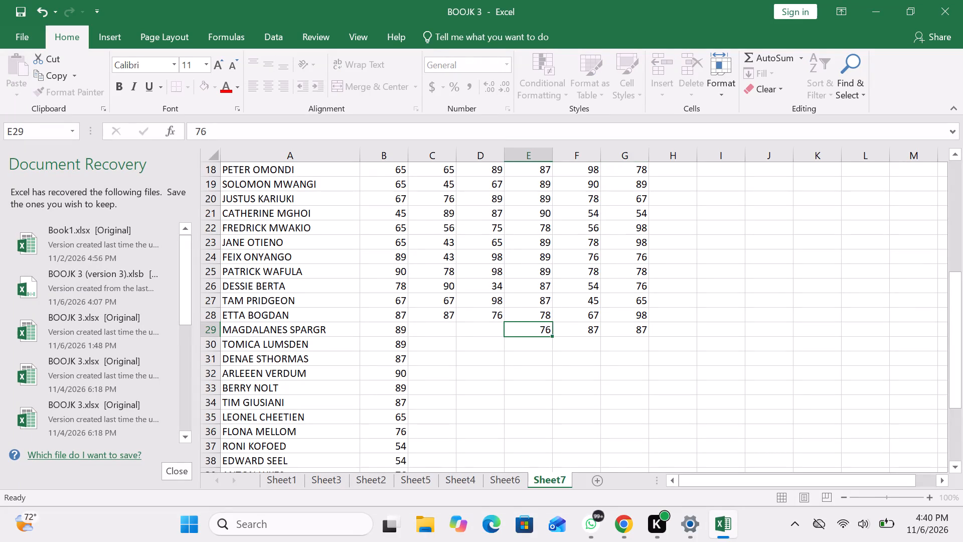
type("65")
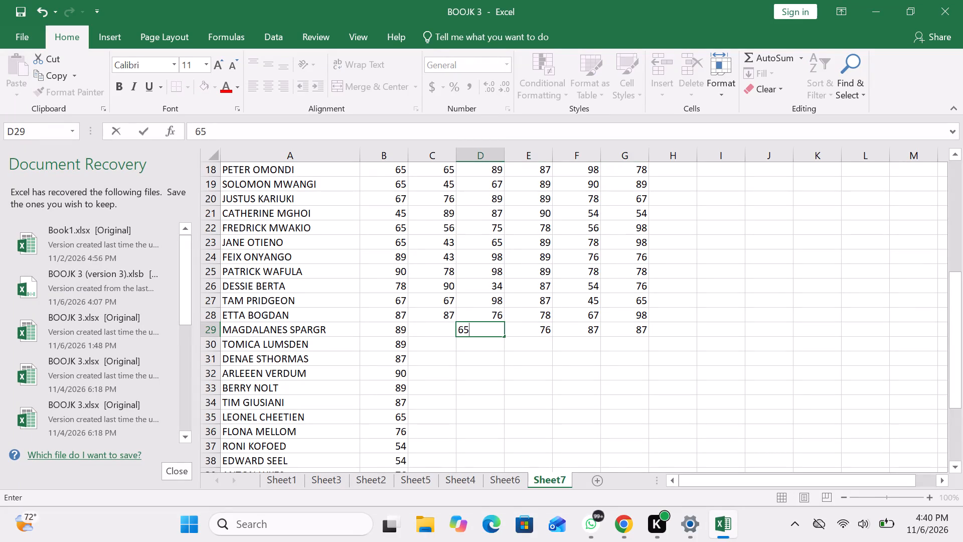
key("Left")
type("56")
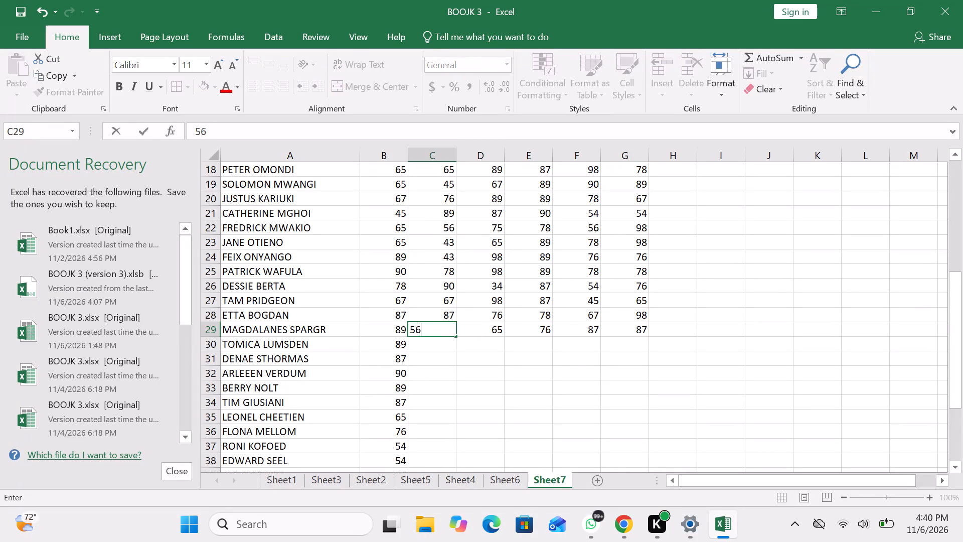
Fill in row 30 with ENG 67, KIS 78, CHEM 78, BIO 34 and GEO 65 in cells C30 to G30.
key("Down")
key("Right")
key("Left")
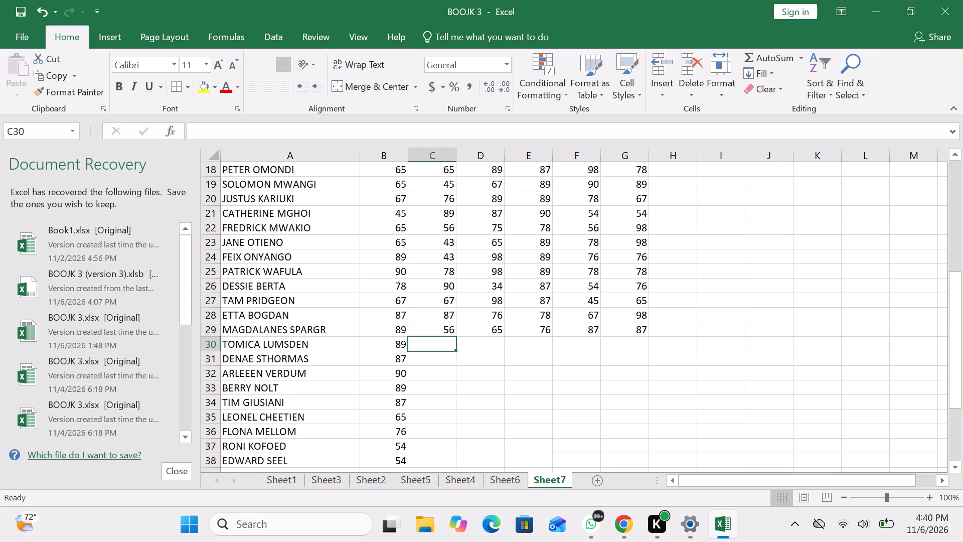
type("67")
key("Down")
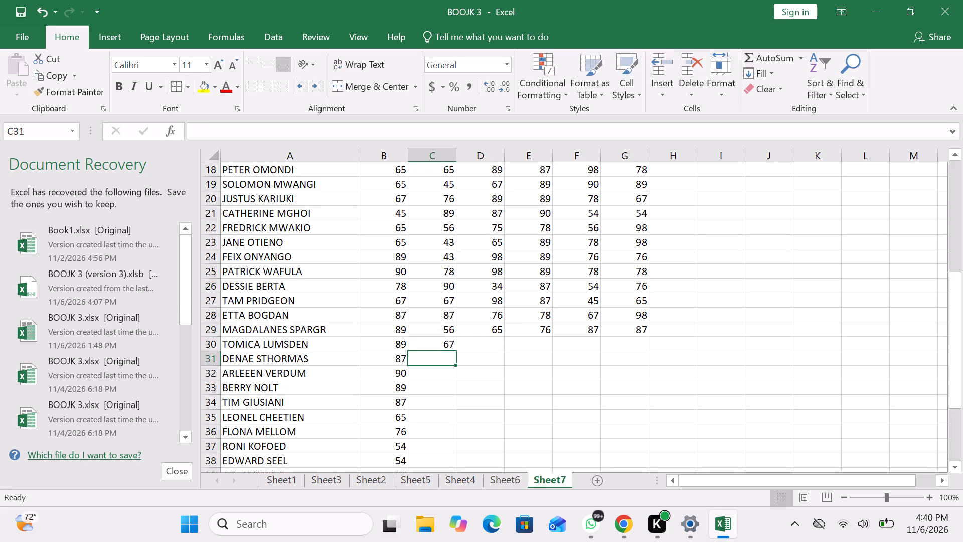
left_click(479, 346)
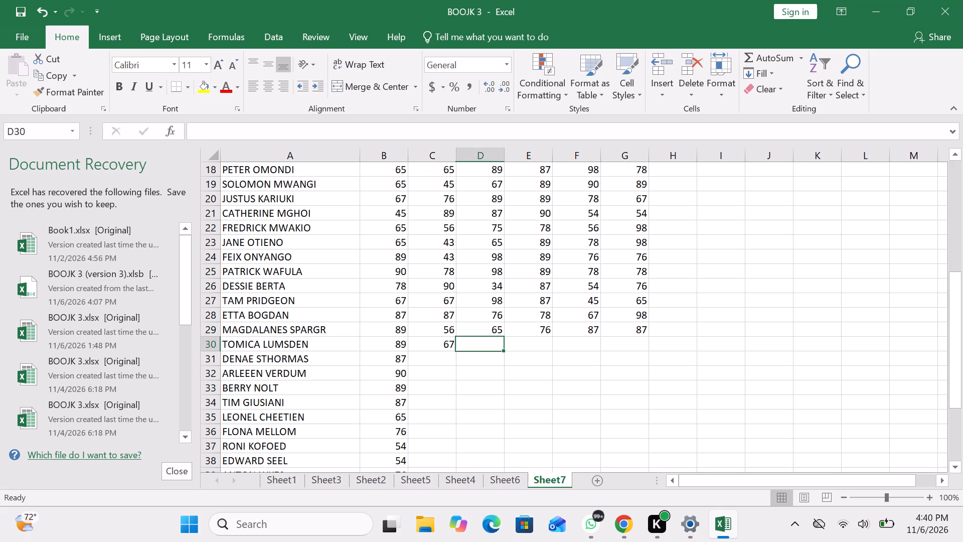
type("78")
key("Right")
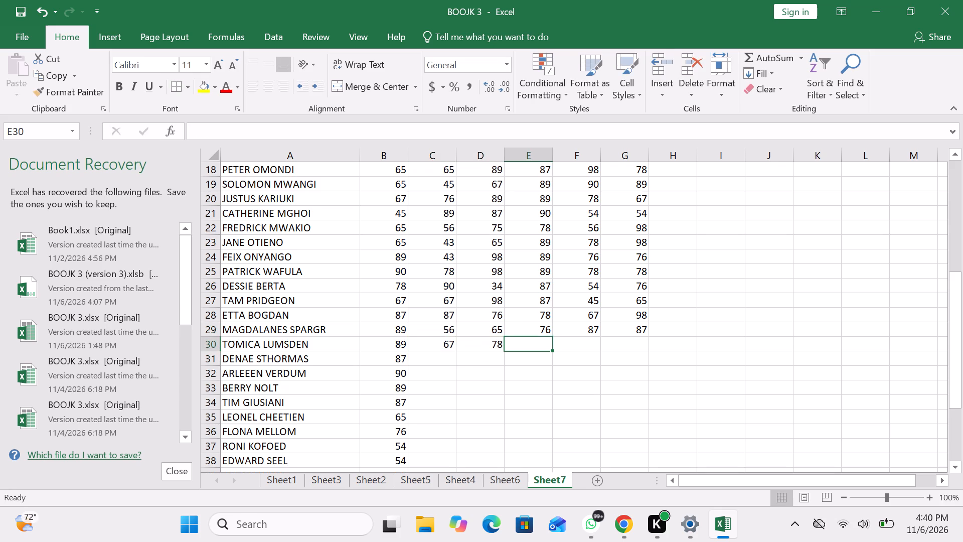
type("78")
key("Right")
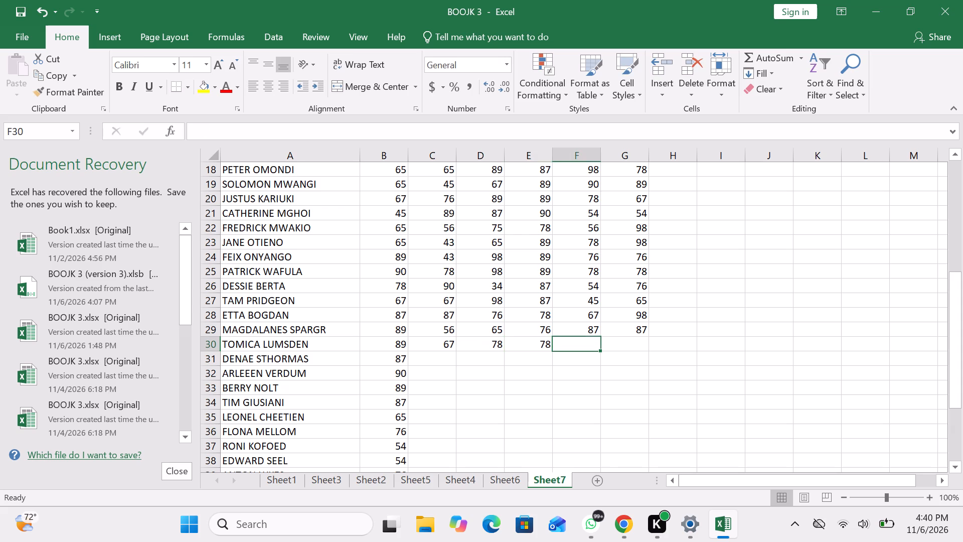
type("34")
key("Right")
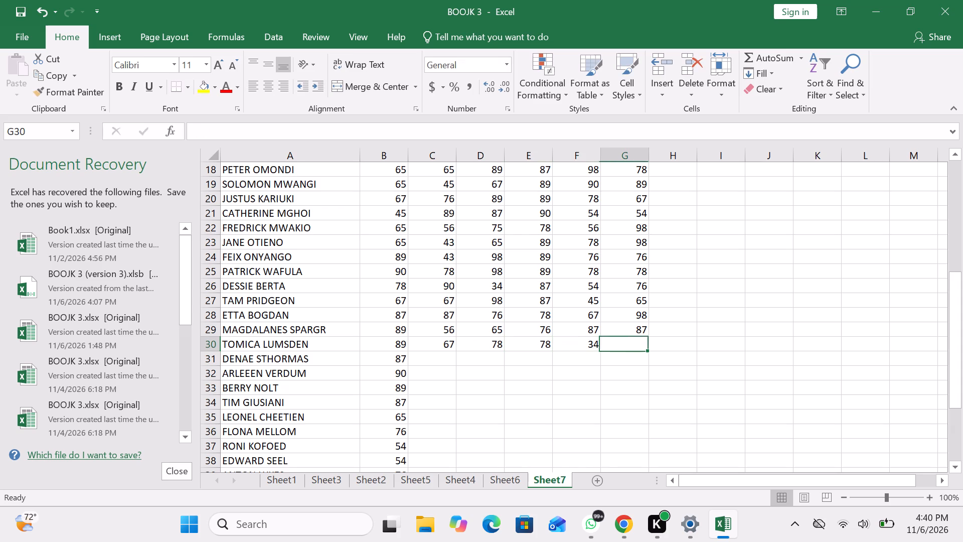
type("65")
key("Right")
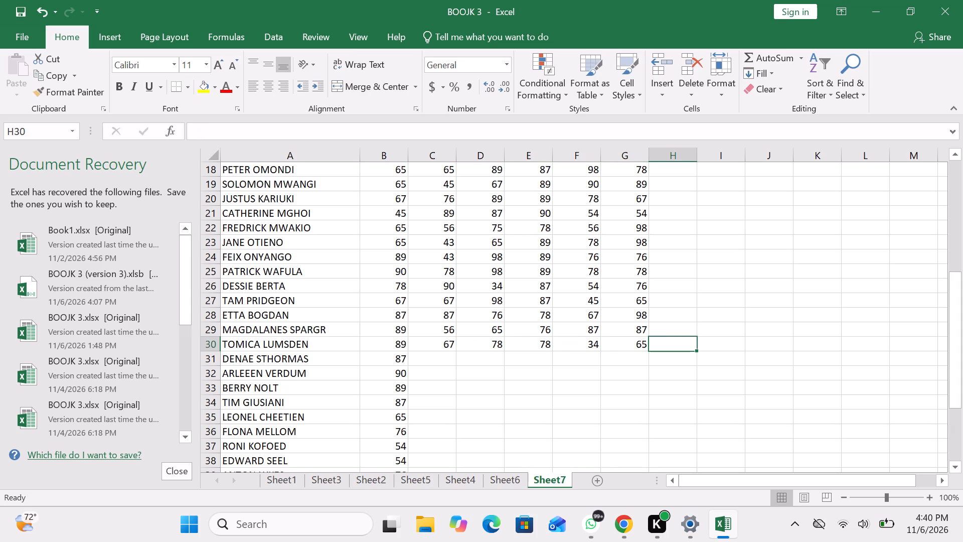
Fill in row 31 with ENG 54, KIS 78, CHEM 87, BIO 54 and GEO 67 in cells C31 to G31.
scroll(479, 346, "down", 1)
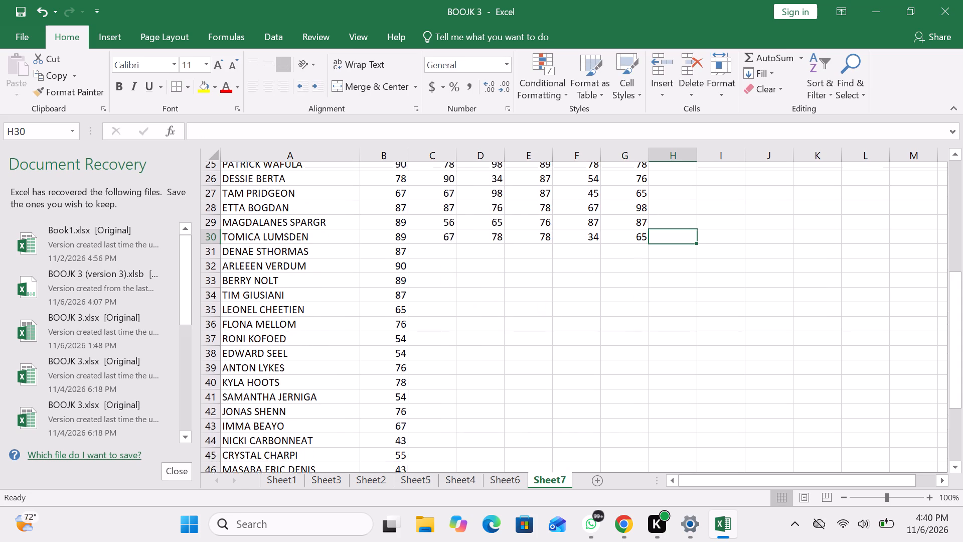
scroll(479, 346, "down", 1)
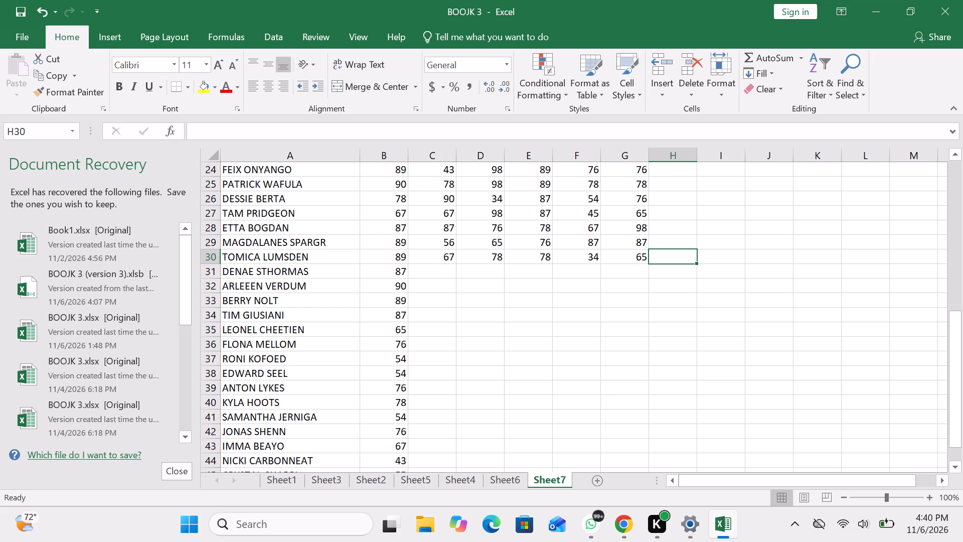
left_click(421, 274)
type("54")
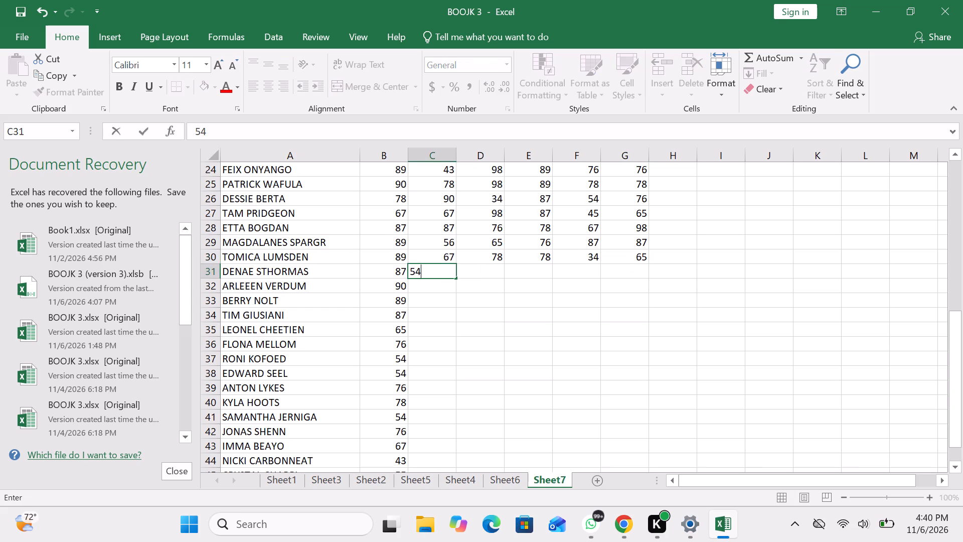
key("Right")
type("78")
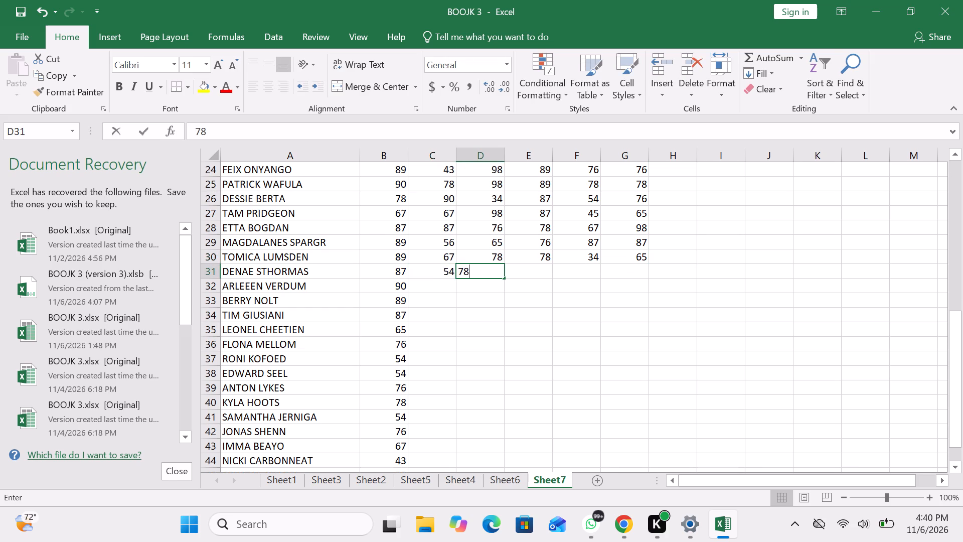
key("Right")
type("87")
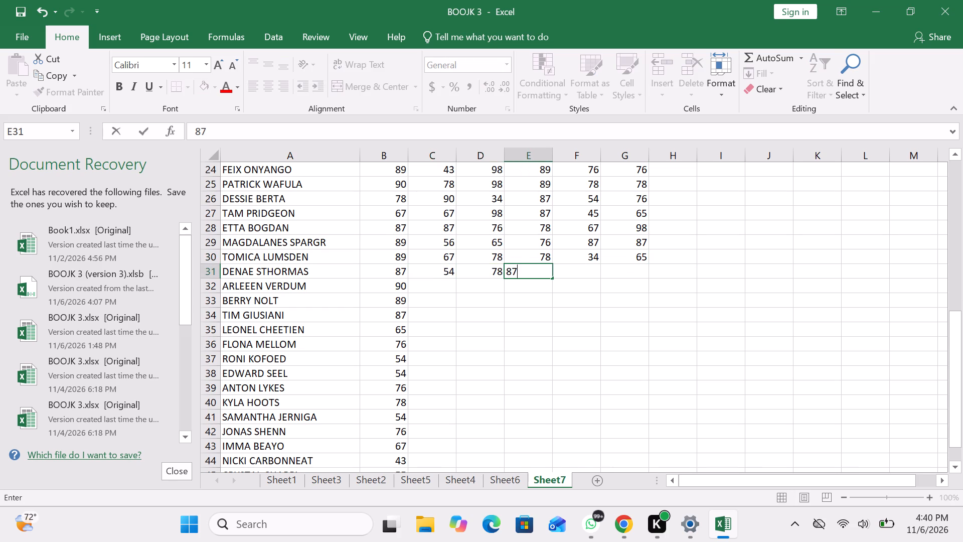
key("Right")
type("54")
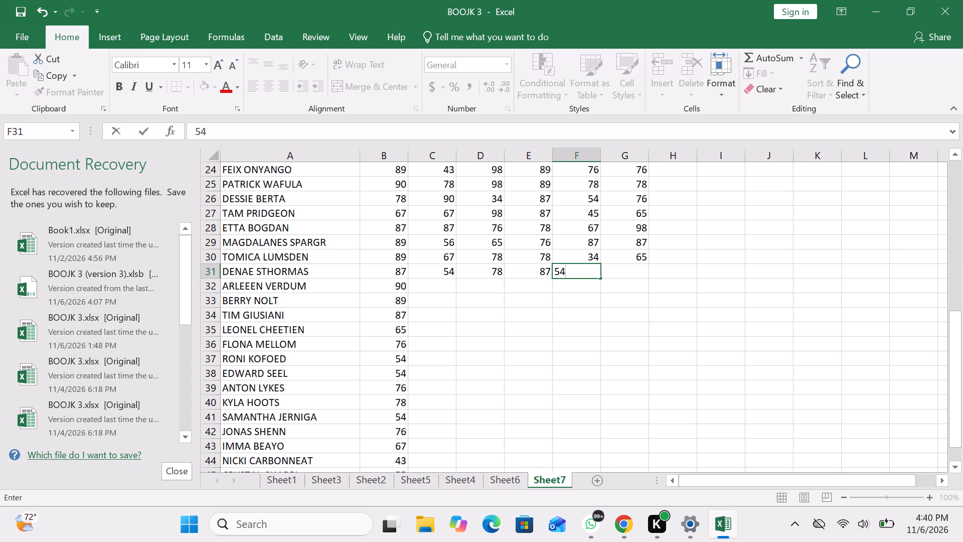
key("Right")
type("67")
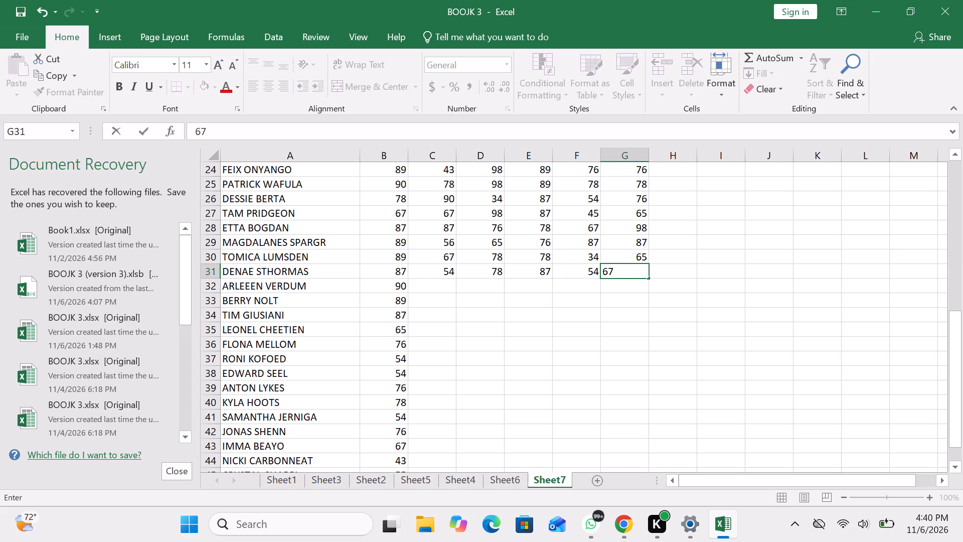
Enter GEO 68 in cell G32.
key("Down")
type("687")
key("BackSpace")
key("Left")
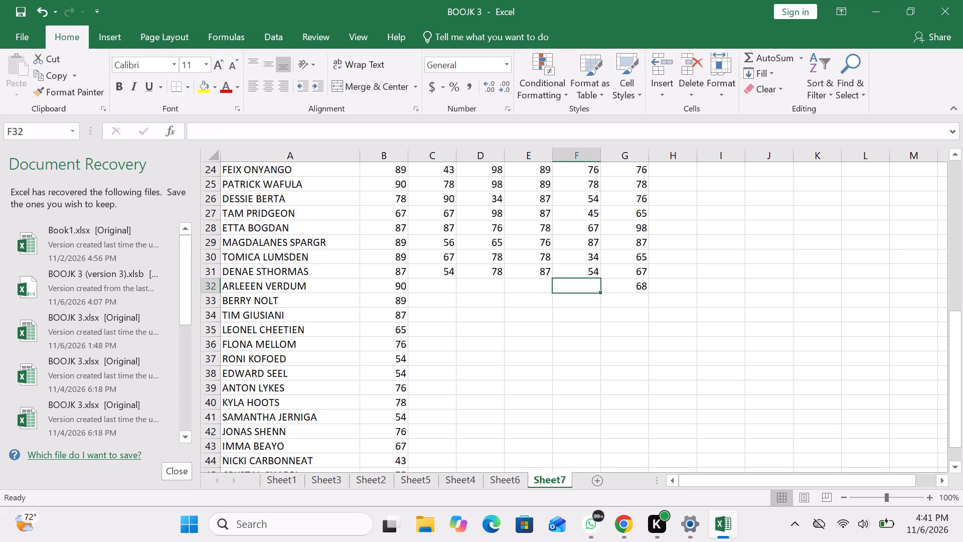
Enter the missing GEO mark 67 for the first student in cell G2.
right_click(421, 274)
scroll(421, 274, "up", 1)
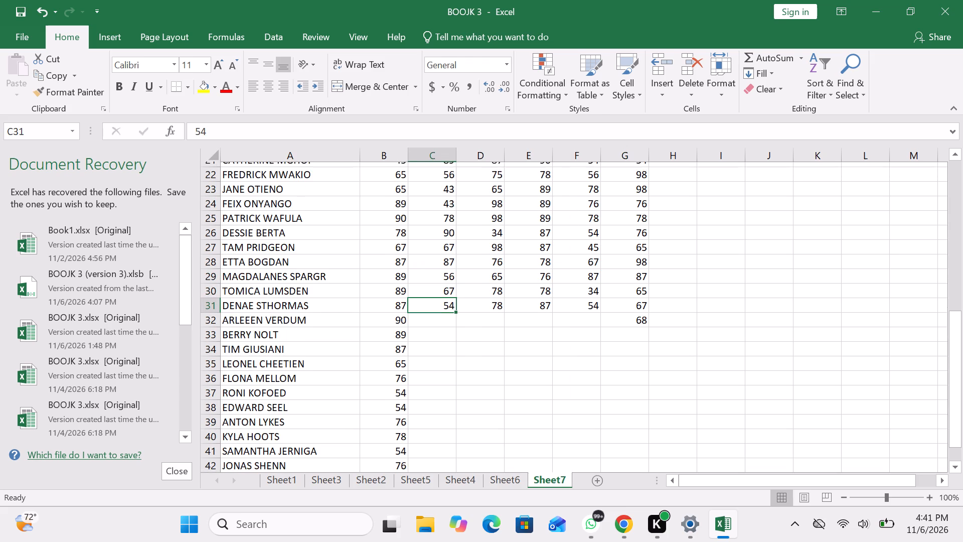
scroll(421, 274, "up", 2)
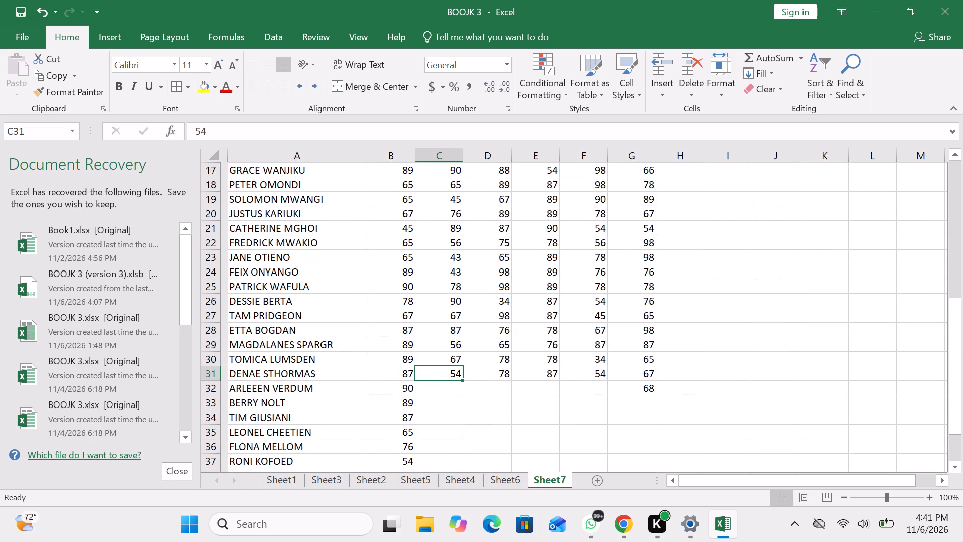
scroll(421, 274, "up", 1)
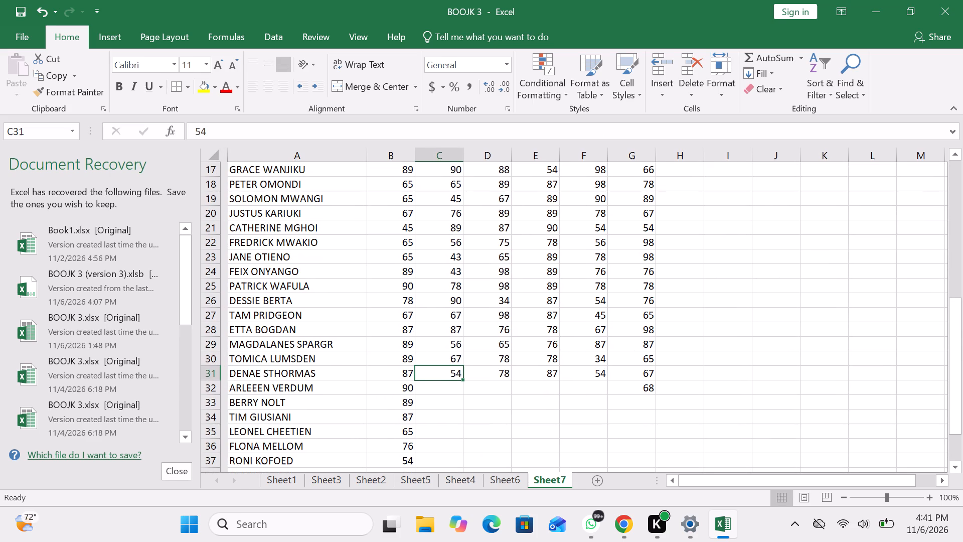
scroll(421, 274, "up", 4)
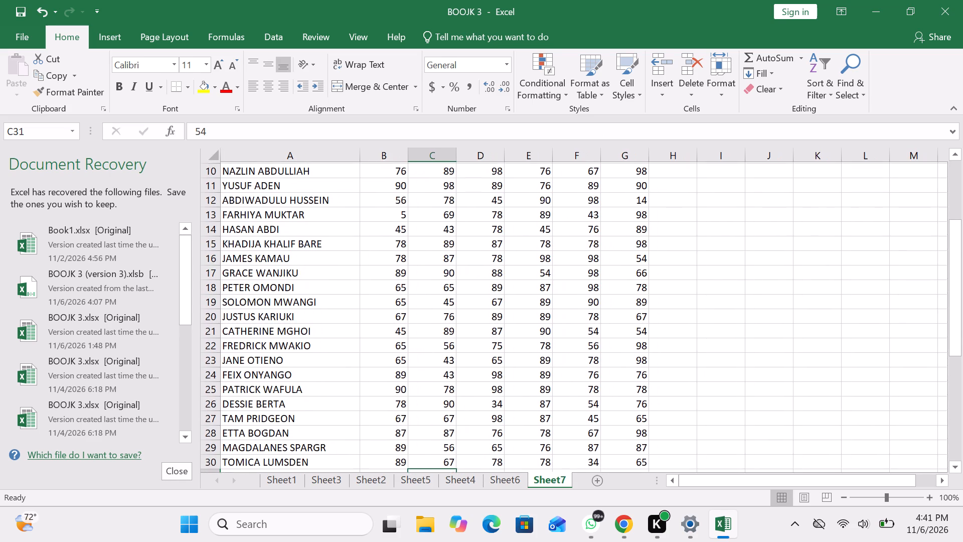
scroll(421, 274, "up", 2)
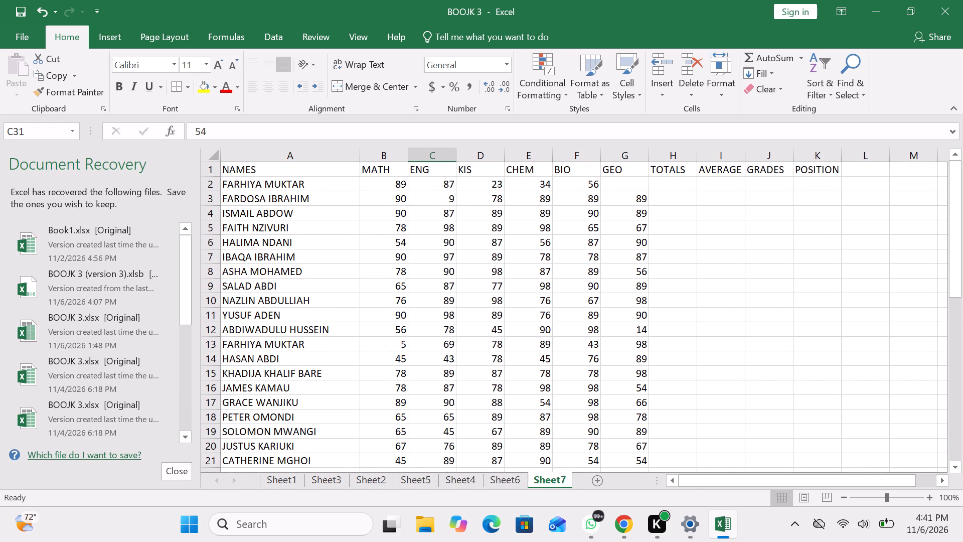
left_click(637, 186)
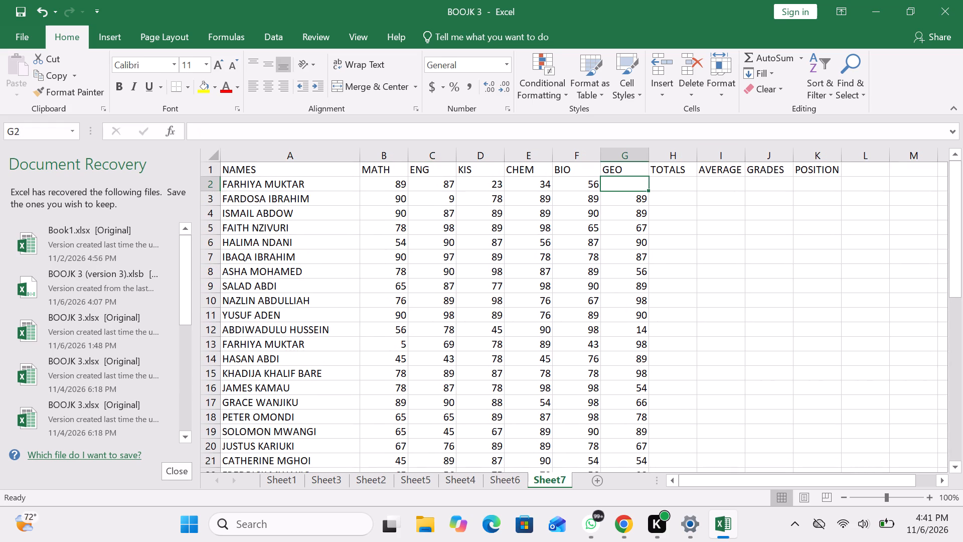
type("67")
Look over the marks table down past its last student row and back up to the header row.
scroll(637, 186, "down", 1)
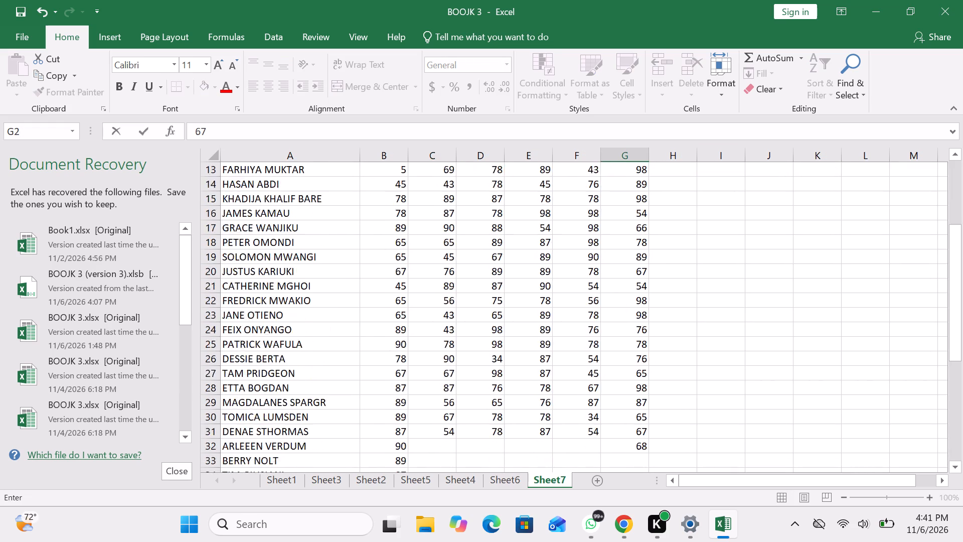
scroll(637, 186, "down", 2)
scroll(637, 186, "up", 4)
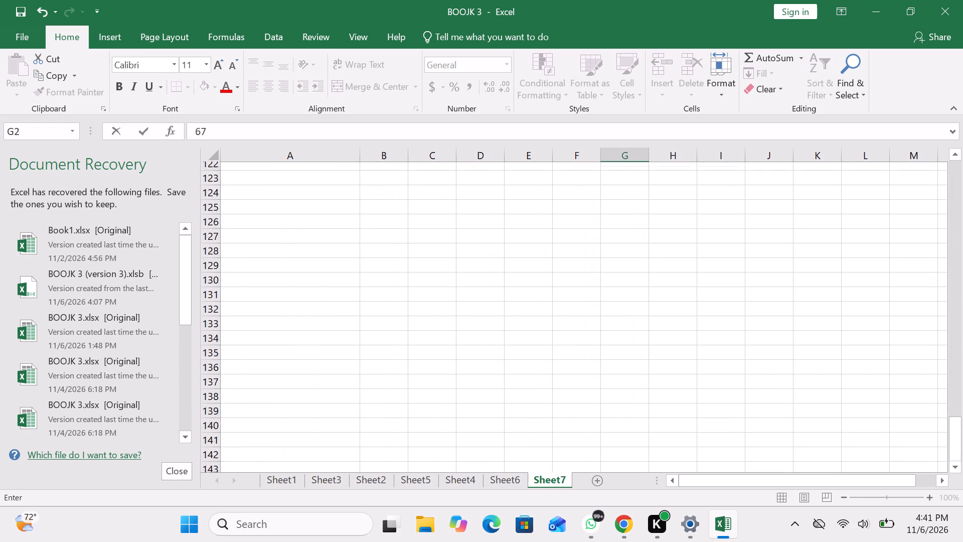
scroll(637, 186, "up", 7)
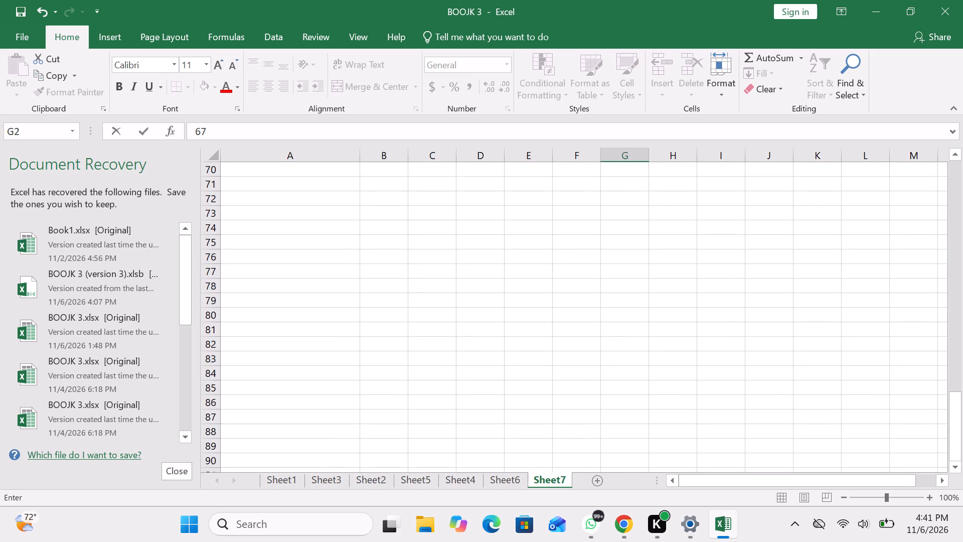
scroll(637, 186, "up", 9)
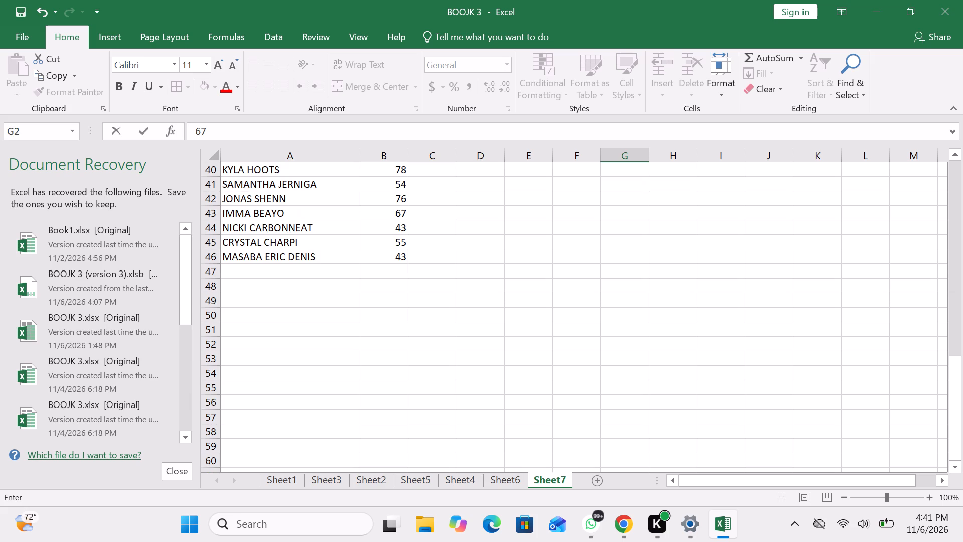
scroll(637, 186, "up", 3)
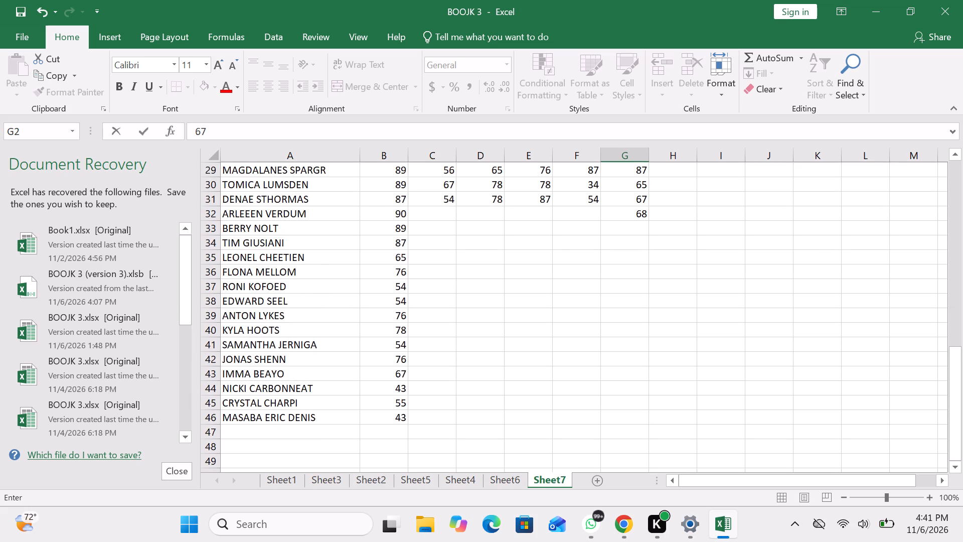
scroll(637, 186, "up", 4)
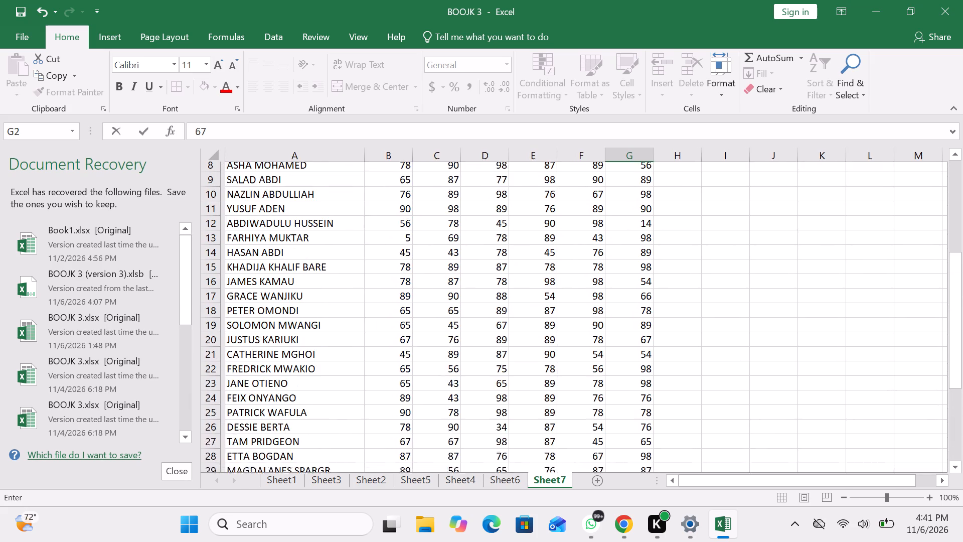
scroll(637, 186, "up", 4)
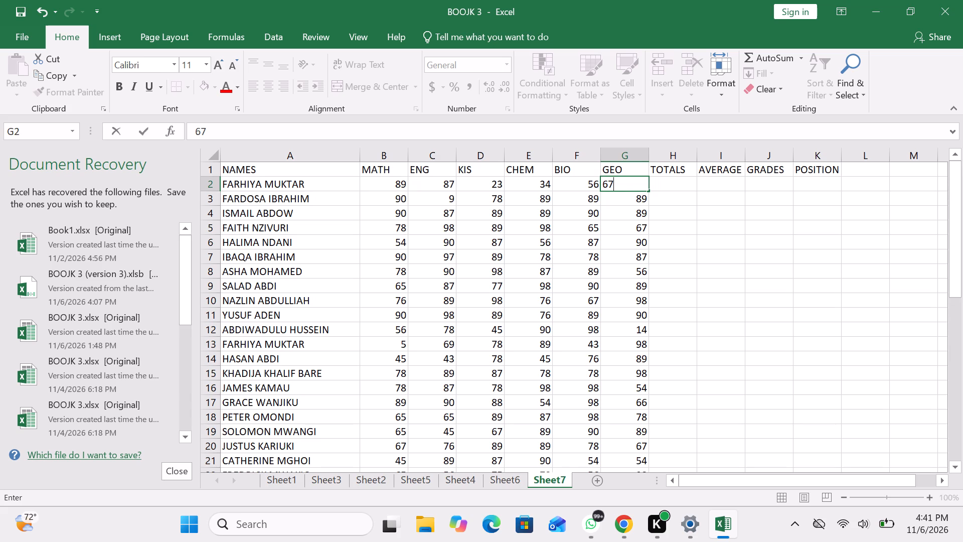
Calculate the first student's total in cell H2 with a SUM formula over the marks in B2:G2.
left_click(659, 193)
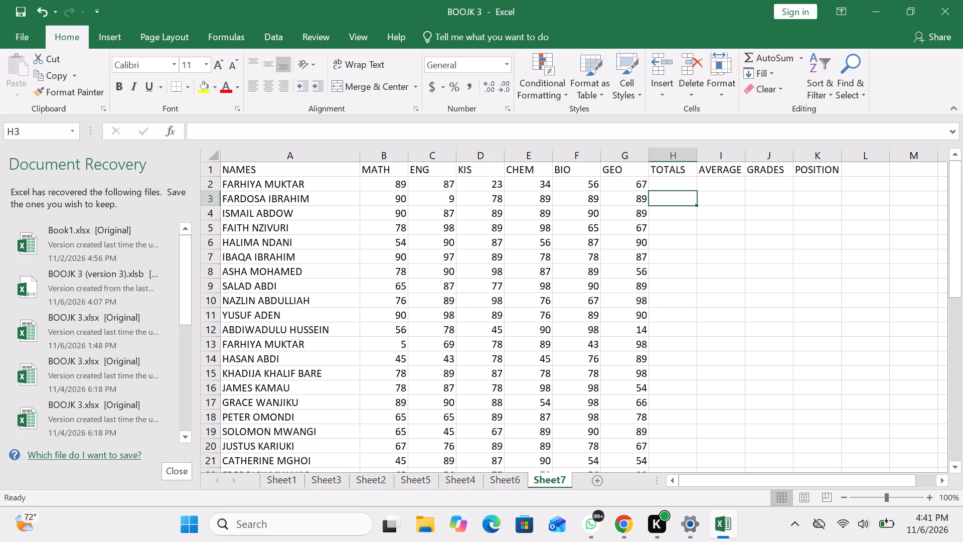
left_click(673, 178)
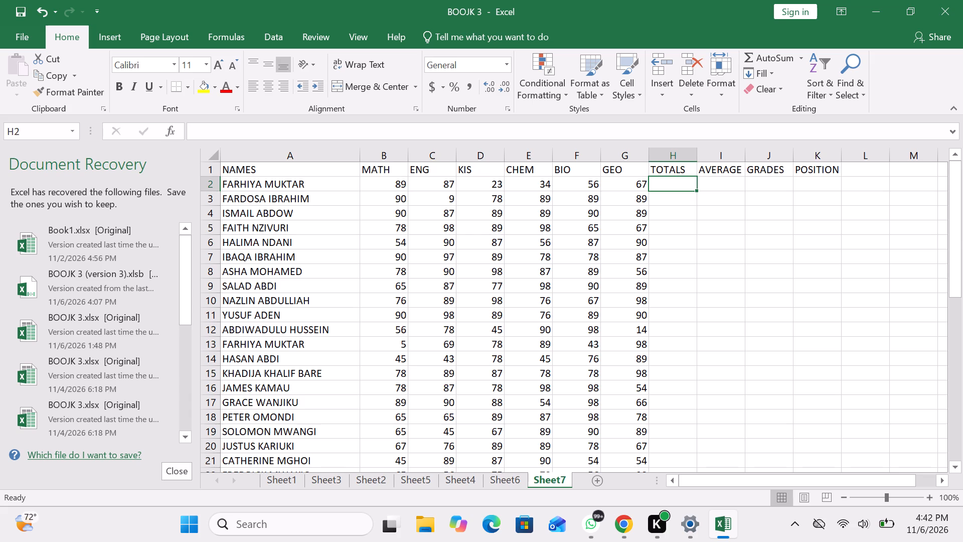
key("equal")
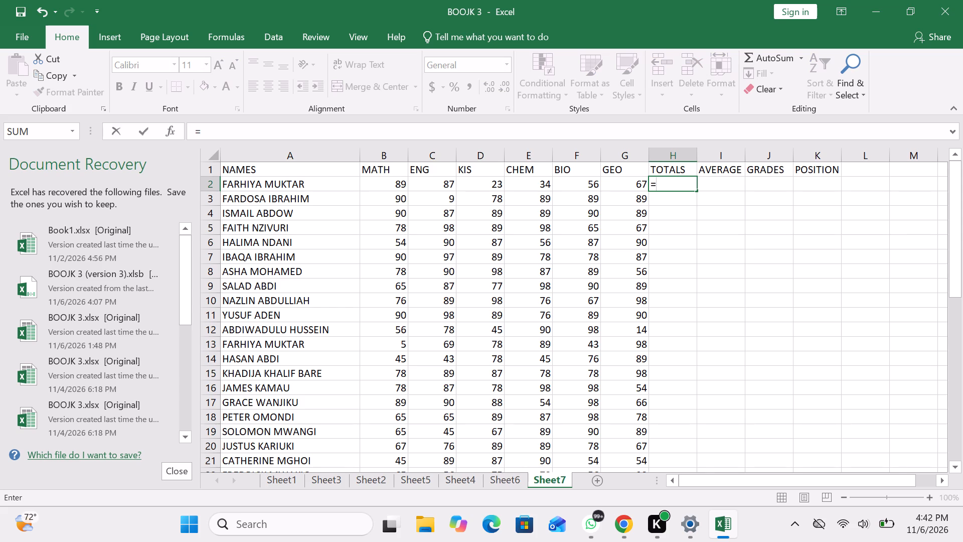
type("su")
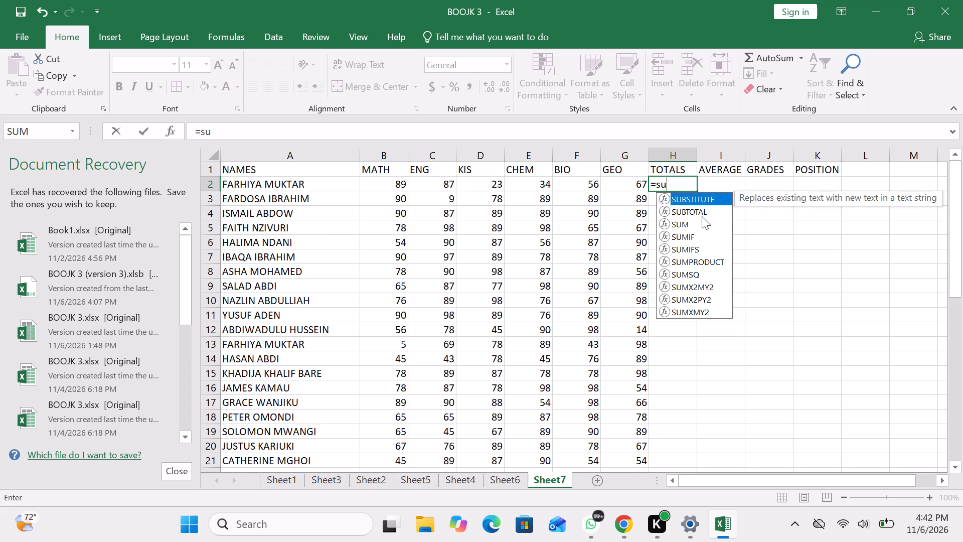
double_click(682, 223)
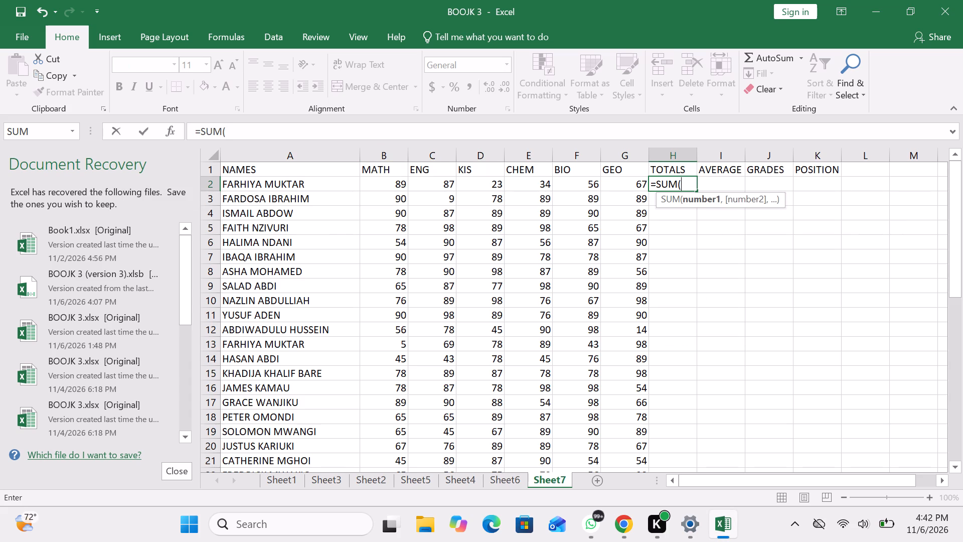
left_click_drag(395, 182, 621, 182)
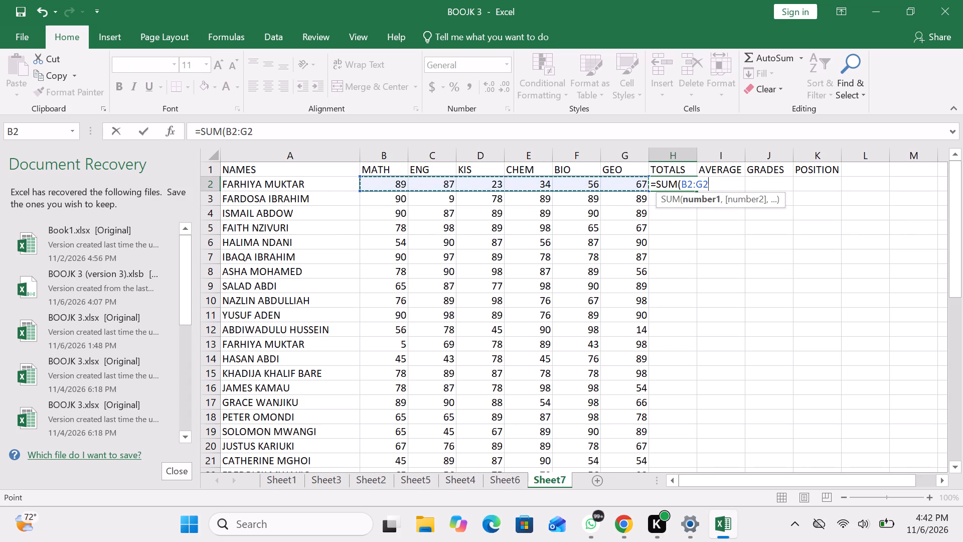
key("Return")
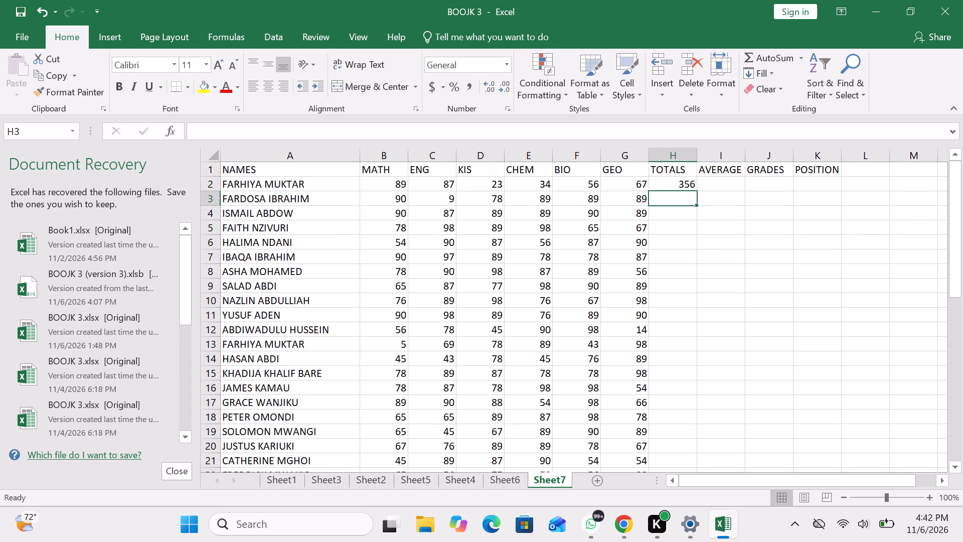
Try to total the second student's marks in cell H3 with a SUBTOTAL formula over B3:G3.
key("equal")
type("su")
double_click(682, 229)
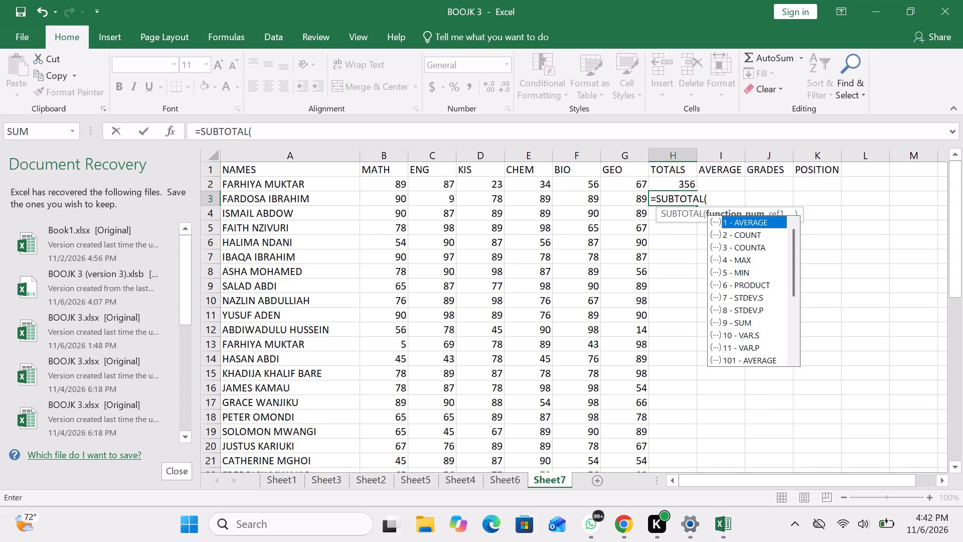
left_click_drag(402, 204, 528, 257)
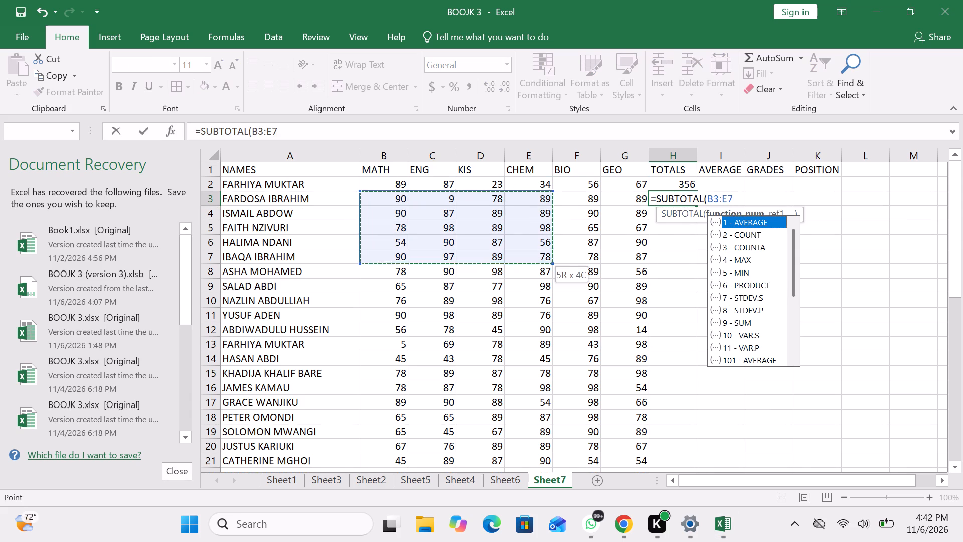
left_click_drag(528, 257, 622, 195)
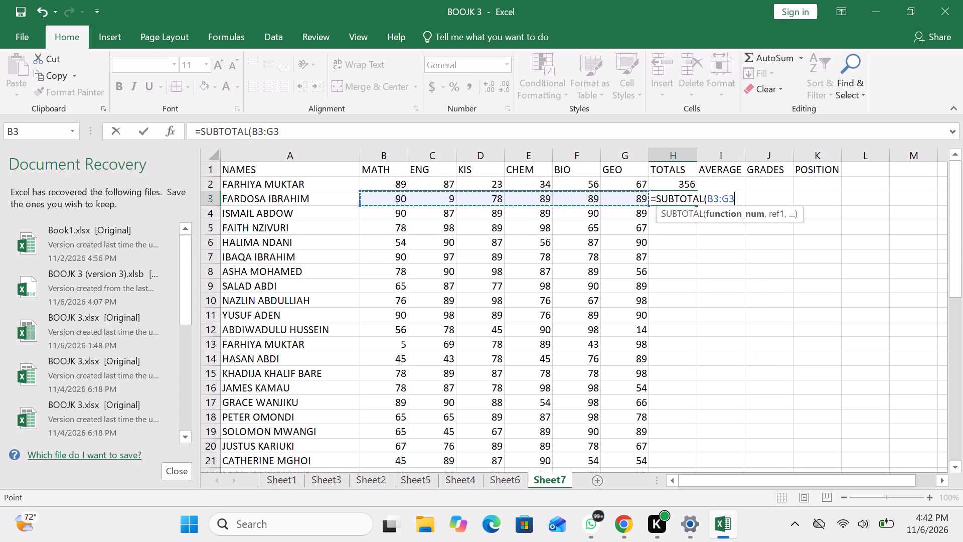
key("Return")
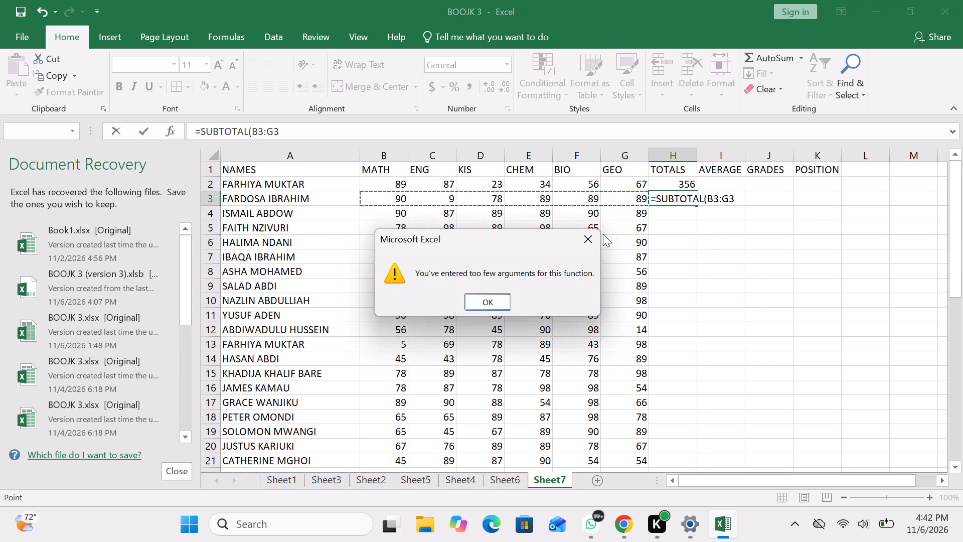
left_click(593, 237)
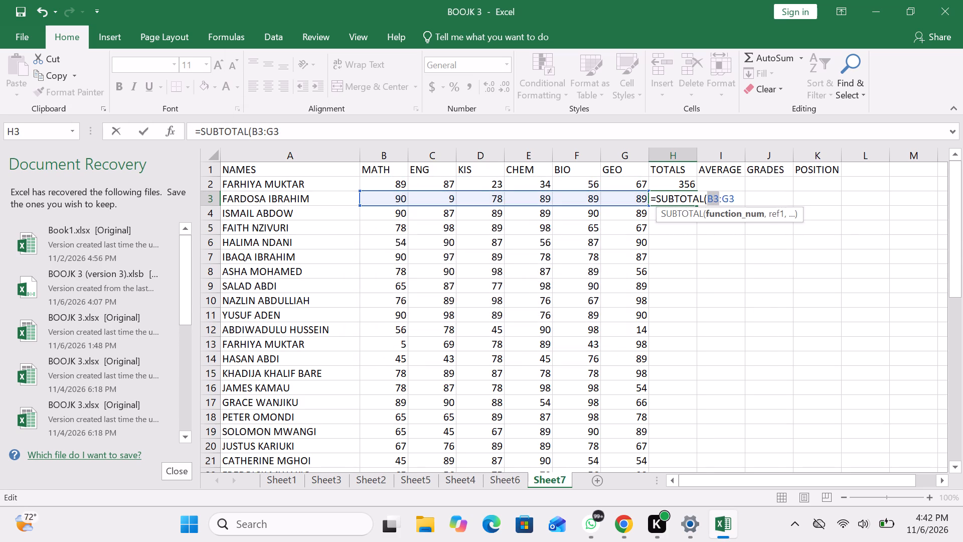
Replace the SUBTOTAL entry in cell H3 with a SUM formula over the marks in B3:G3.
left_click(736, 198)
key("BackSpace")
key("BackSpace")
key("BackSpace")
key("BackSpace")
key("BackSpace")
key("BackSpace")
key("BackSpace")
key("BackSpace")
key("BackSpace")
key("BackSpace")
key("BackSpace")
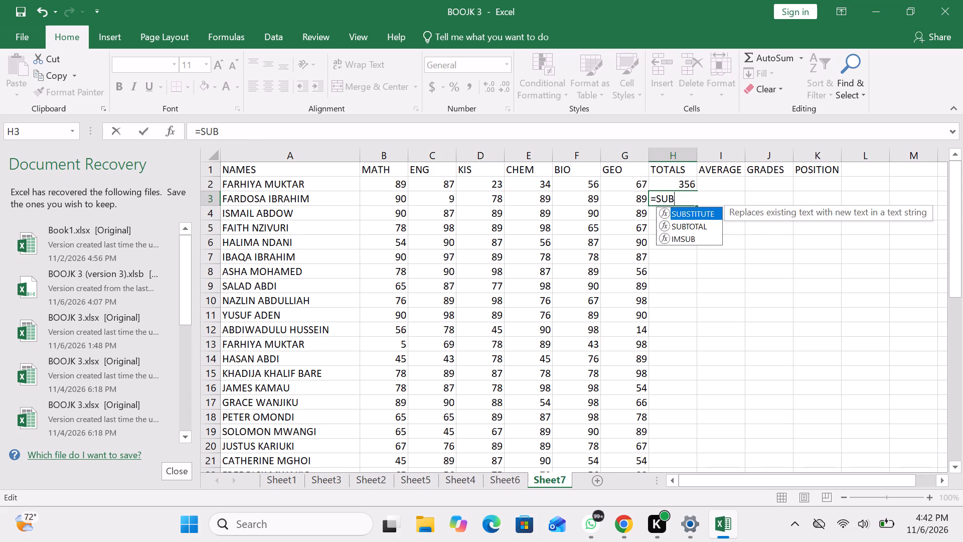
key("BackSpace")
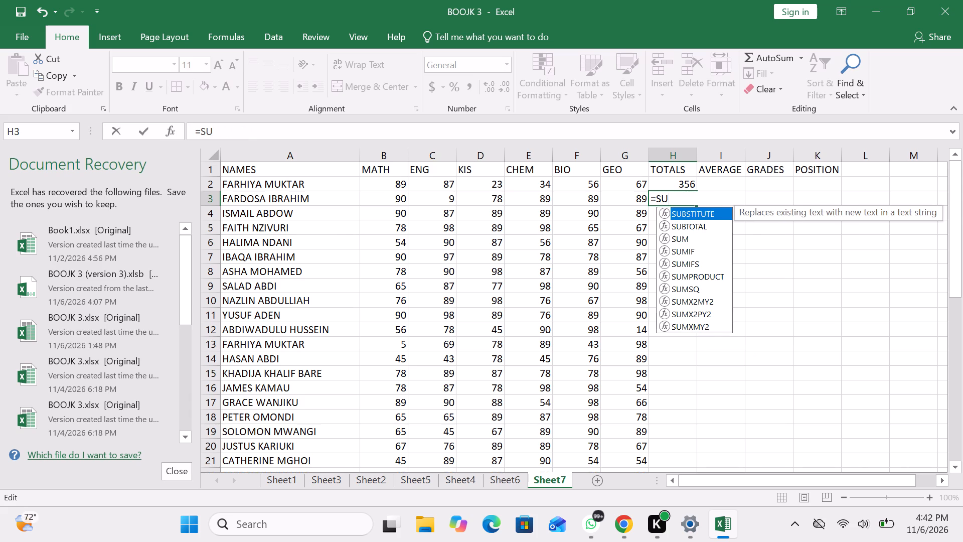
key("m")
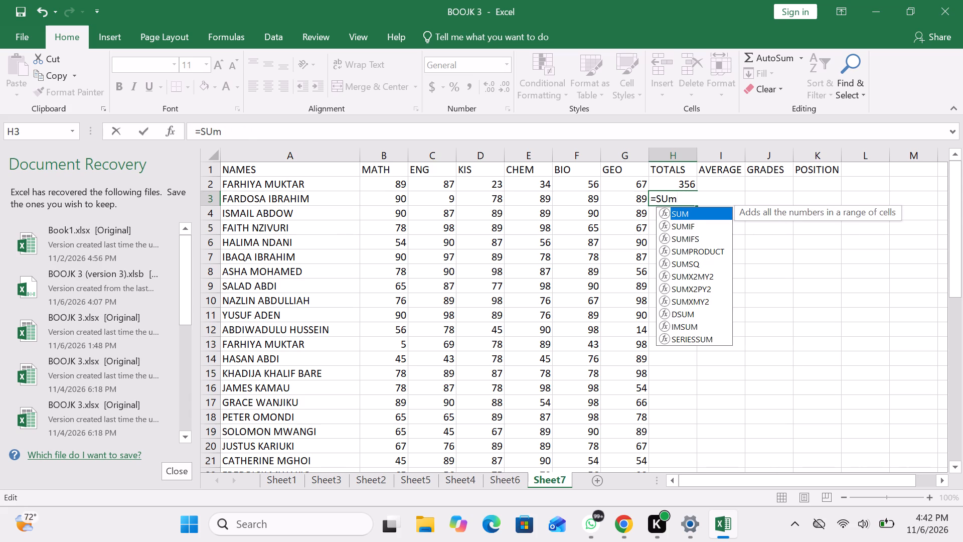
double_click(689, 215)
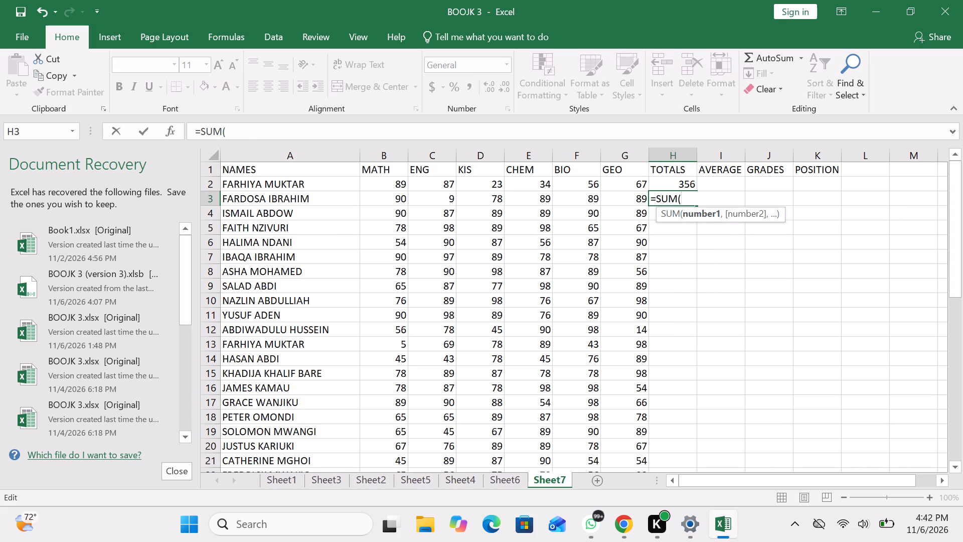
left_click_drag(387, 197, 634, 200)
key("Return")
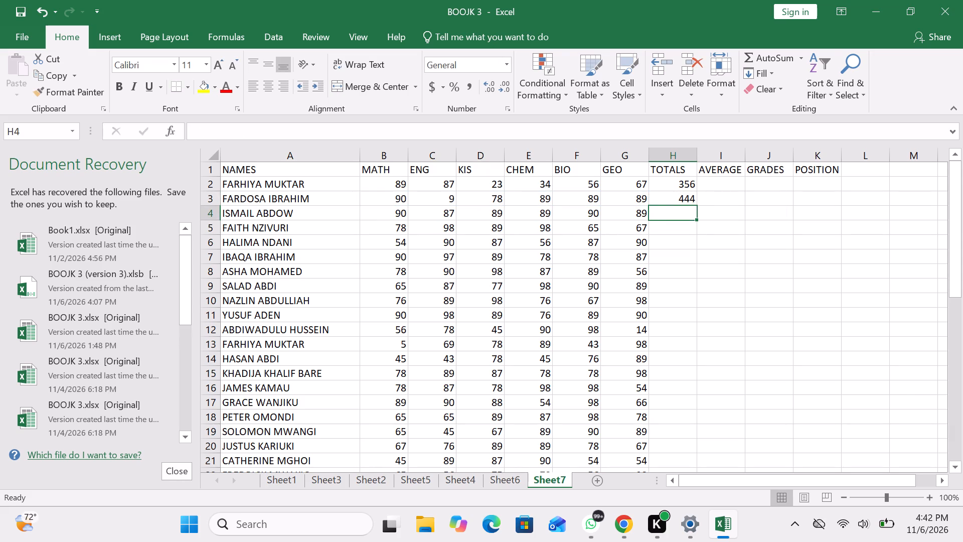
Calculate the third student's total in cell H4 with a SUM formula over the marks in B4:G4.
key("equal")
type("sum")
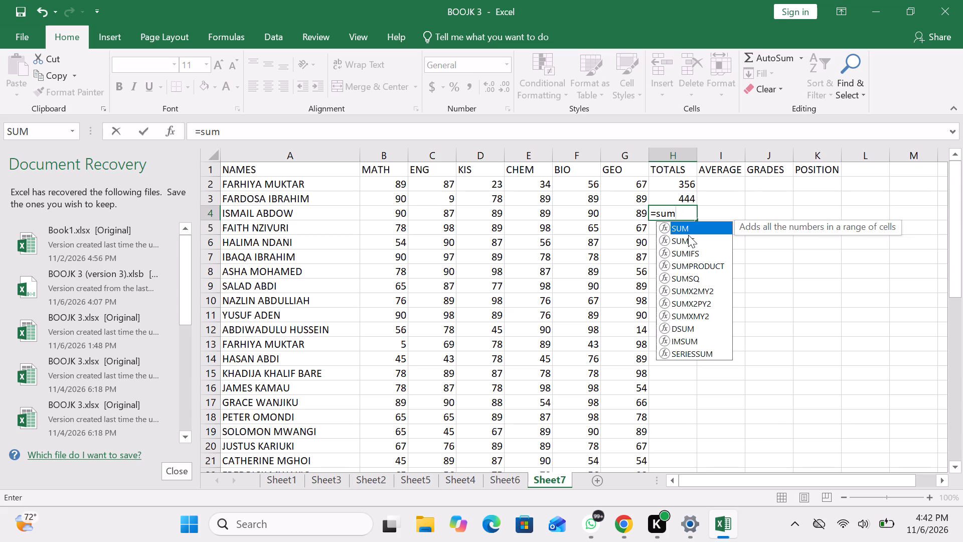
left_click(694, 228)
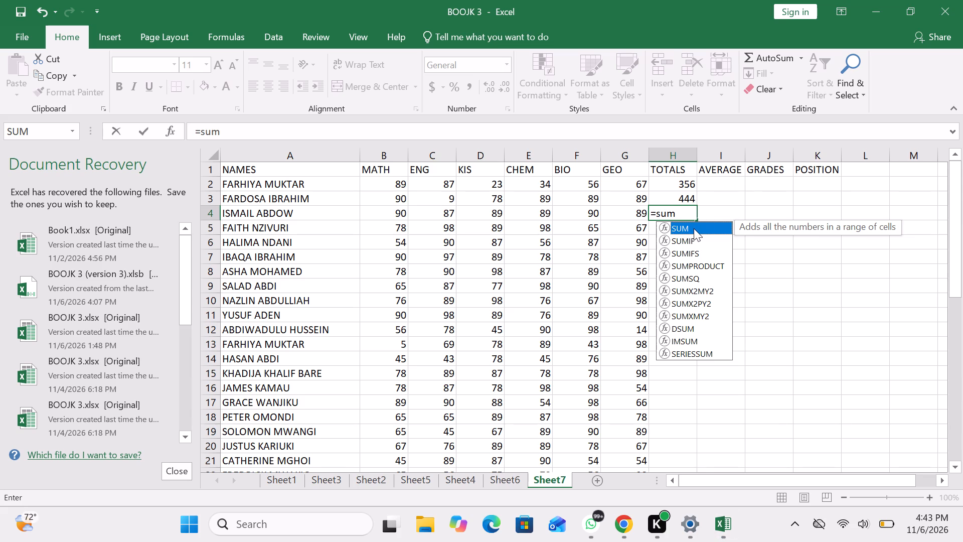
double_click(694, 228)
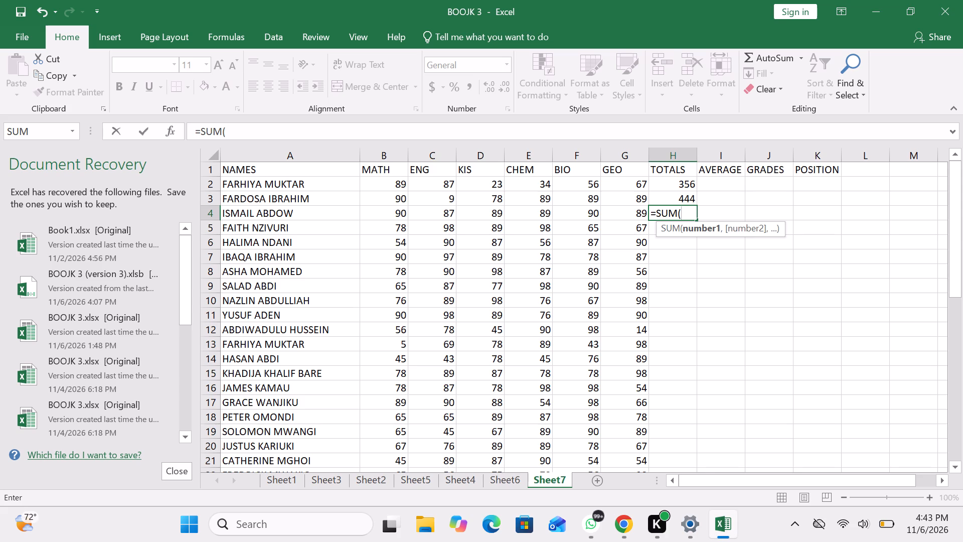
left_click_drag(400, 214, 600, 219)
left_click_drag(600, 219, 649, 214)
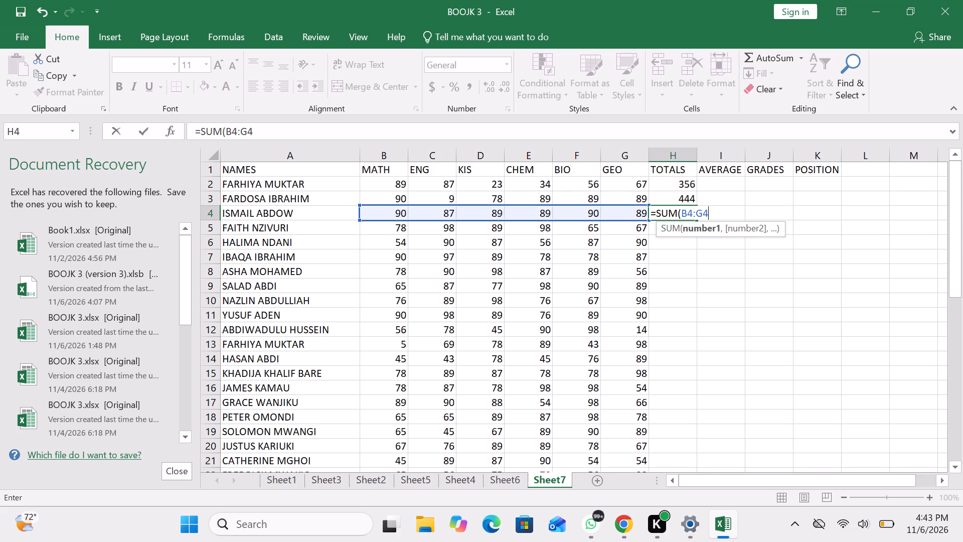
key("Return")
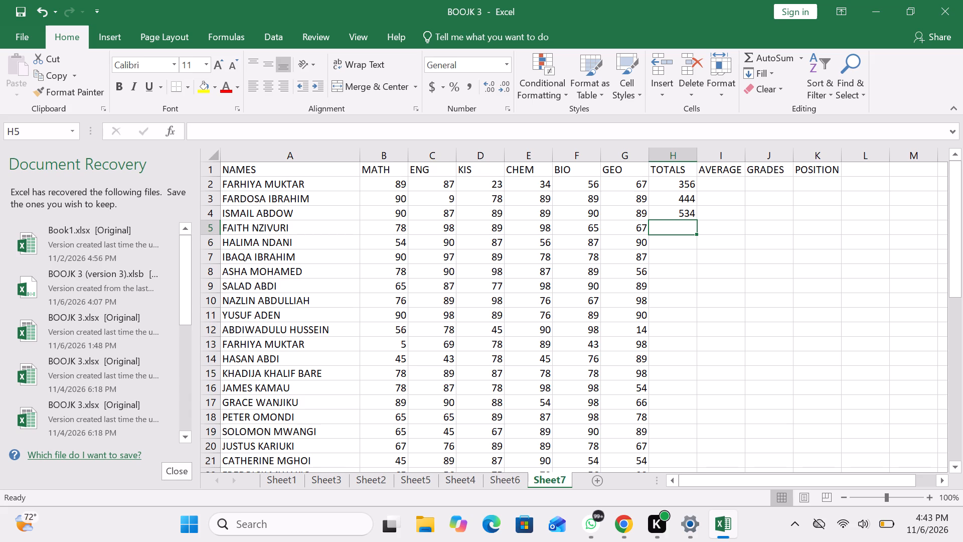
Calculate the fourth student's total in cell H5 with a SUM formula over the marks in B5:G5.
key("equal")
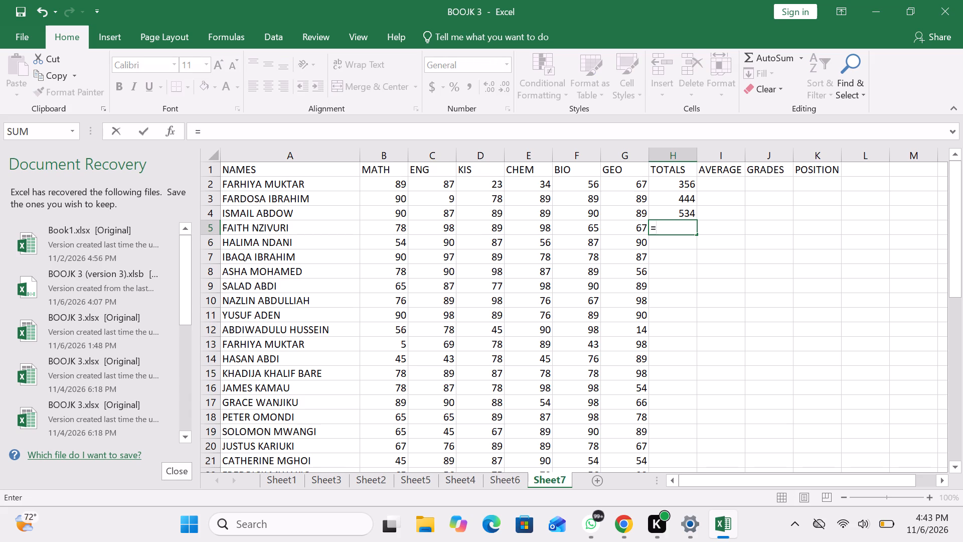
type("sum")
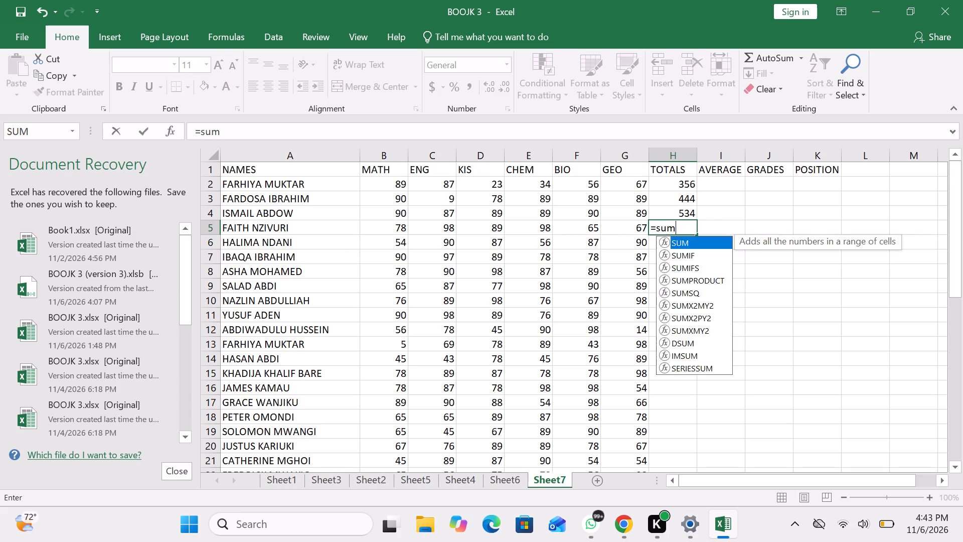
triple_click(701, 238)
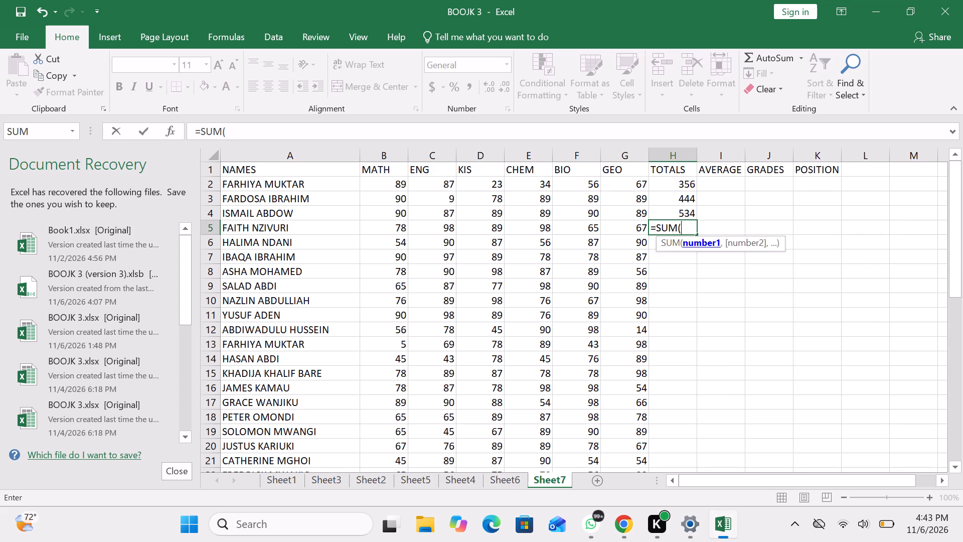
left_click_drag(402, 234, 639, 229)
key("Return")
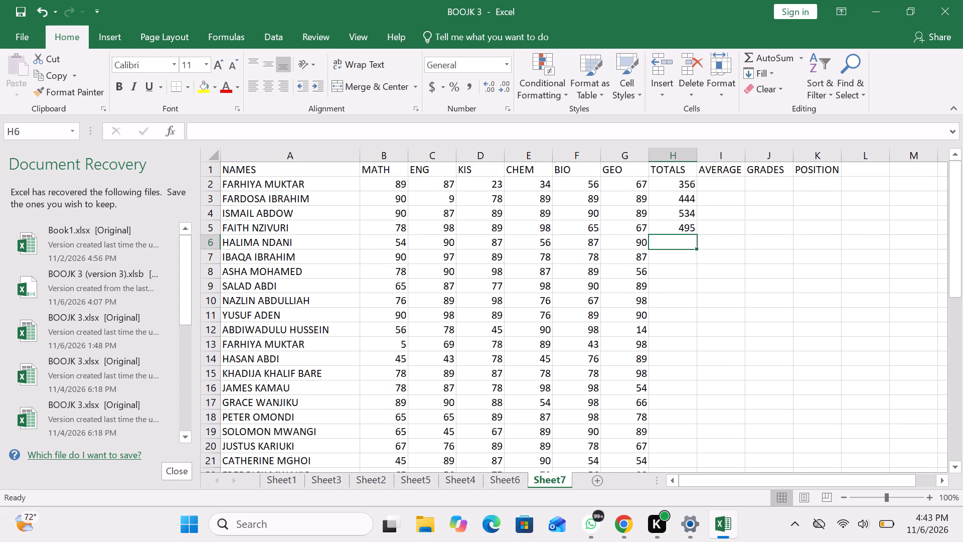
Calculate the fifth student's total in cell H6 with a SUM formula over the marks in B6:G6.
key("equal")
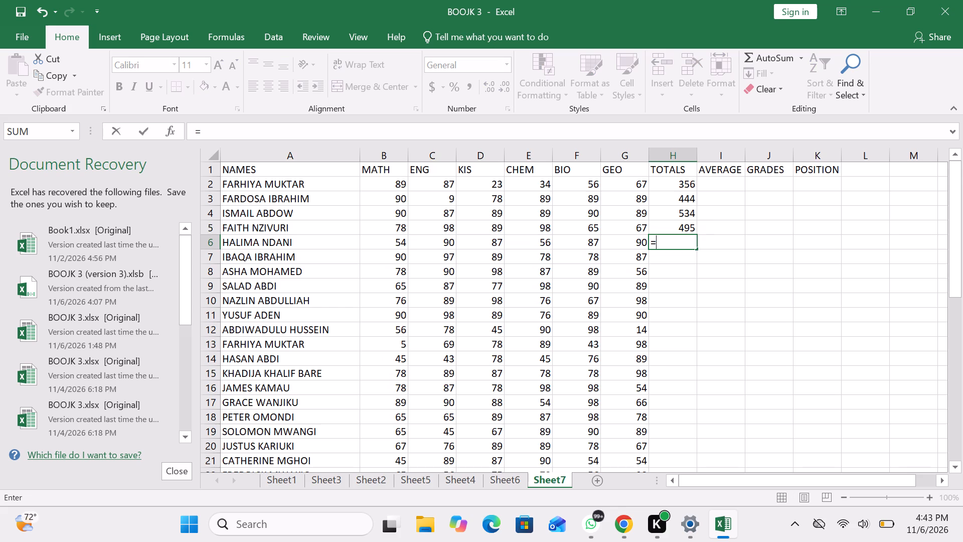
type("sum")
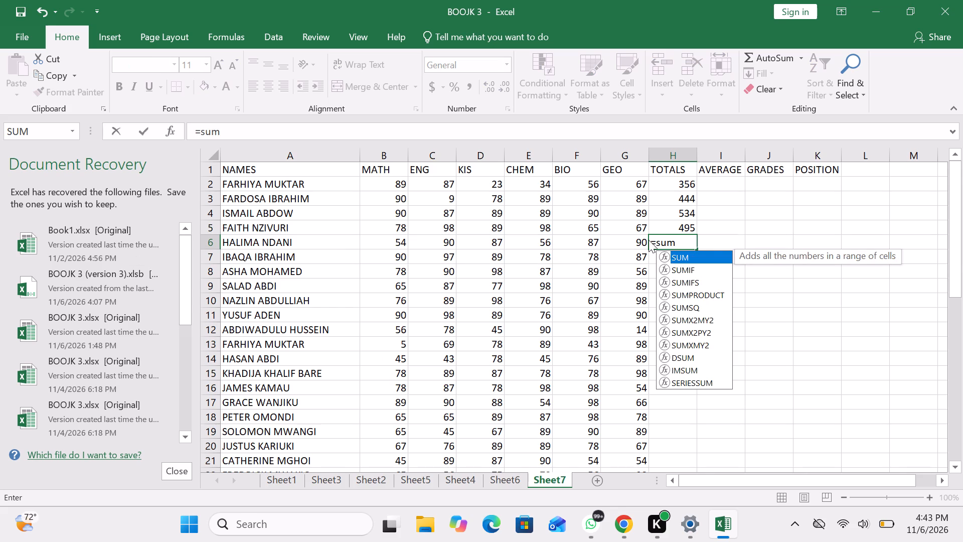
double_click(708, 260)
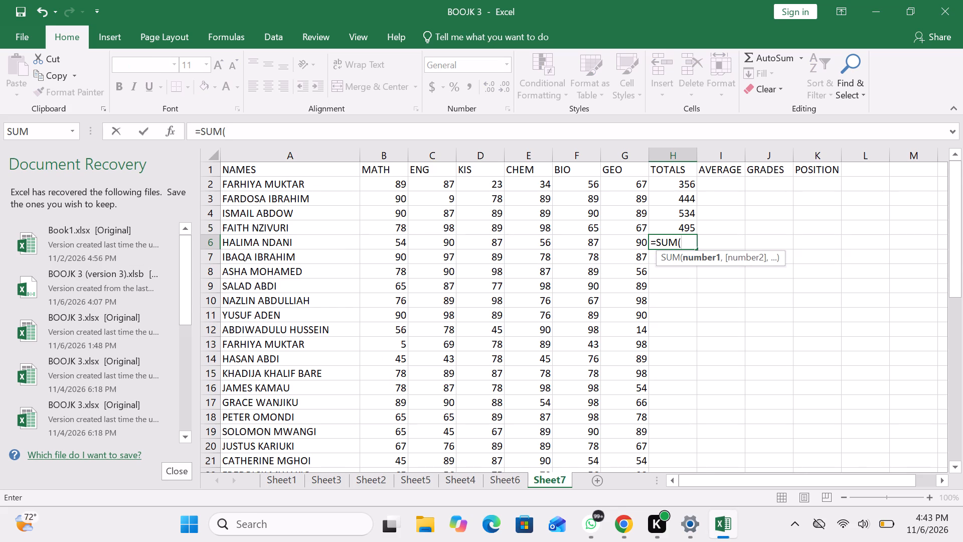
left_click_drag(396, 243, 459, 245)
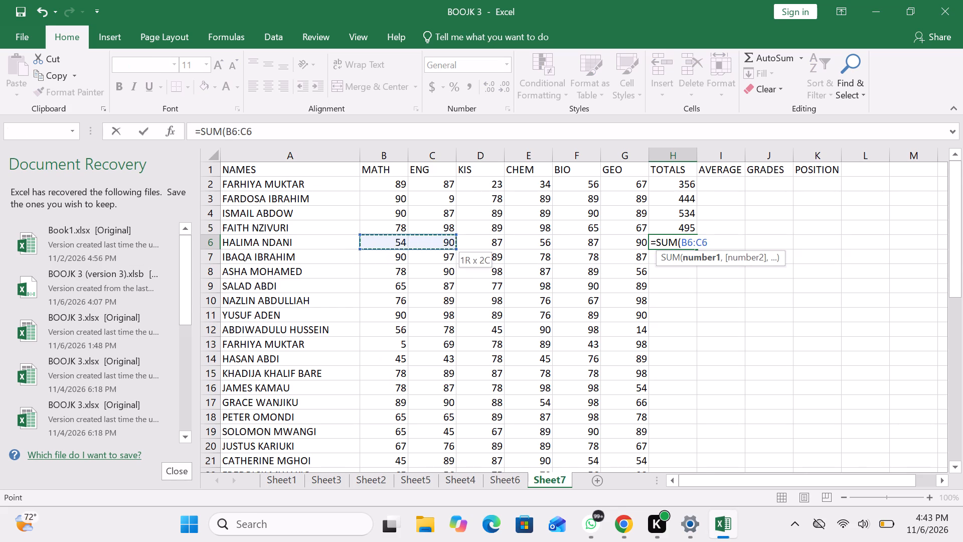
left_click_drag(459, 245, 631, 237)
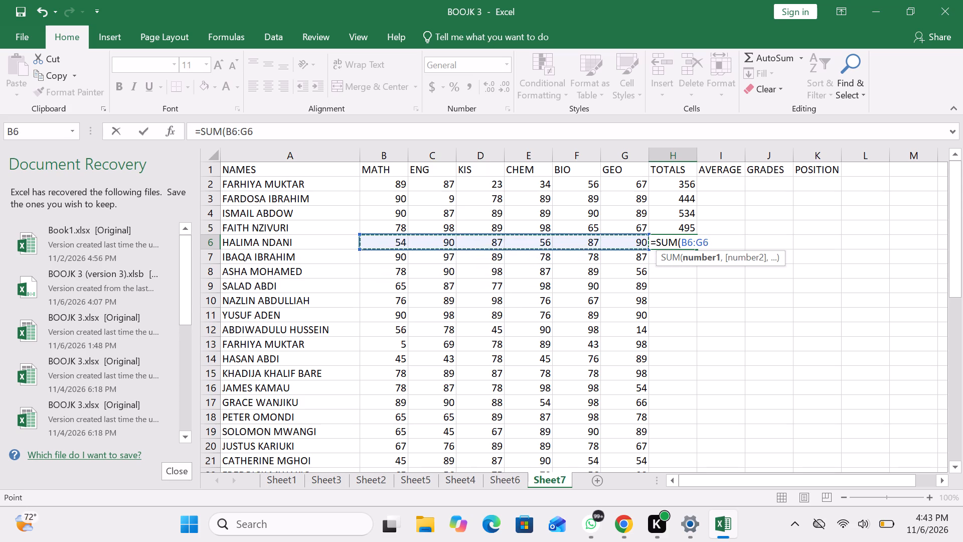
key("Return")
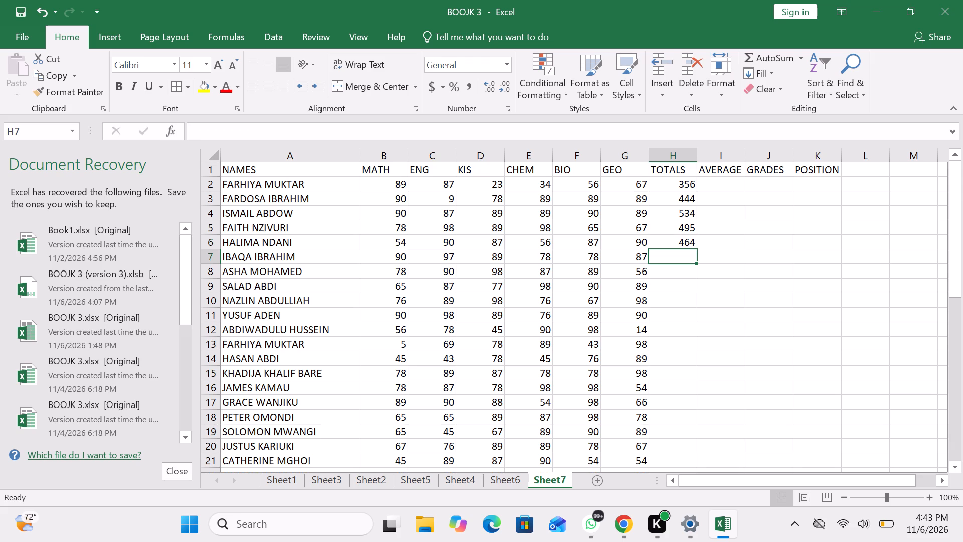
Calculate the sixth student's total in cell H7 with a SUM formula over the marks in B7:G7.
key("equal")
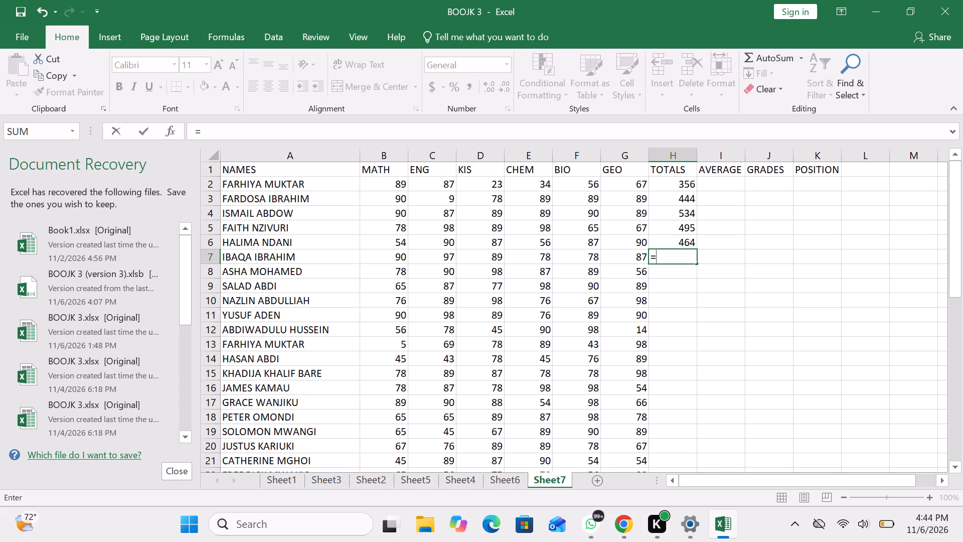
type("sum")
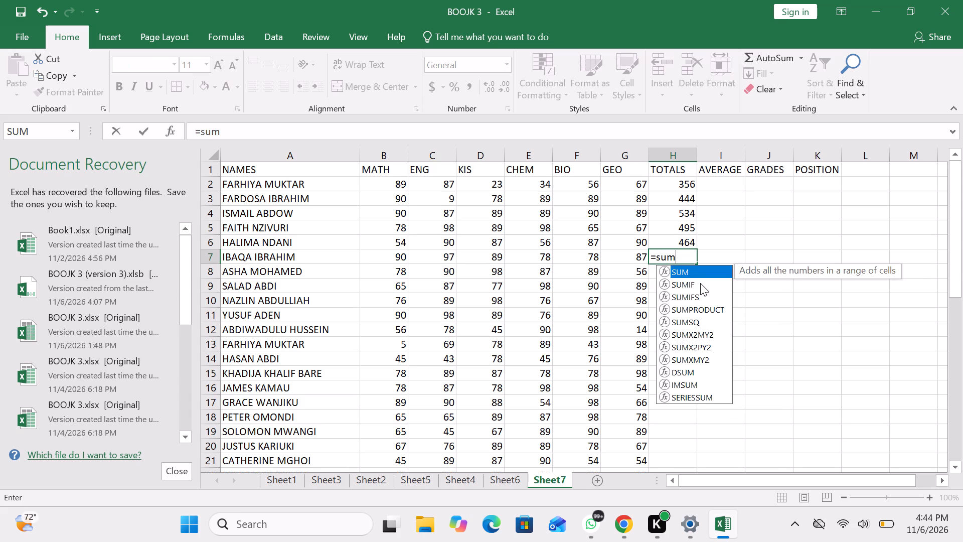
double_click(701, 278)
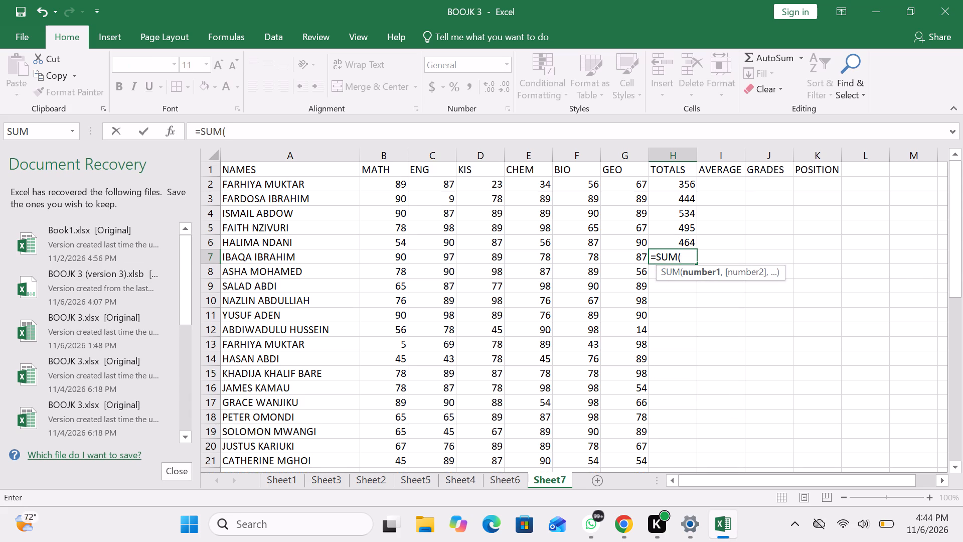
left_click_drag(399, 257, 677, 233)
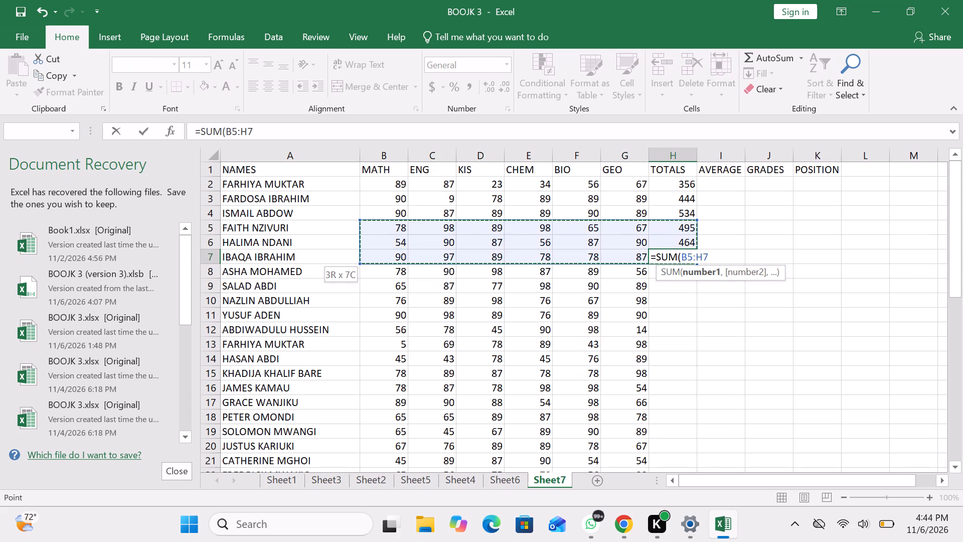
left_click_drag(677, 233, 625, 260)
key("Return")
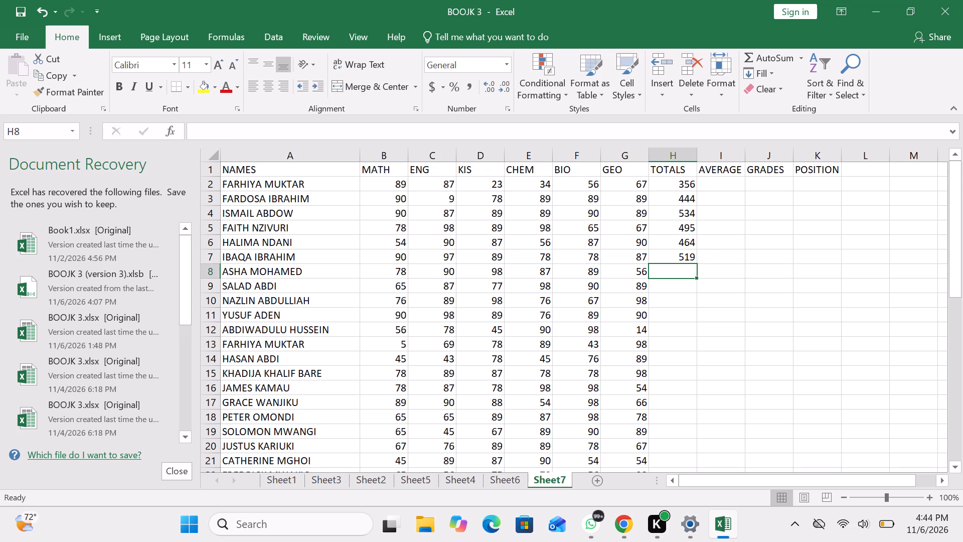
Start a SUM formula in cell H8 for the seventh student's total.
key("equal")
key("s")
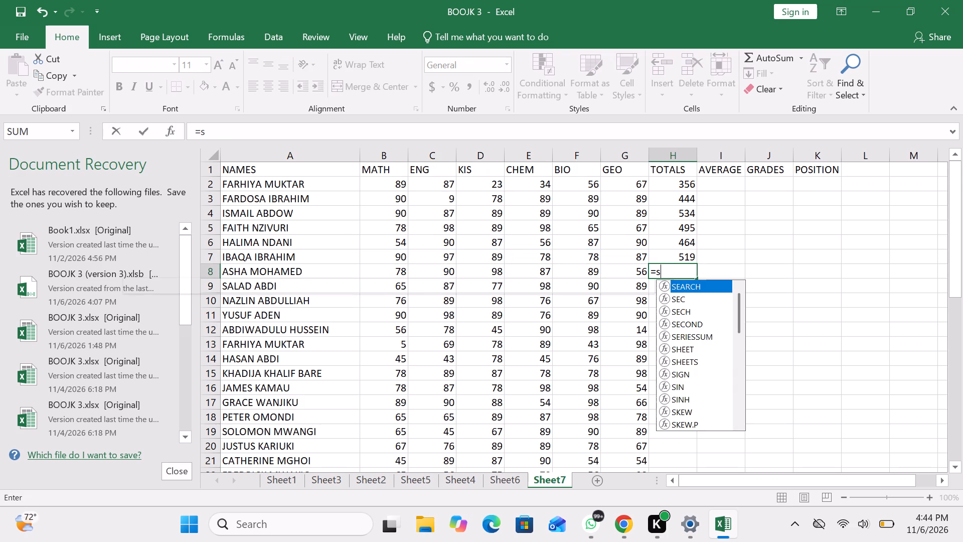
type("um")
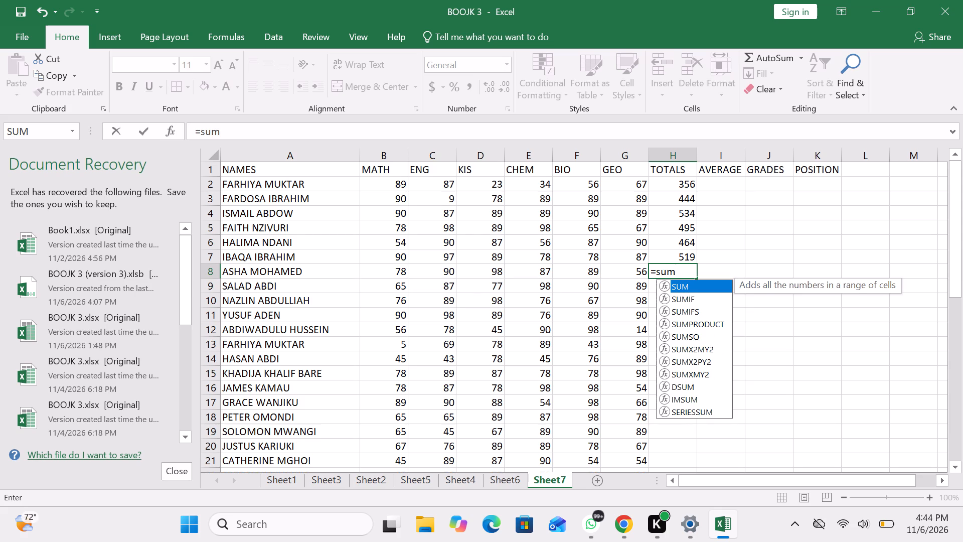
double_click(689, 285)
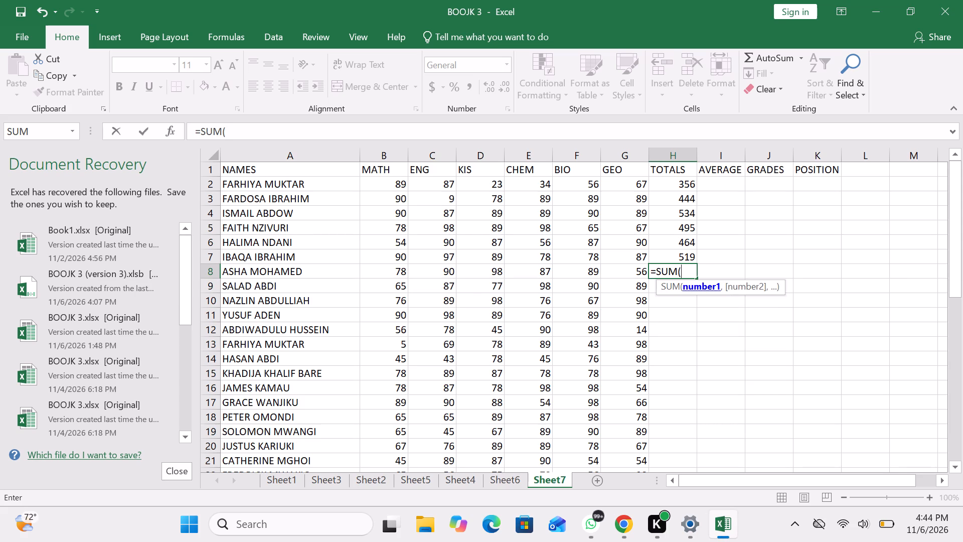
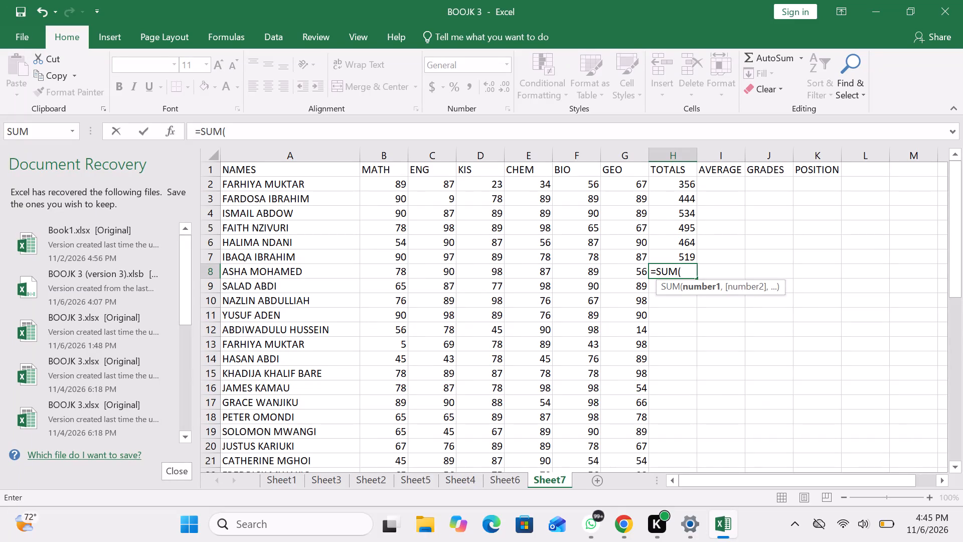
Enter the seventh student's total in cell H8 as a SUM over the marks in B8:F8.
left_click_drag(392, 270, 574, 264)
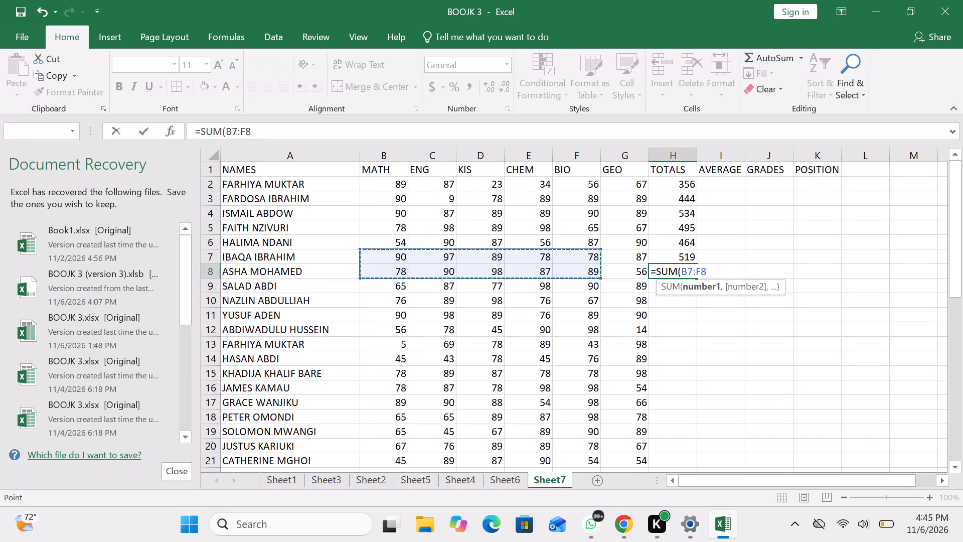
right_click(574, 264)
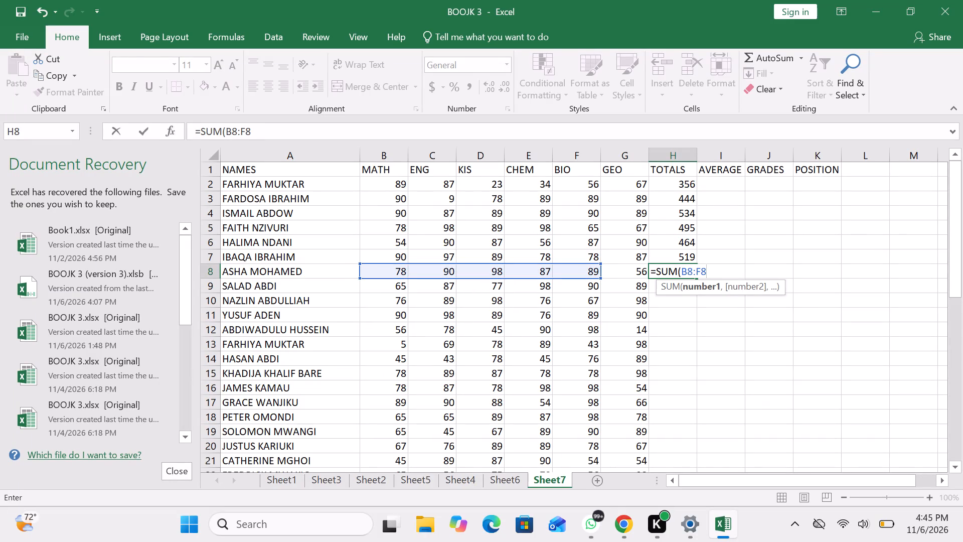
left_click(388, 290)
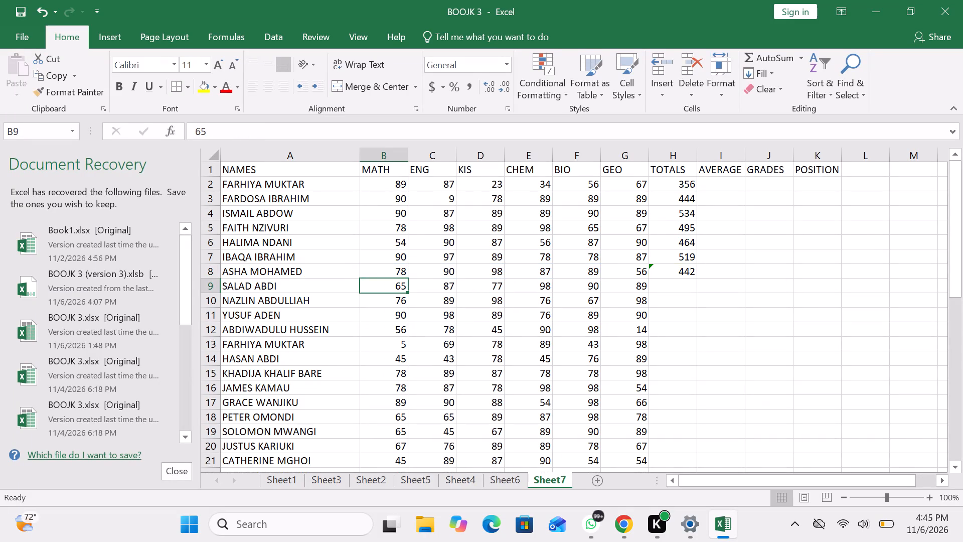
Replace the formula in cell H8 with a SUM over the seventh student's marks in B8:G8.
left_click(665, 272)
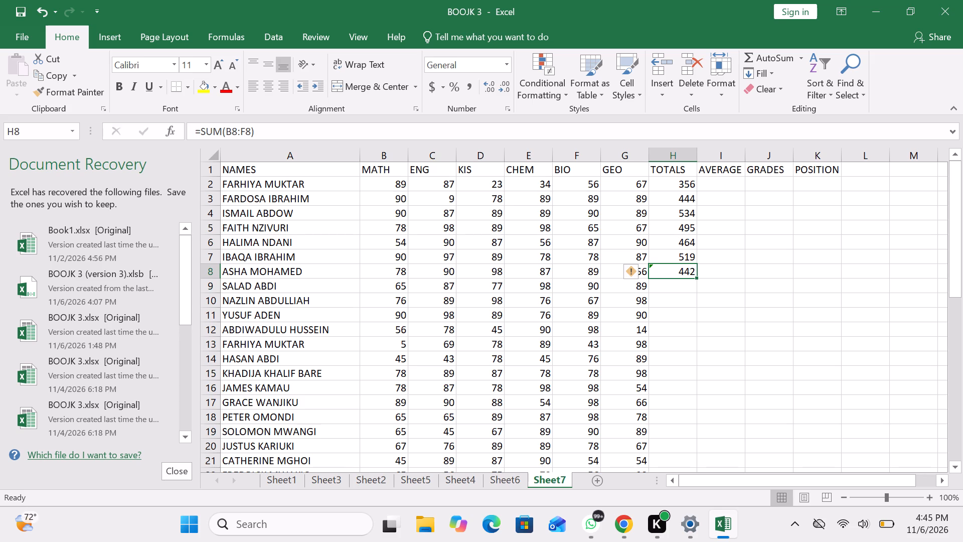
key("BackSpace")
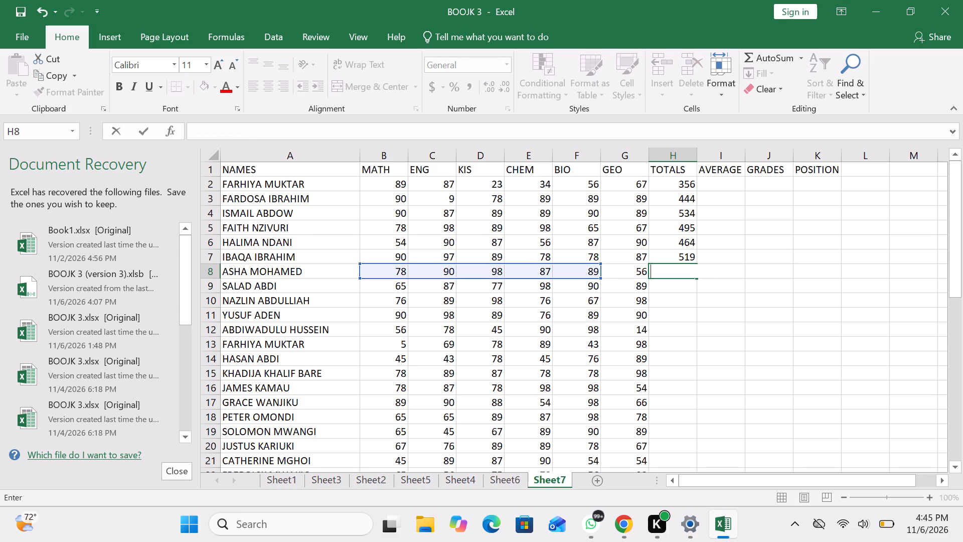
key("equal")
type("se")
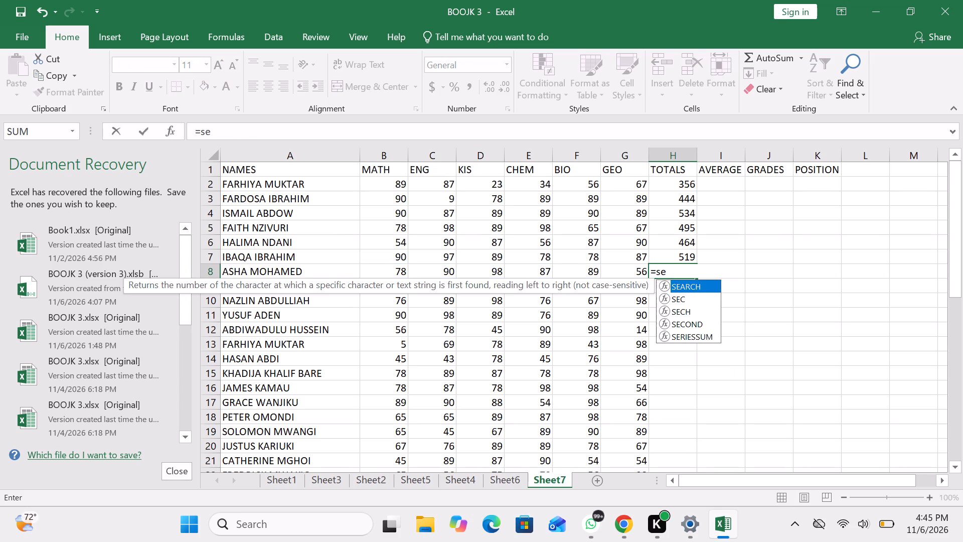
key("BackSpace")
type("um")
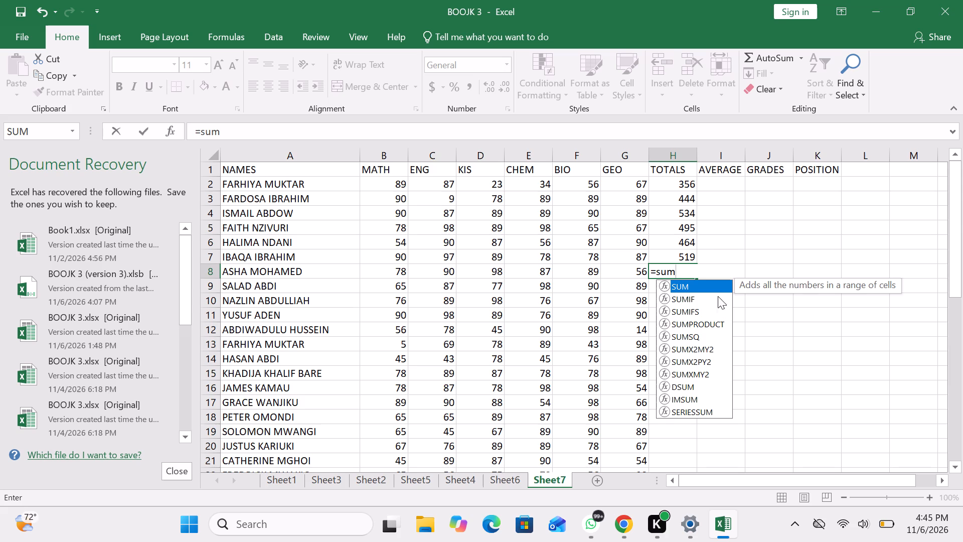
double_click(708, 289)
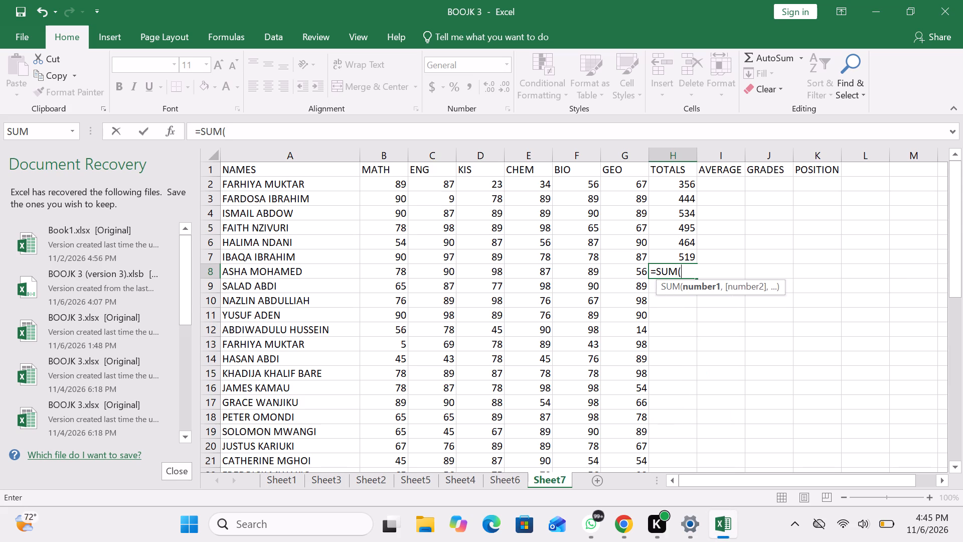
left_click(388, 273)
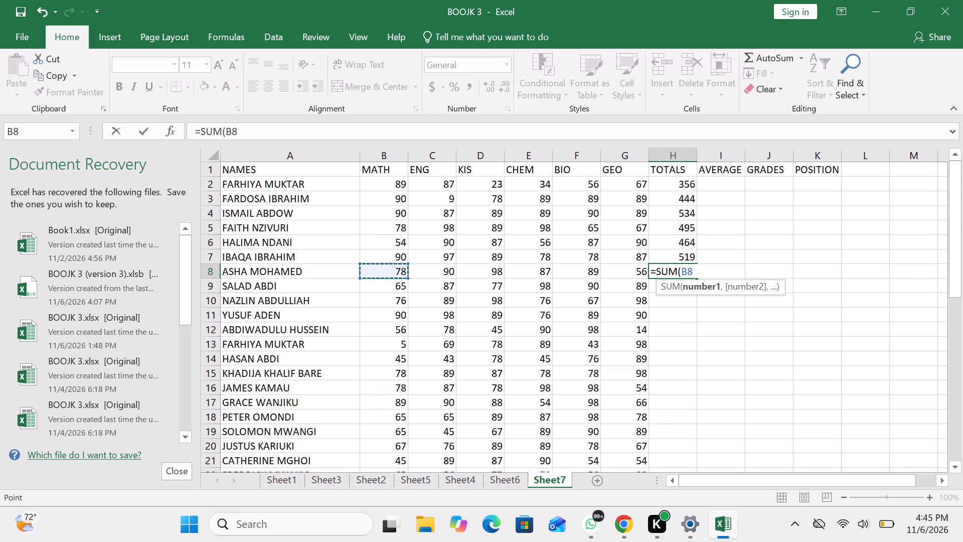
left_click_drag(388, 273, 632, 276)
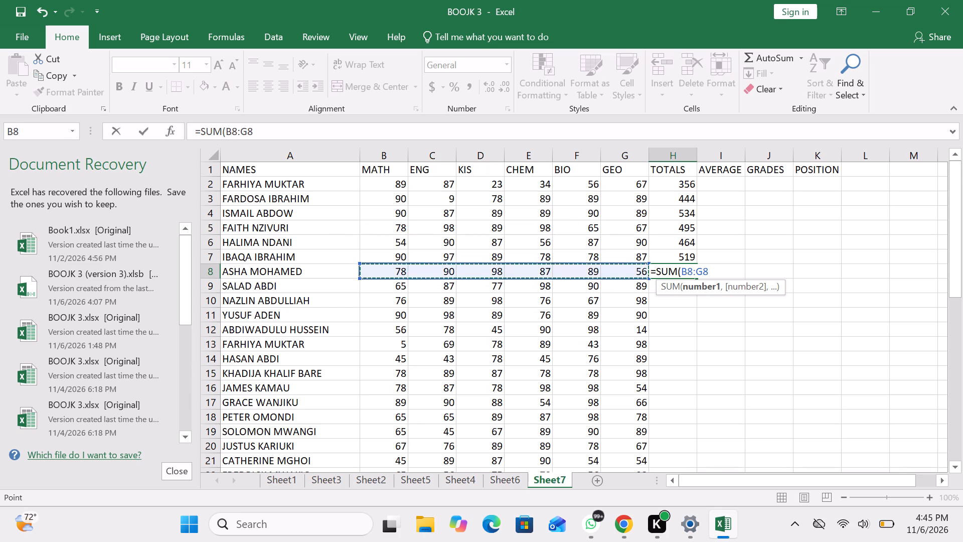
key("Return")
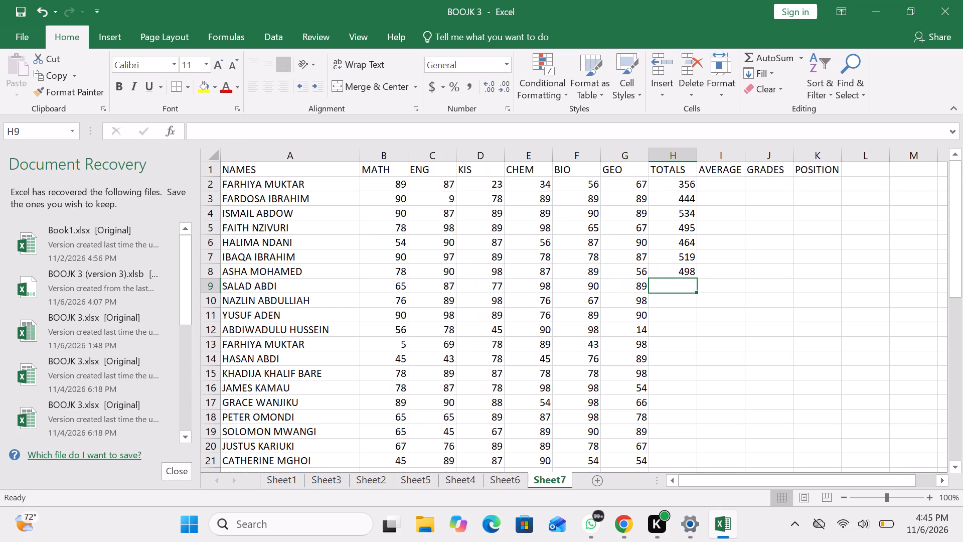
Calculate the eighth student's total in cell H9 with a SUM formula over the marks in B9:G9.
left_click(669, 286)
type("=sum")
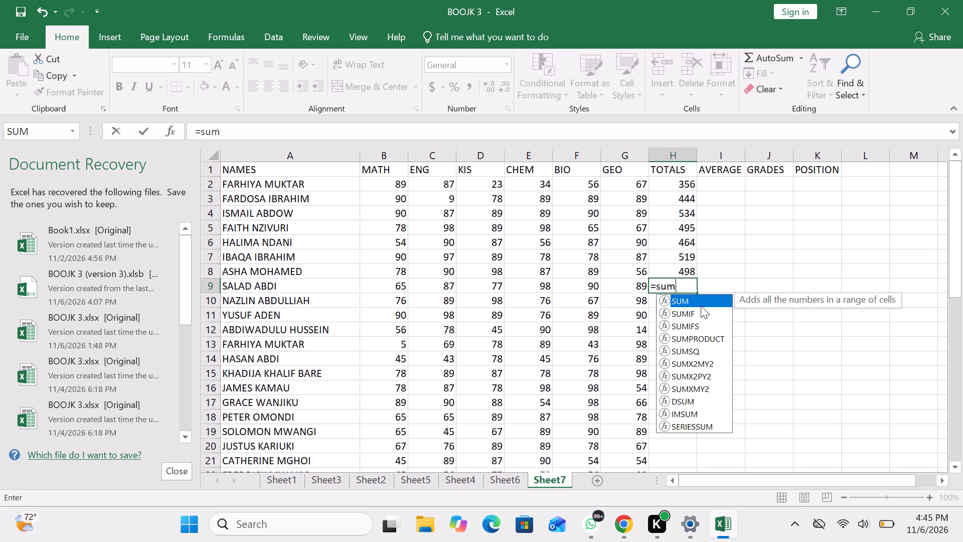
double_click(701, 306)
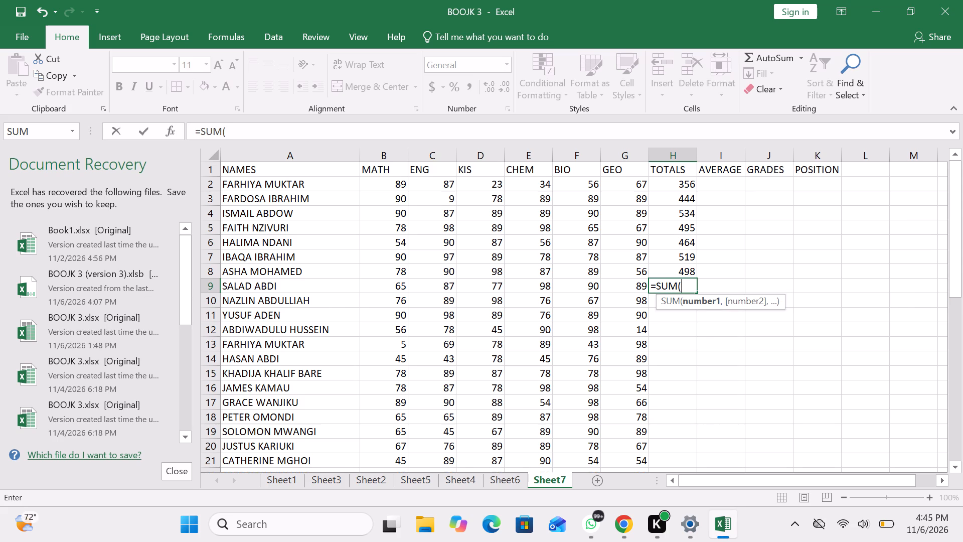
left_click_drag(395, 282, 565, 271)
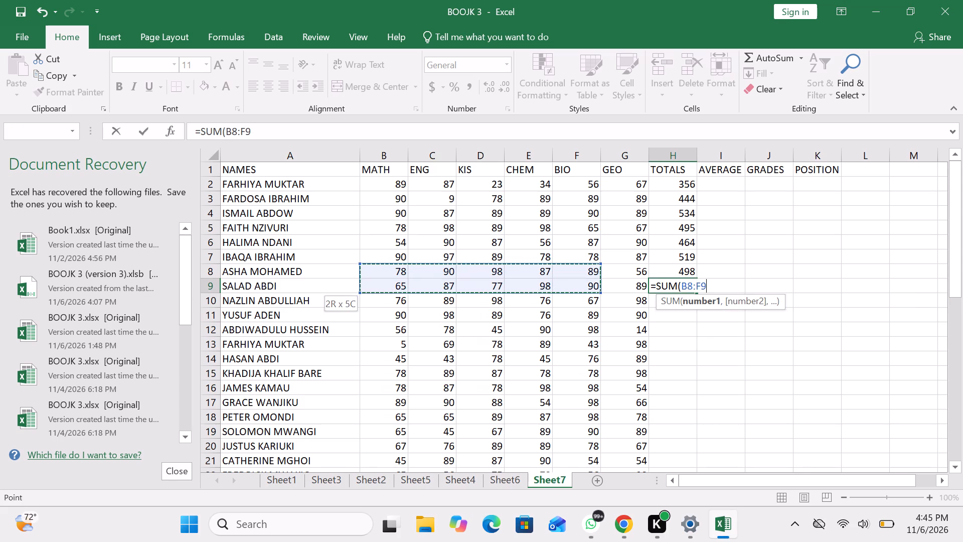
left_click_drag(565, 271, 568, 271)
triple_click(568, 271)
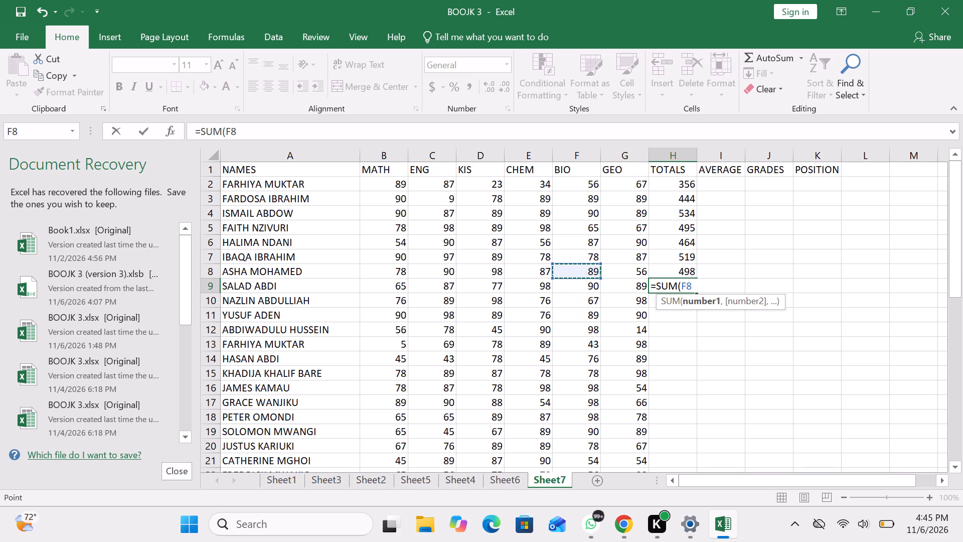
left_click(399, 289)
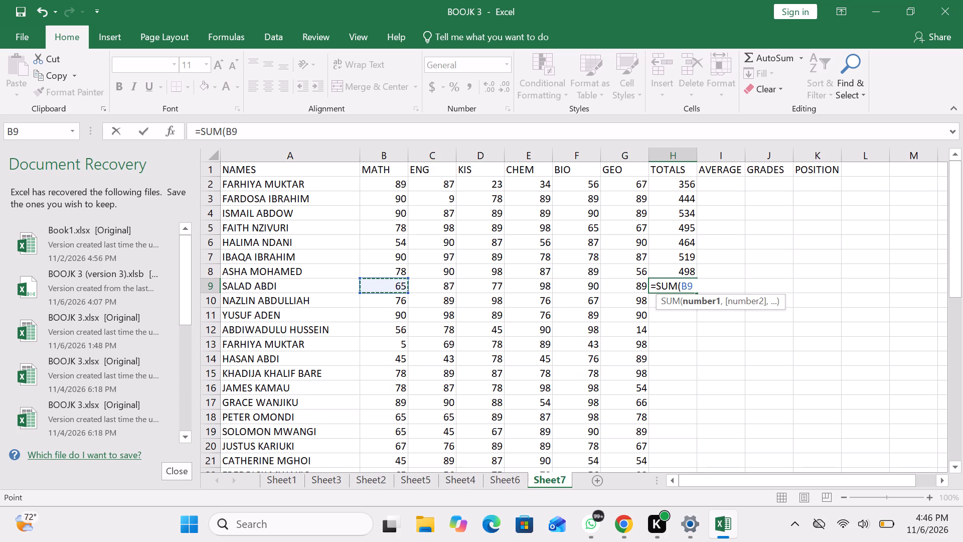
left_click_drag(399, 289, 638, 281)
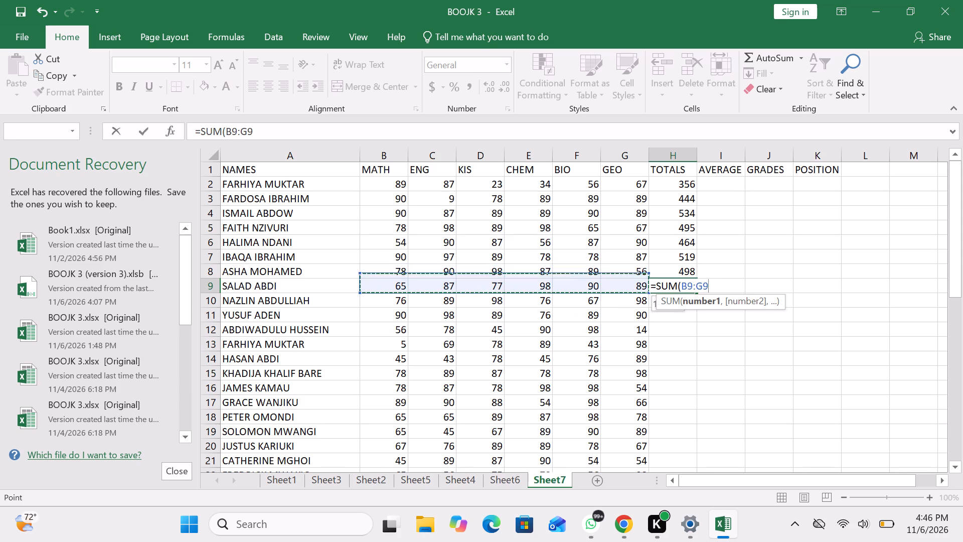
left_click_drag(638, 281, 638, 281)
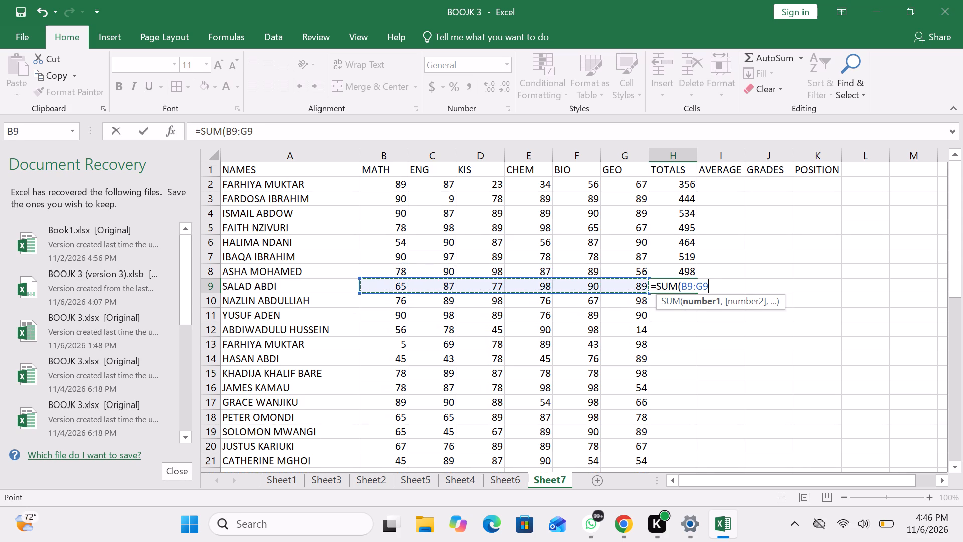
key("Return")
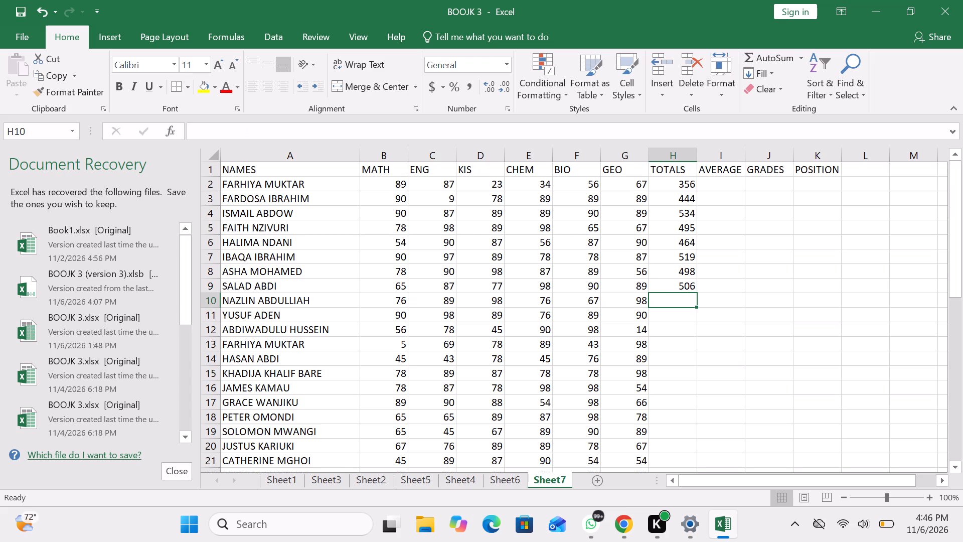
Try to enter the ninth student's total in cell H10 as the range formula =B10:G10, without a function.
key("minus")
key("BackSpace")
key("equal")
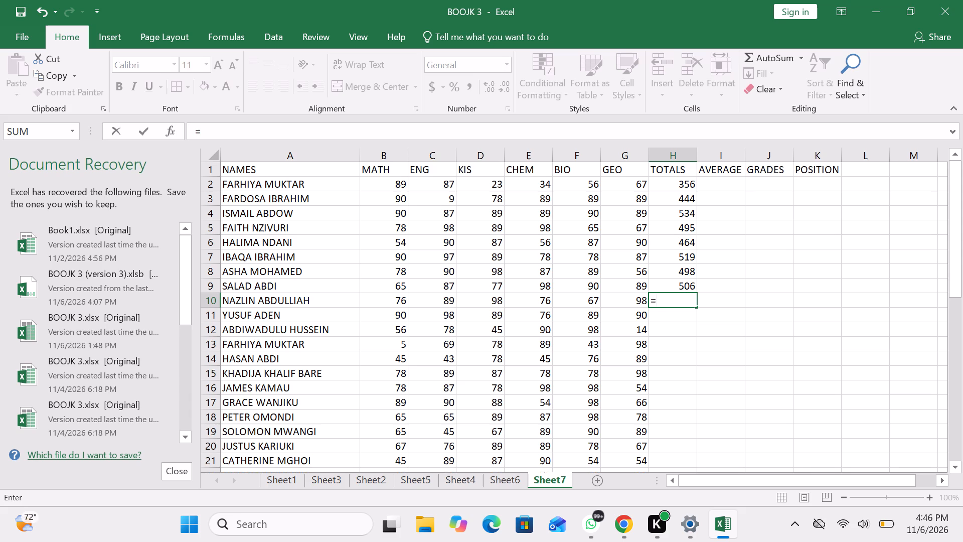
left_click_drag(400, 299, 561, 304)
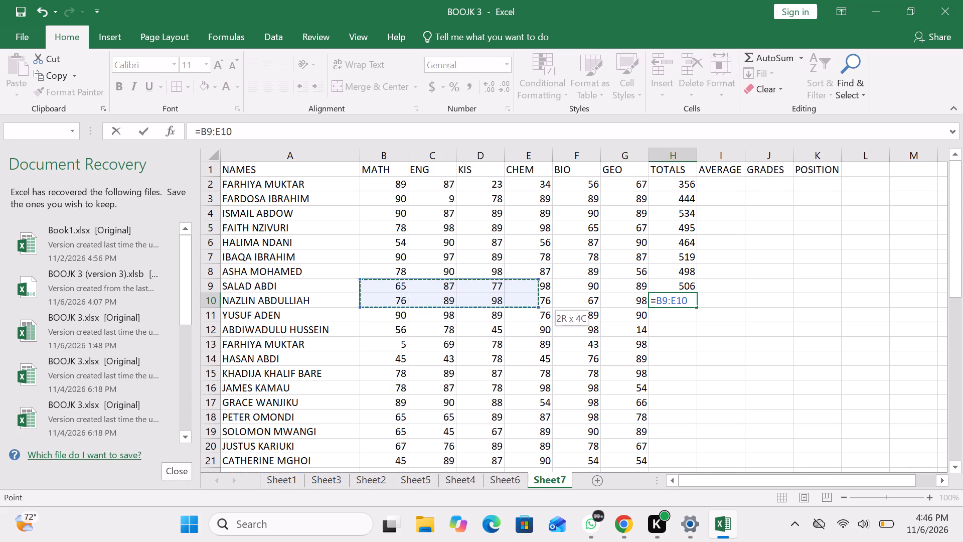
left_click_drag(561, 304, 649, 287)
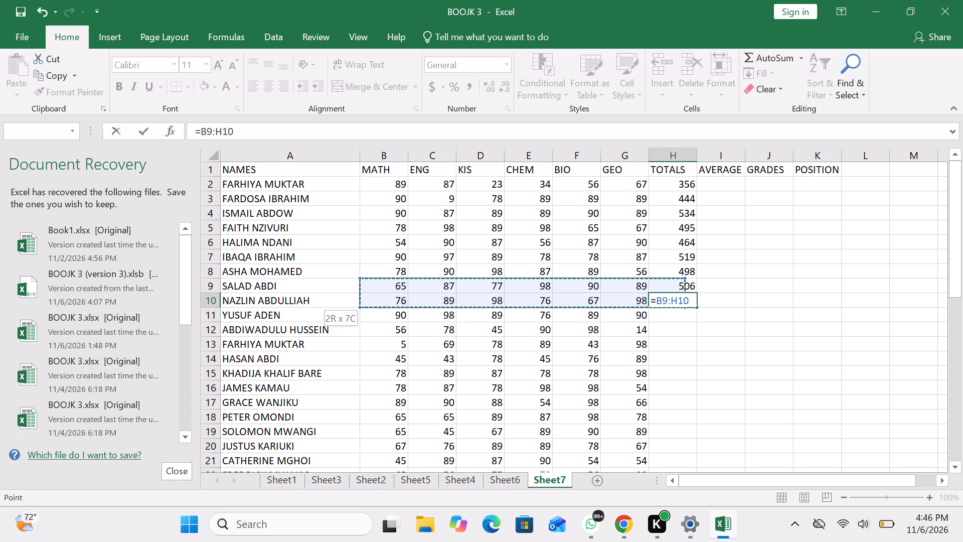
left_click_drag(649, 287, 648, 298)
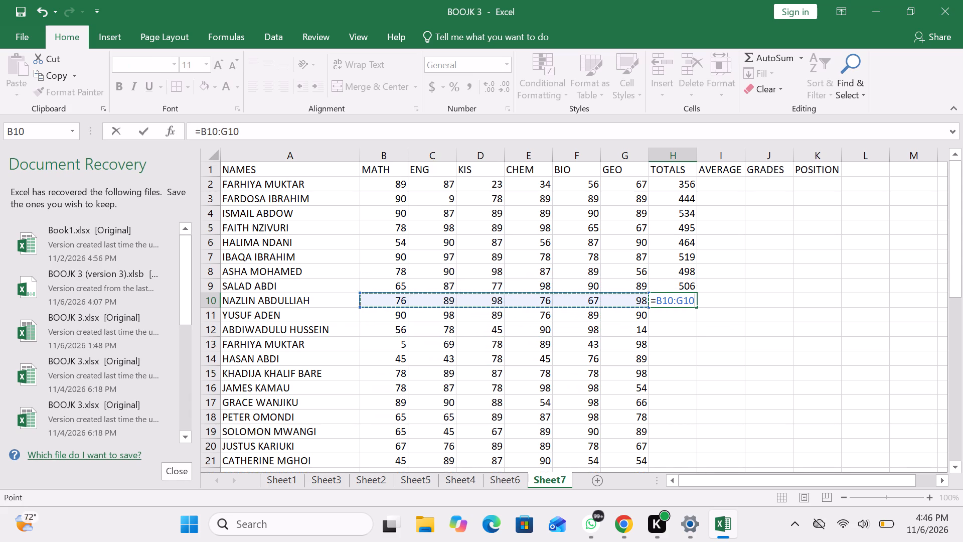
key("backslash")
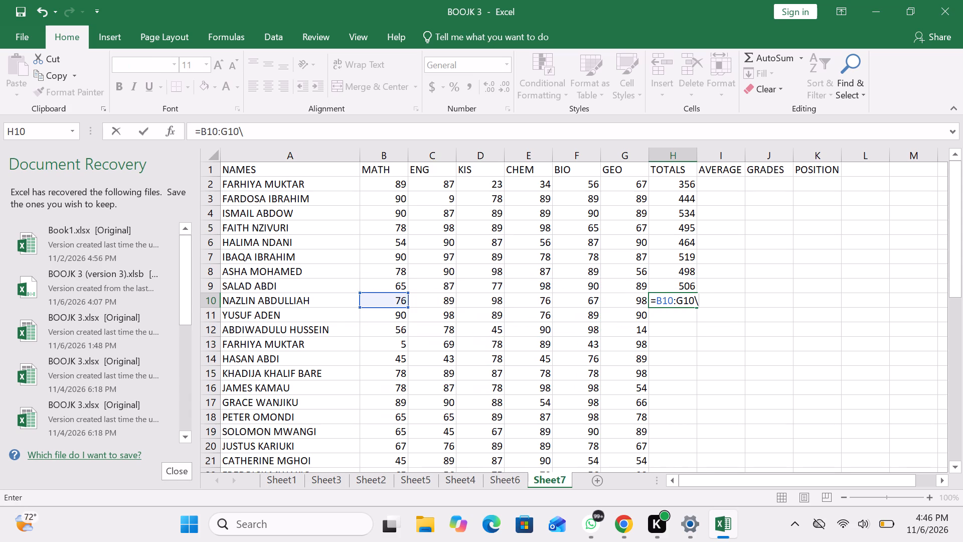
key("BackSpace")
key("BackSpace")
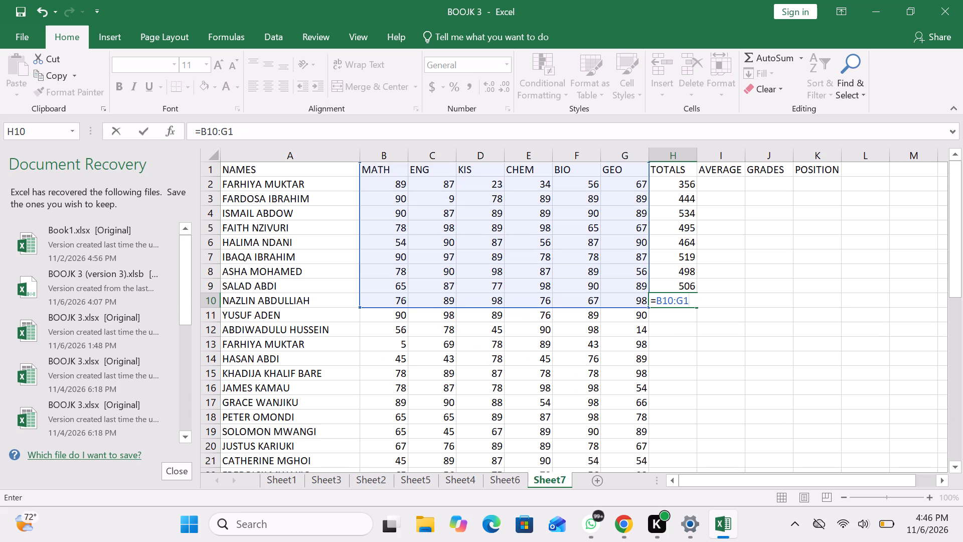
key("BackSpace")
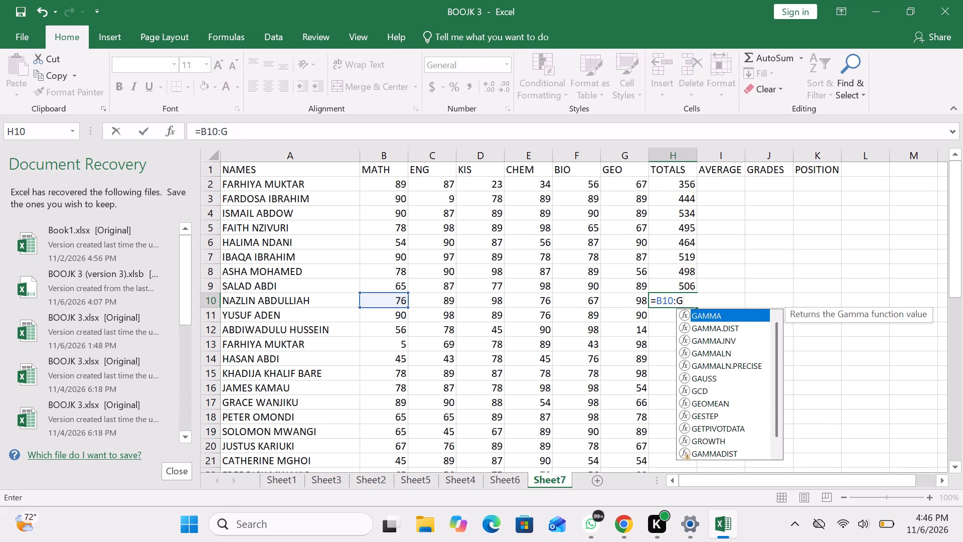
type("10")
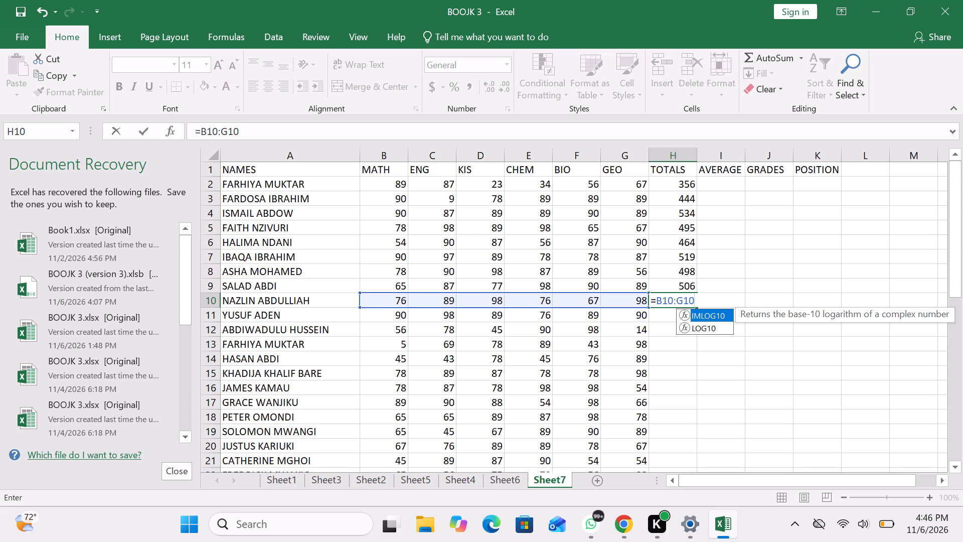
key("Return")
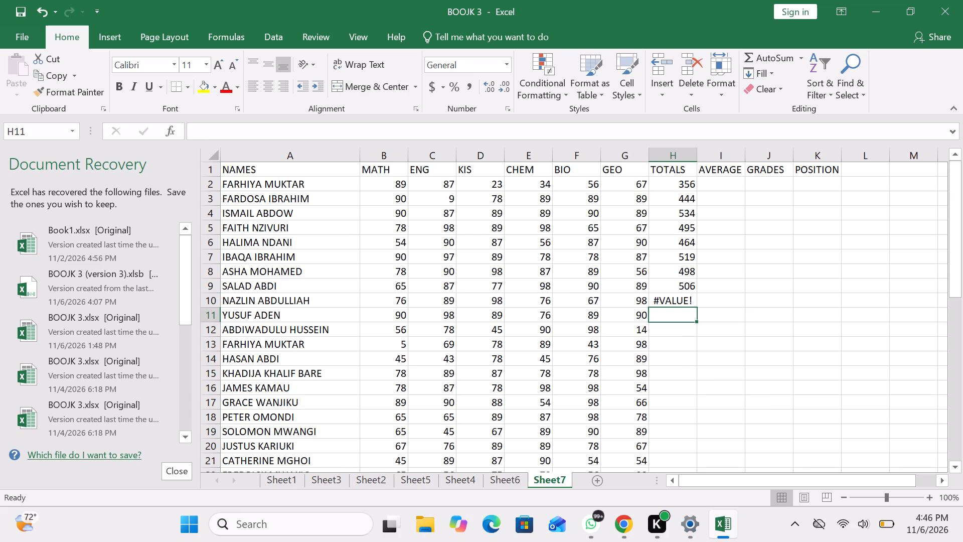
Replace the formula in cell H10 with a SUM over the ninth student's marks in B10:G10.
left_click(676, 285)
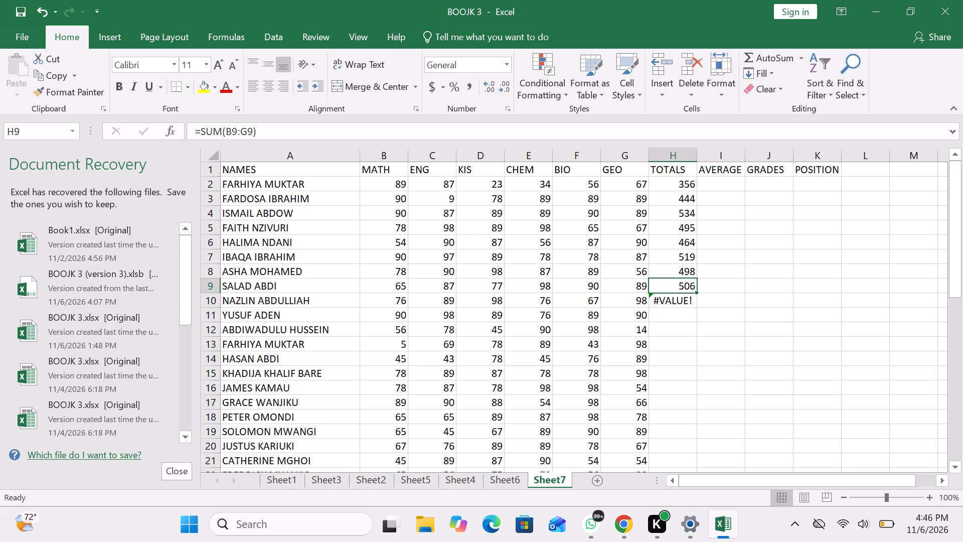
left_click(644, 324)
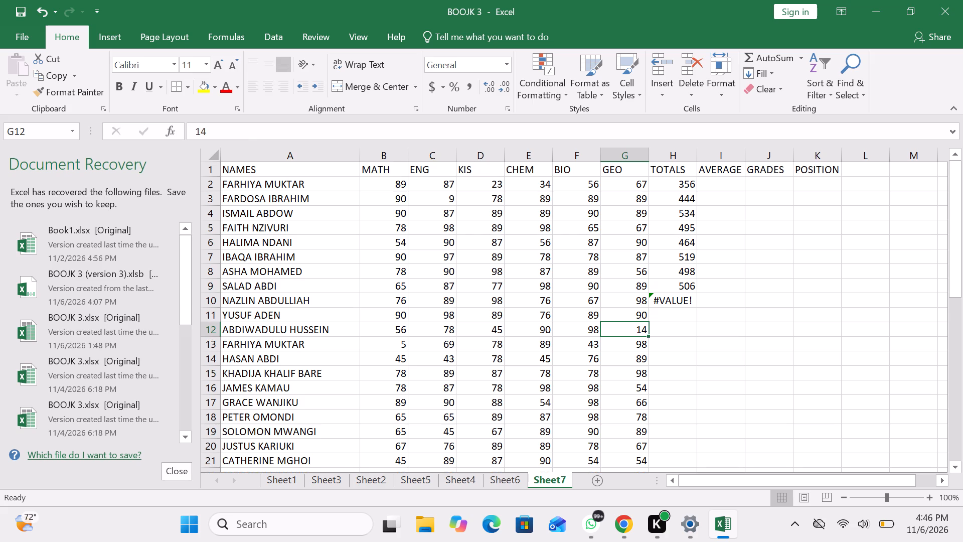
left_click(691, 299)
key("BackSpace")
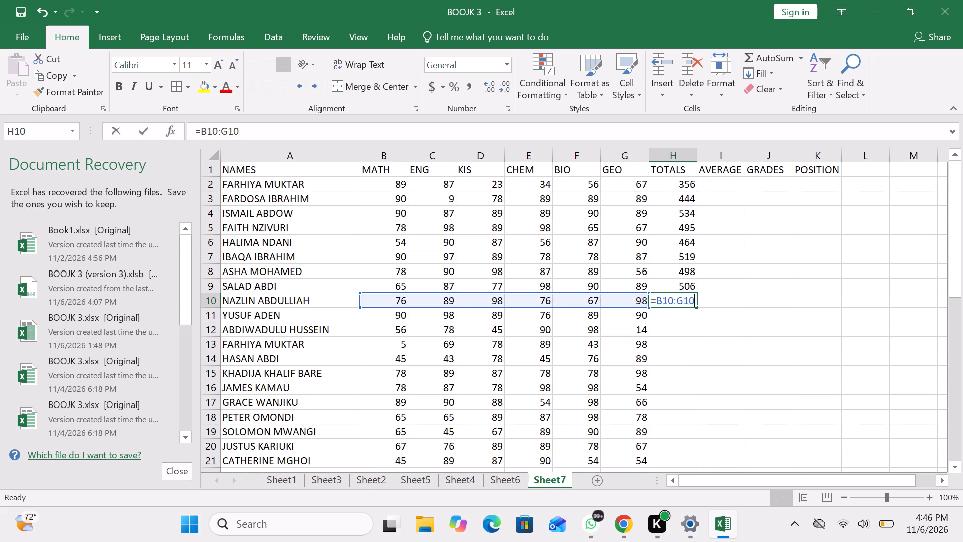
type("=sum")
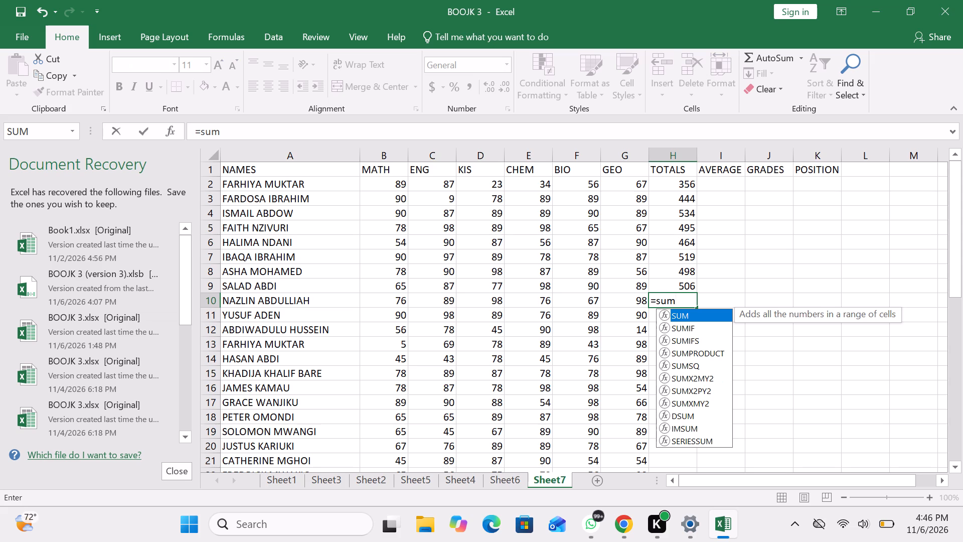
double_click(692, 317)
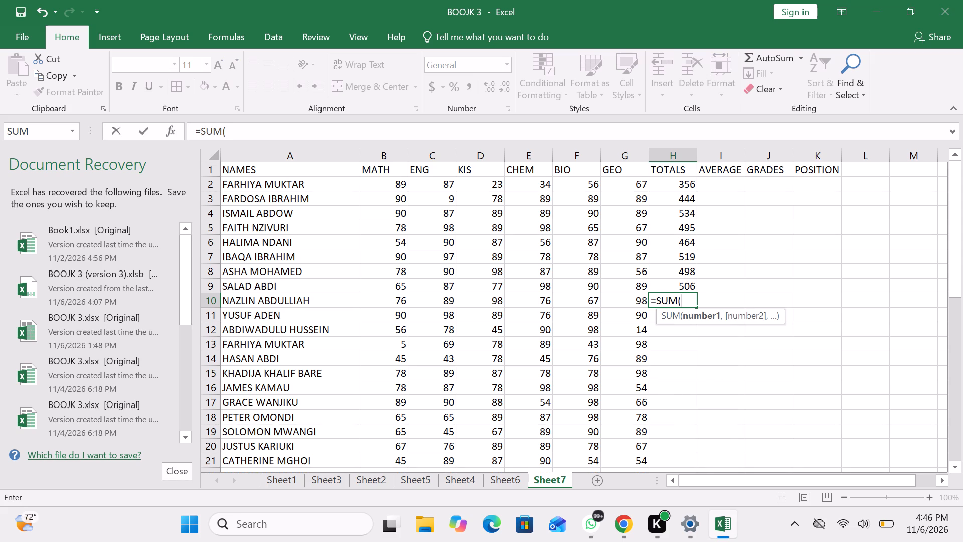
left_click_drag(405, 300, 647, 302)
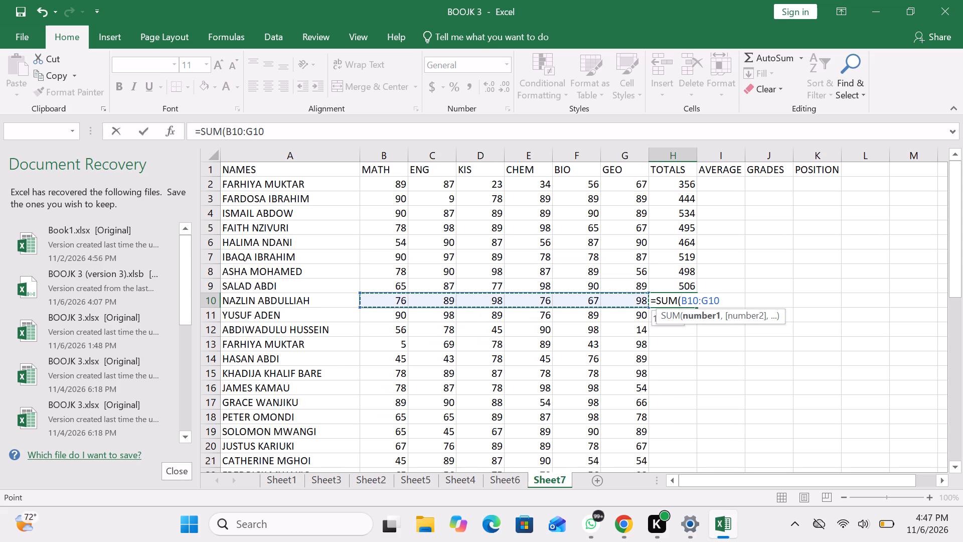
left_click_drag(647, 302, 633, 304)
key("Return")
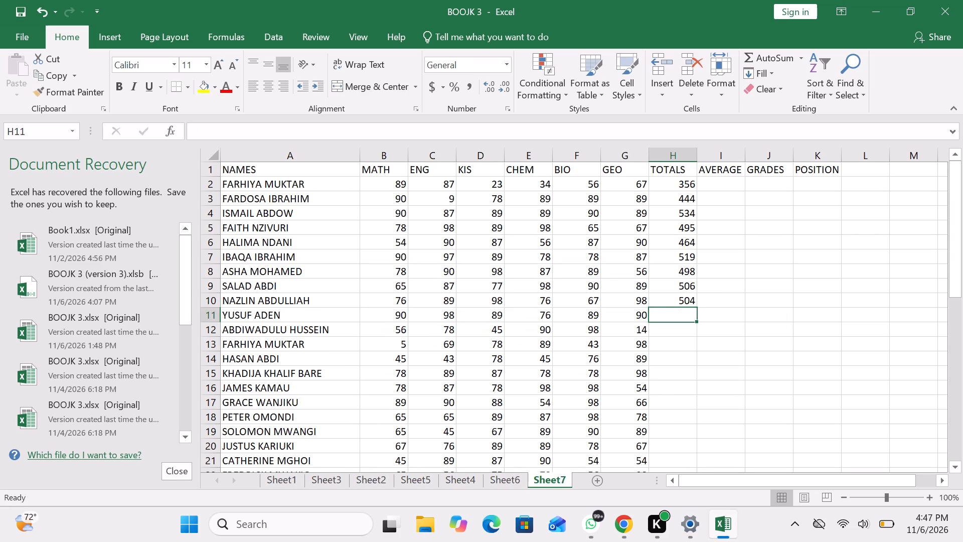
Calculate the tenth student's total in cell H11 with a SUM formula over the marks in B11:G11.
type("=s")
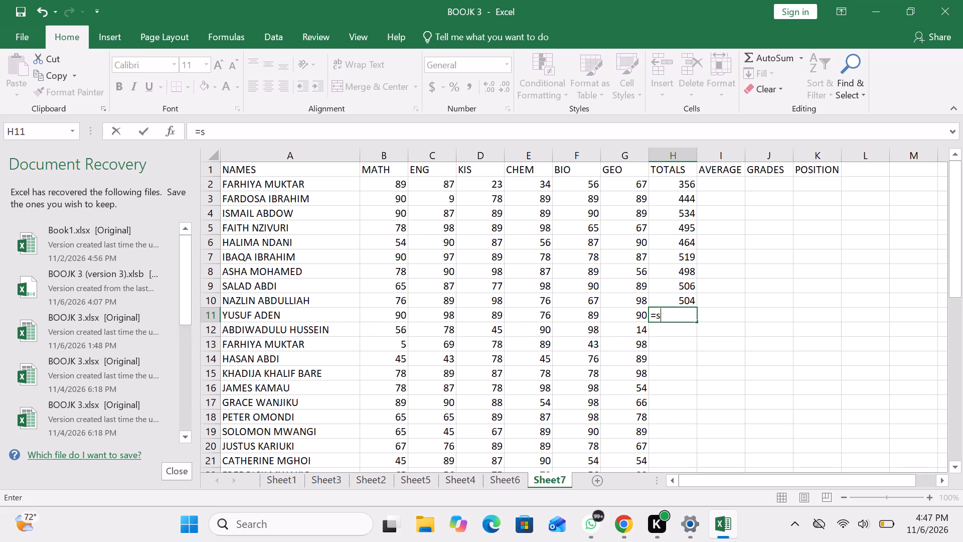
type("um")
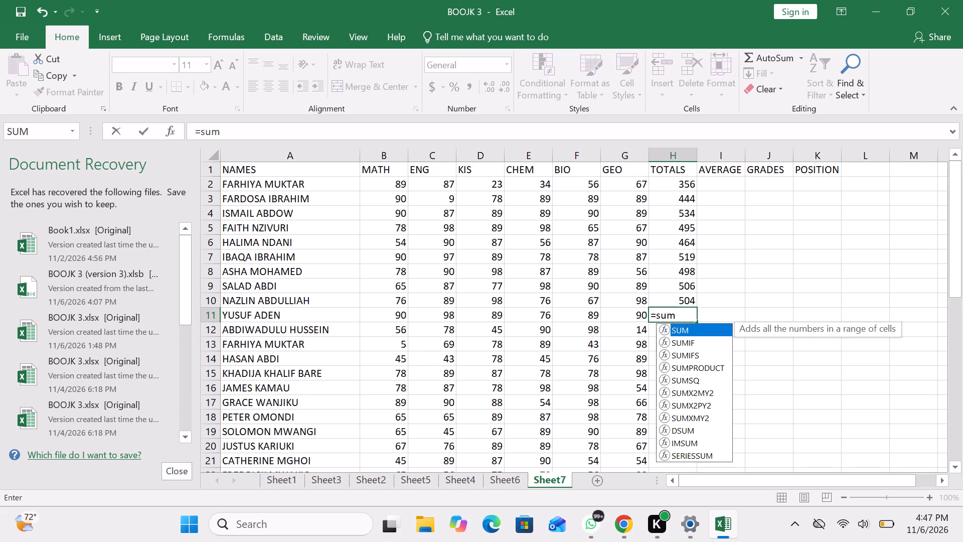
double_click(698, 328)
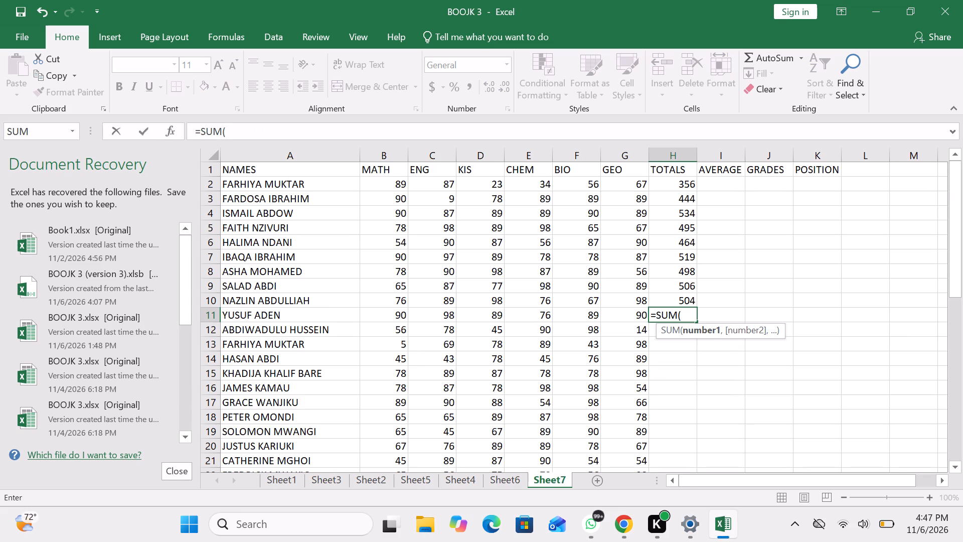
left_click_drag(397, 313, 640, 316)
key("Return")
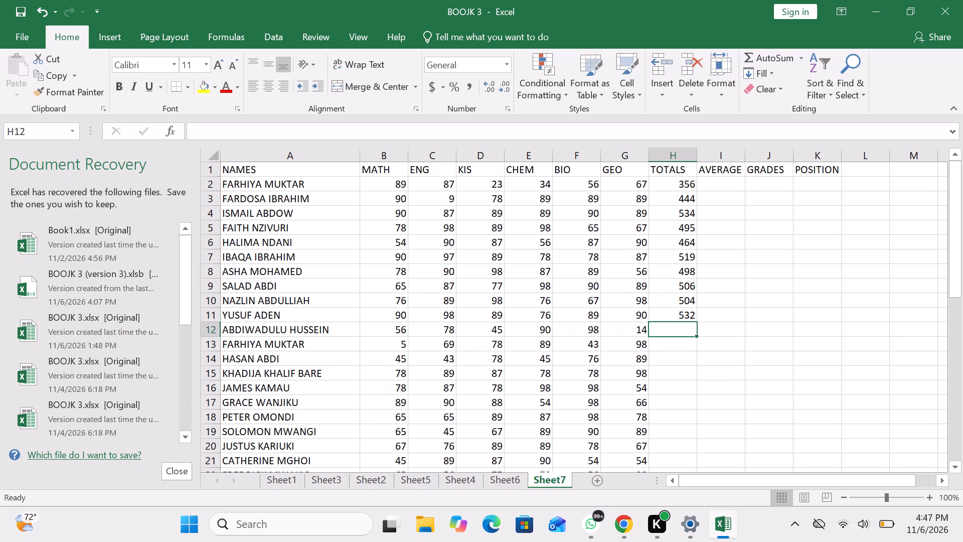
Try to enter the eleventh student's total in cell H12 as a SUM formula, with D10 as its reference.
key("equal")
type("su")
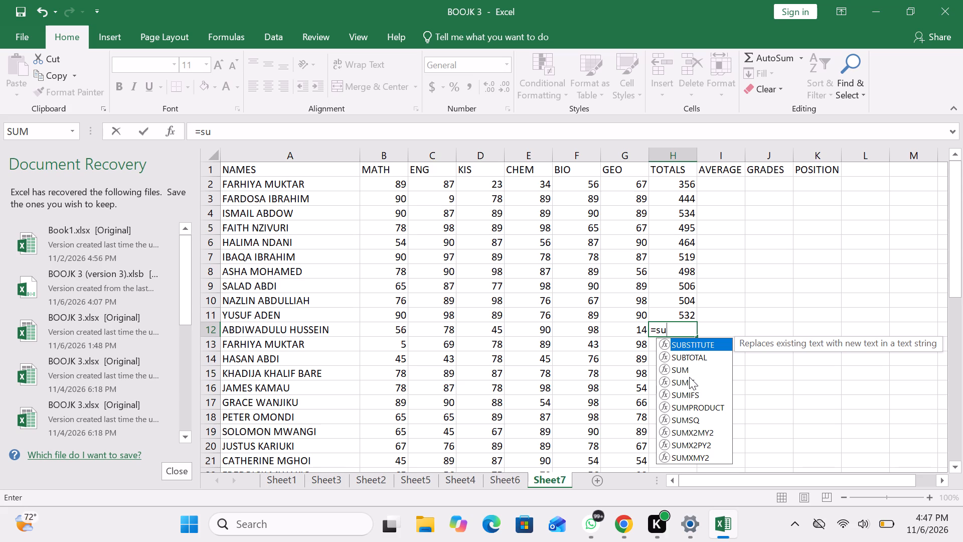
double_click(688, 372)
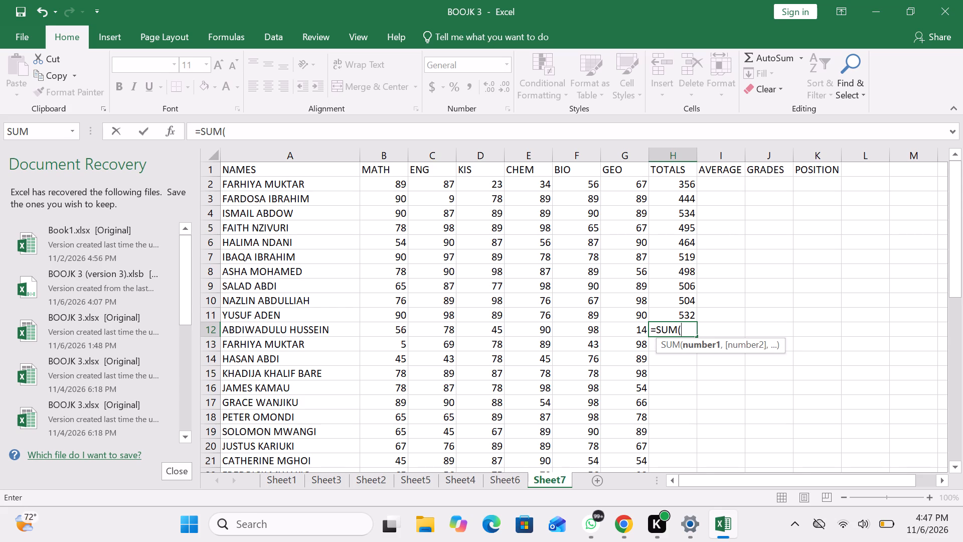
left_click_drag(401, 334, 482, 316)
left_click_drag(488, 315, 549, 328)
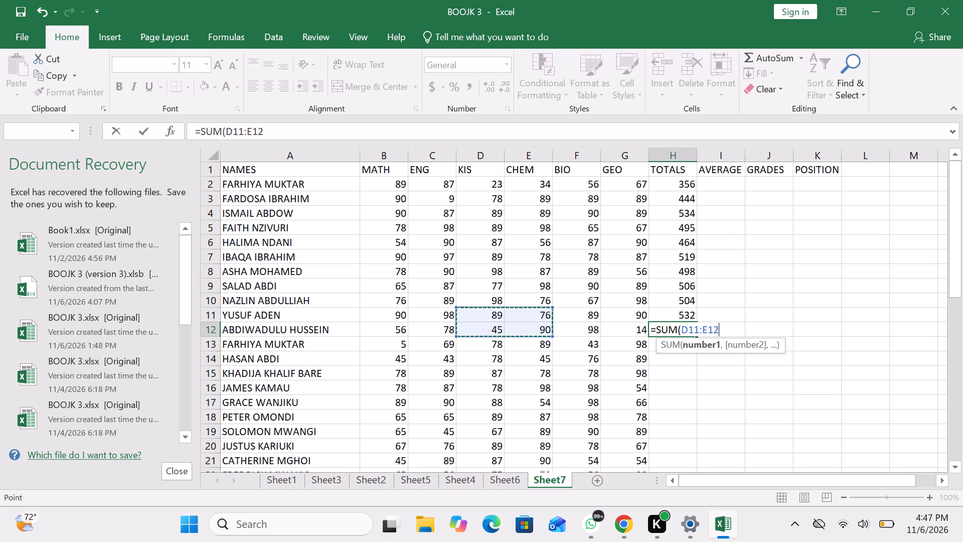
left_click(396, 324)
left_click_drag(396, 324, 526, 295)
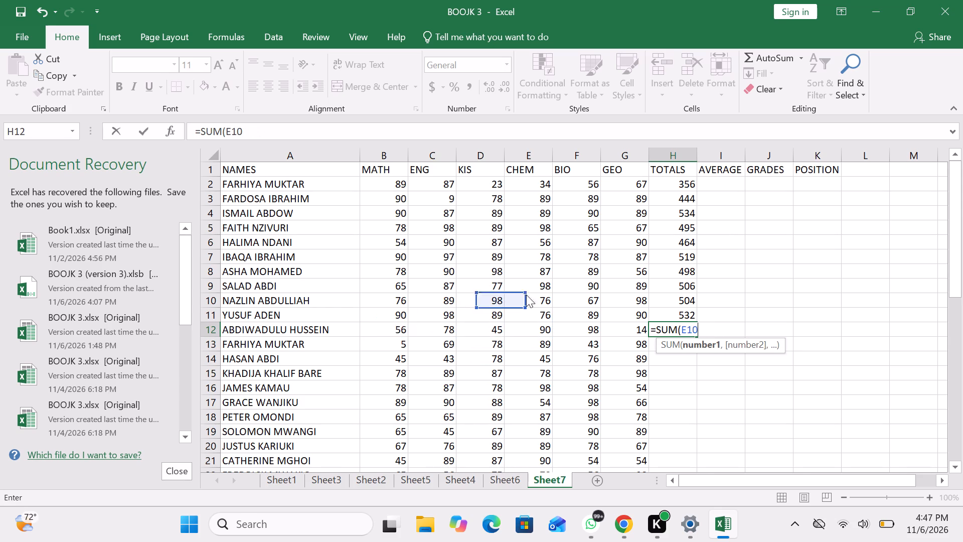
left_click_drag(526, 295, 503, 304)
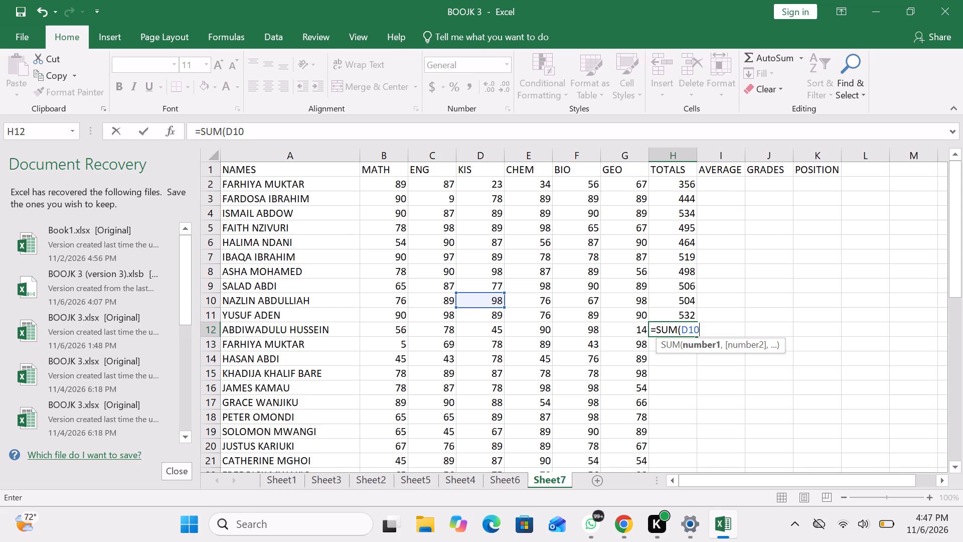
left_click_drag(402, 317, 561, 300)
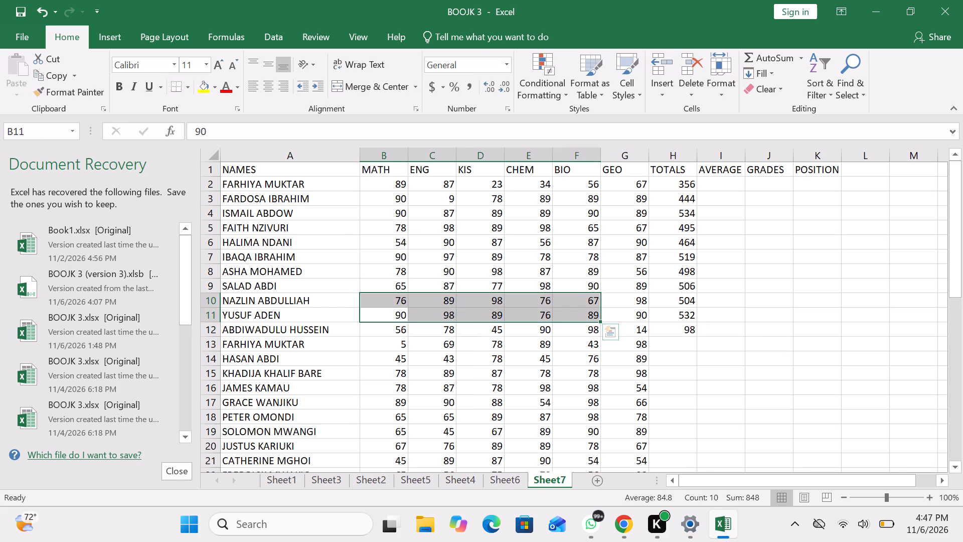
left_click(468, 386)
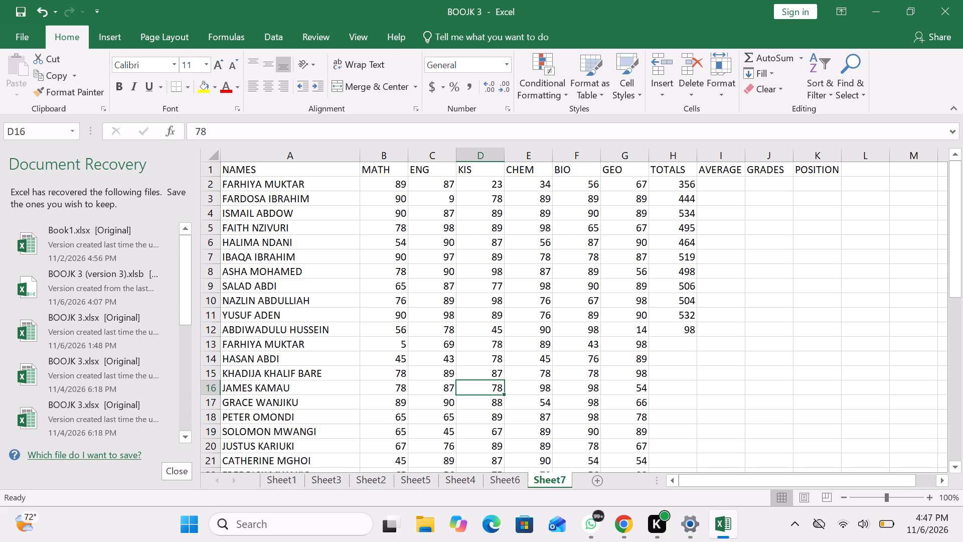
Replace the formula in cell H12 with a SUM over the eleventh student's marks in B12:G12.
left_click(669, 326)
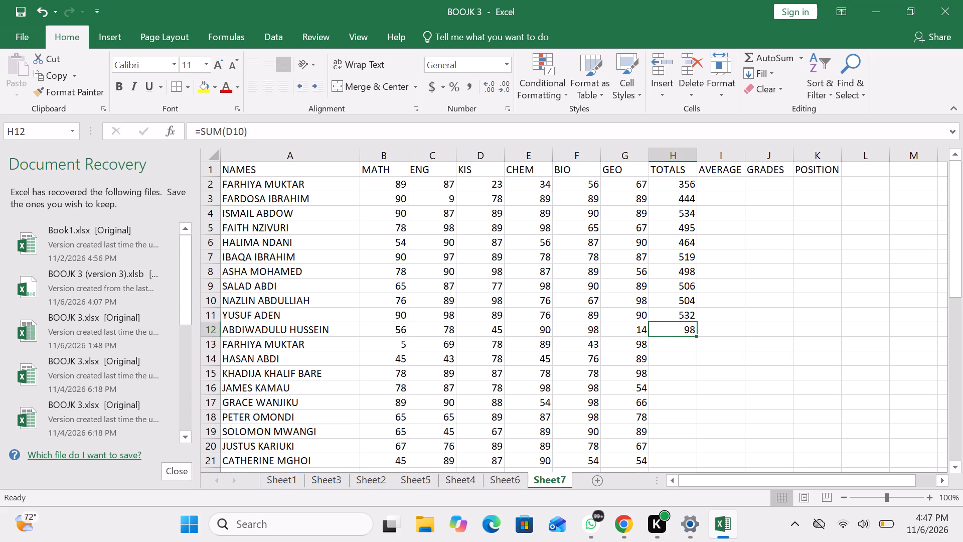
key("BackSpace")
key("BackSpace")
key("equal")
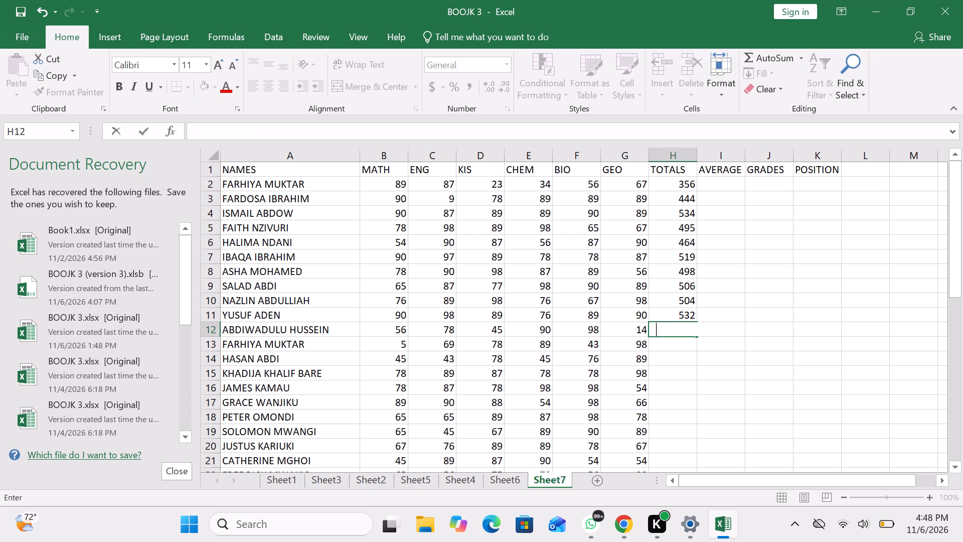
key("s")
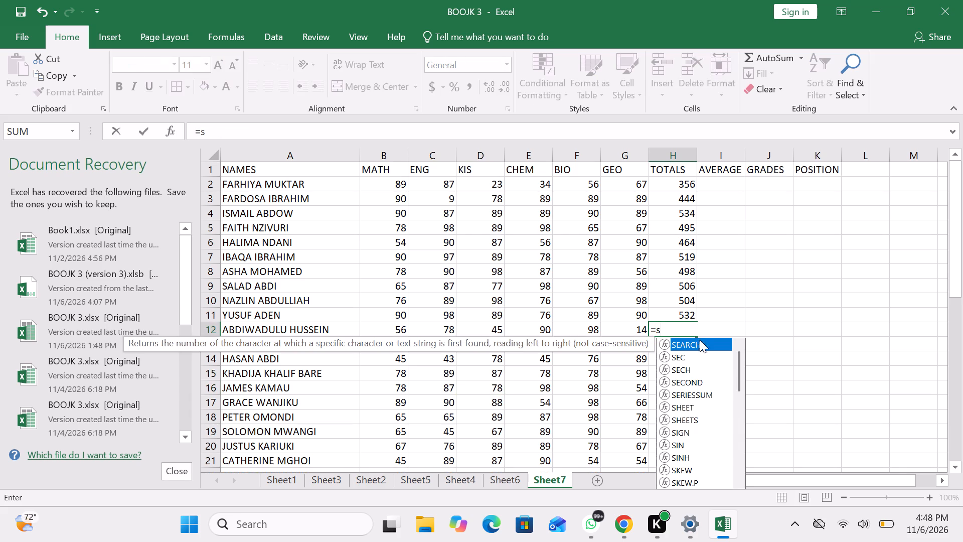
type("um")
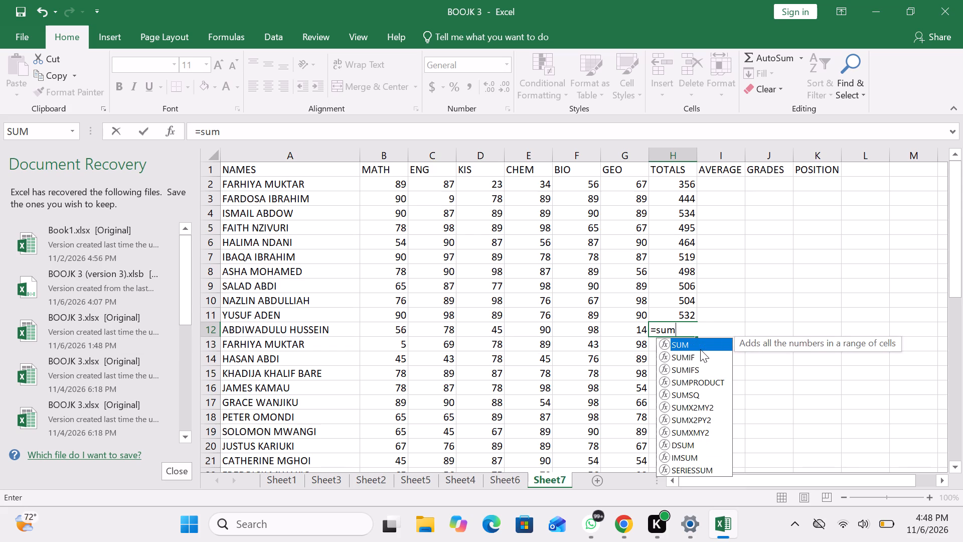
double_click(698, 346)
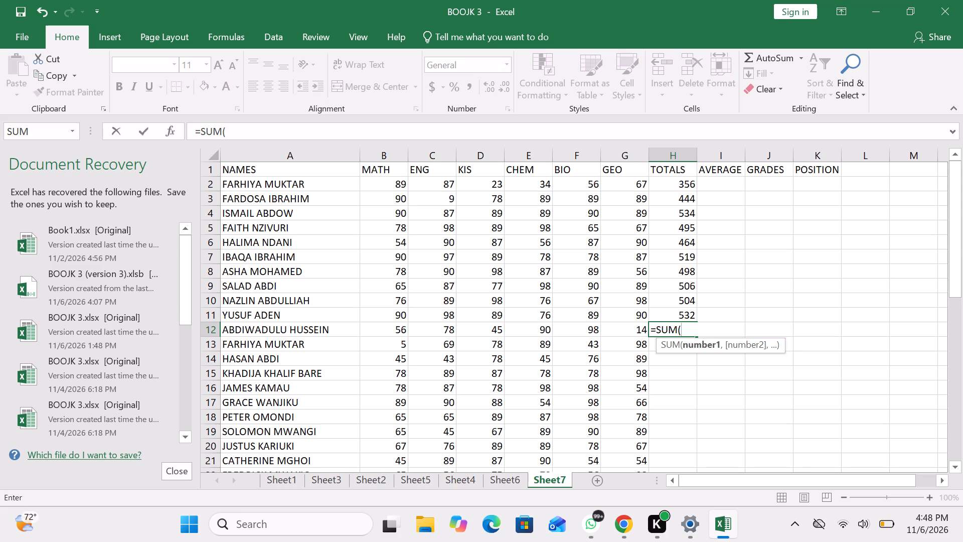
left_click_drag(394, 313, 439, 307)
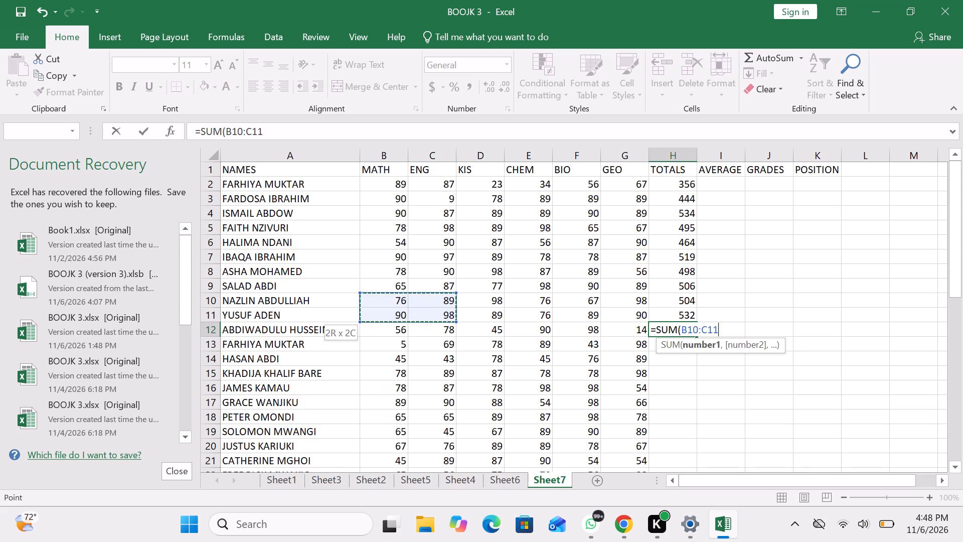
left_click_drag(439, 307, 595, 310)
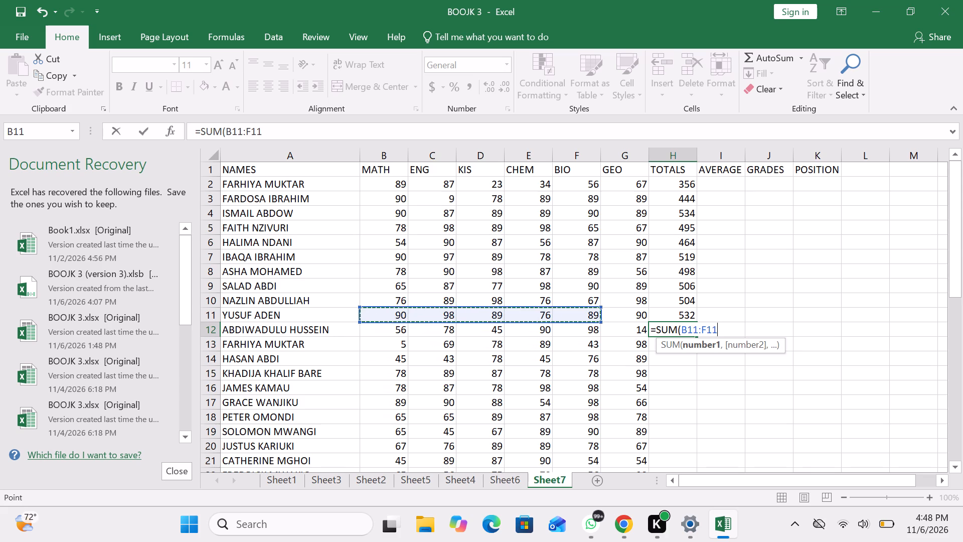
left_click(508, 372)
left_click_drag(400, 331, 401, 331)
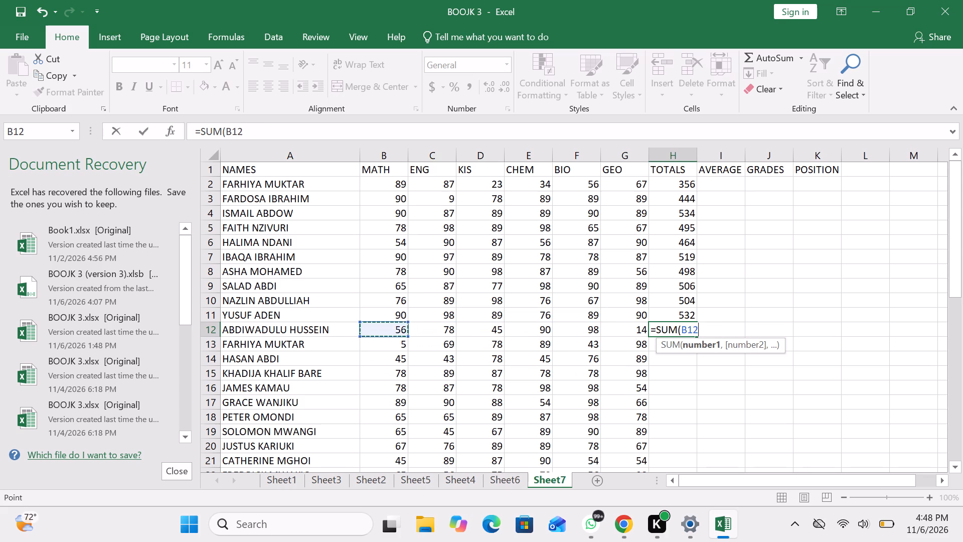
left_click_drag(401, 331, 621, 327)
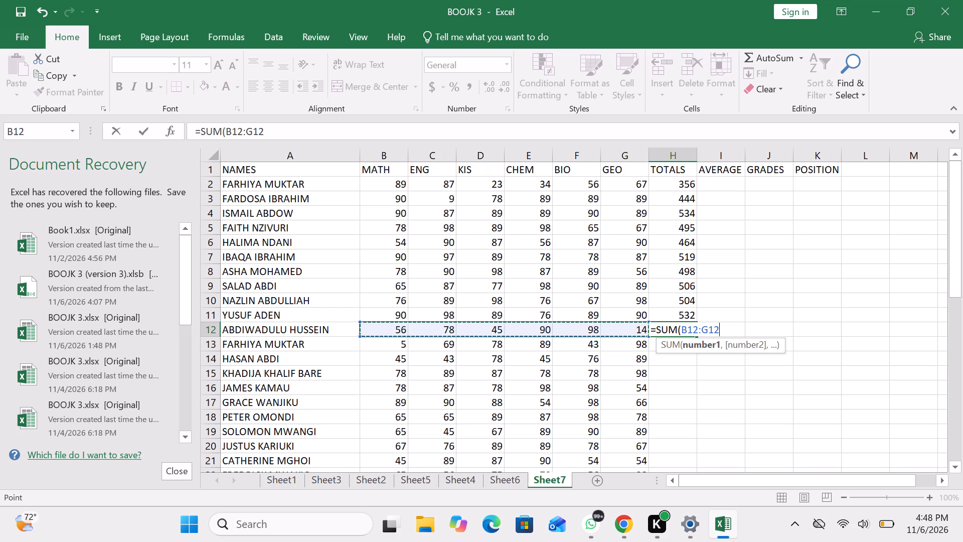
key("Return")
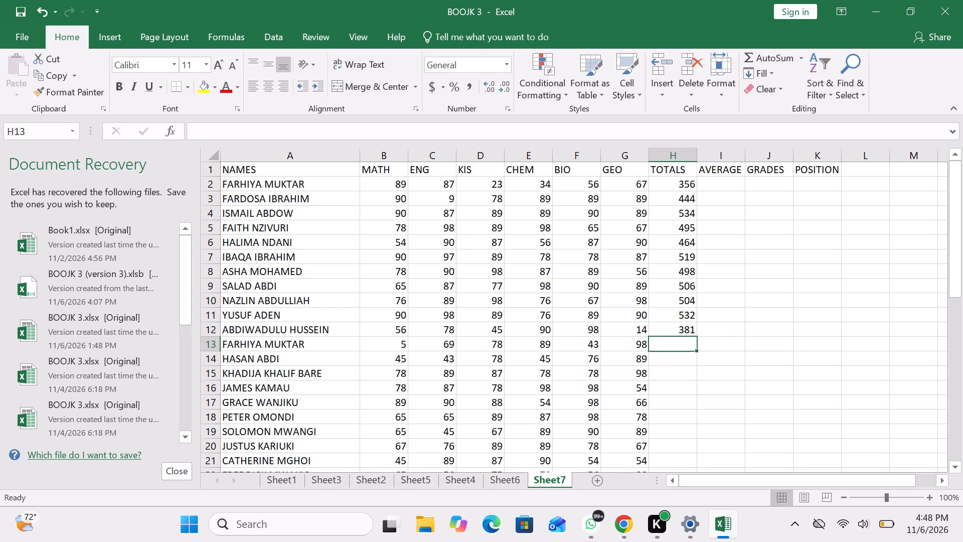
Calculate the twelfth student's total in cell H13 with a SUM formula over the marks in B13:G13.
type("=su")
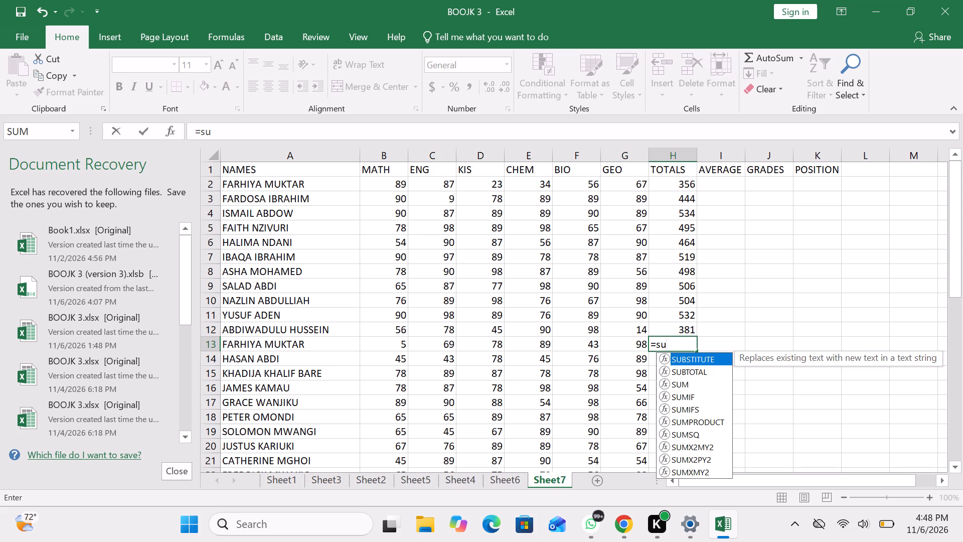
double_click(690, 383)
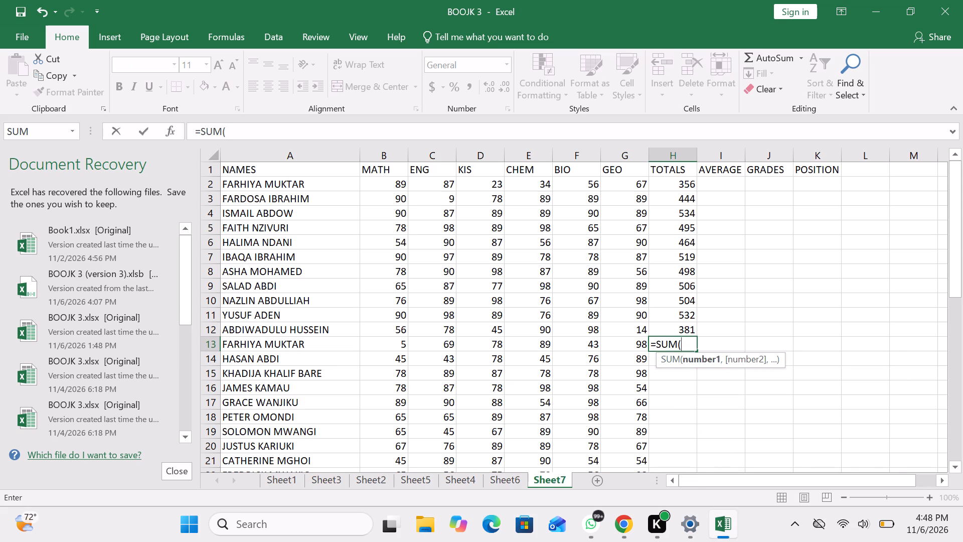
left_click_drag(392, 343, 624, 348)
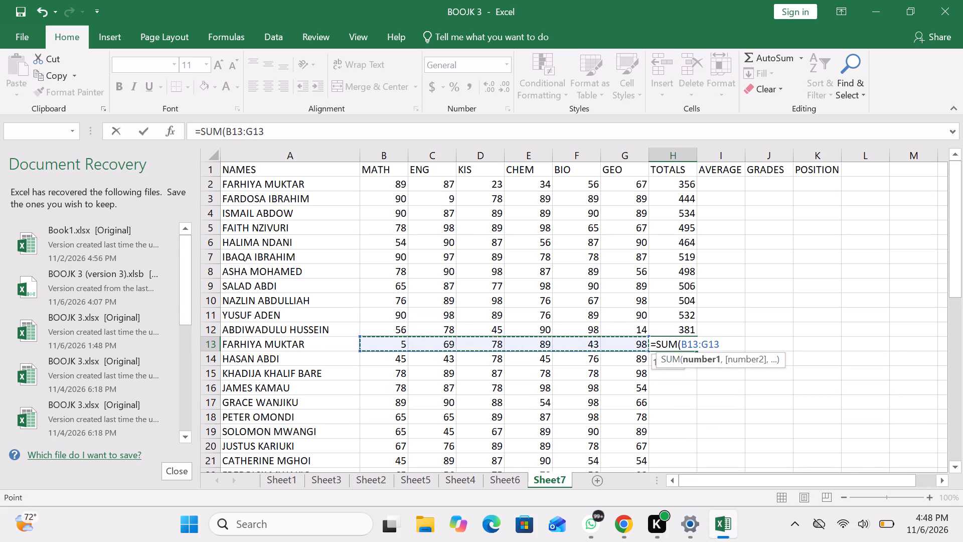
left_click_drag(624, 348, 624, 348)
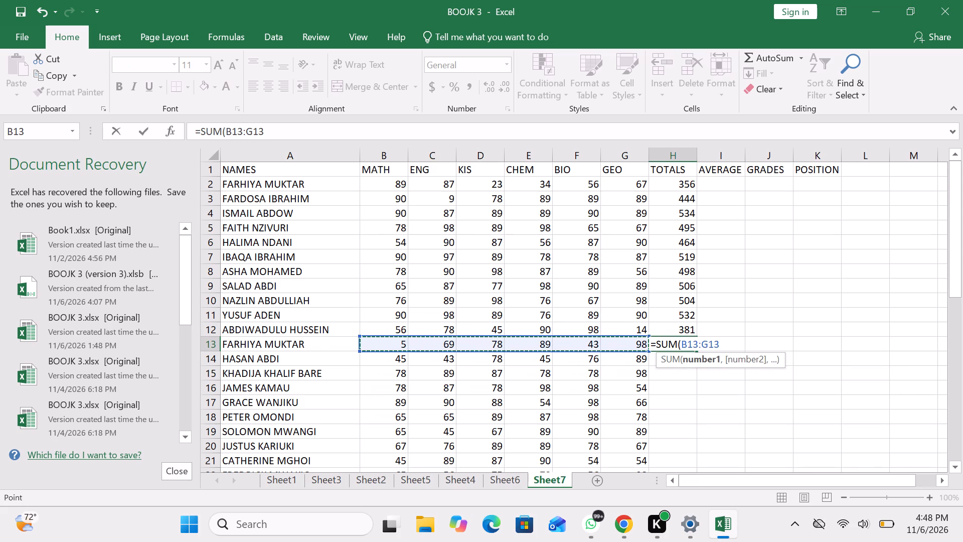
key("Return")
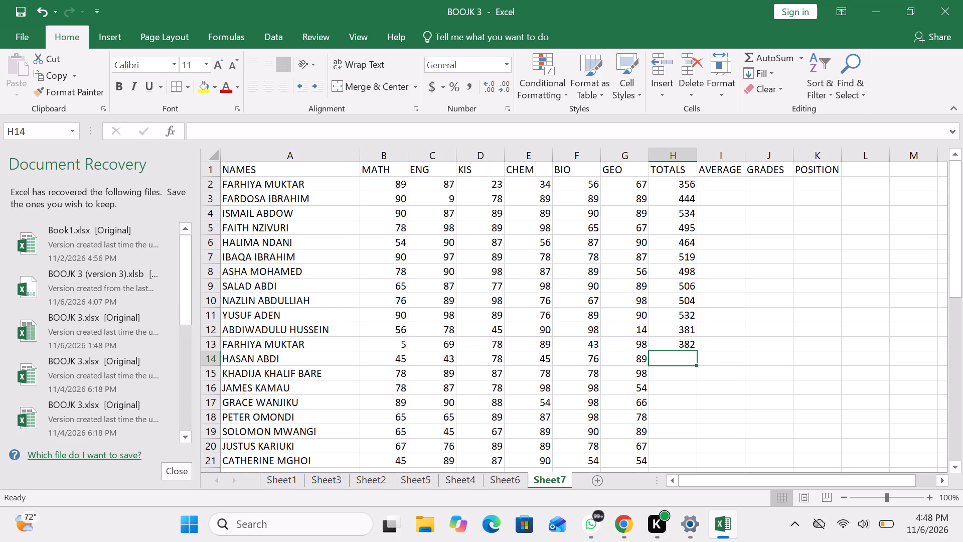
Calculate the thirteenth student's total in cell H14 with a SUM formula over the marks in B14:G14.
key("equal")
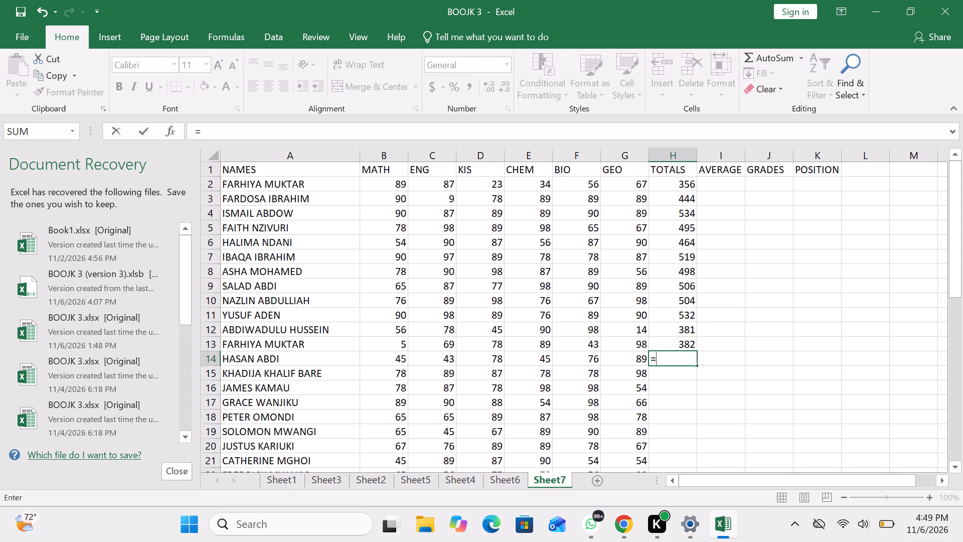
key("s")
key("u")
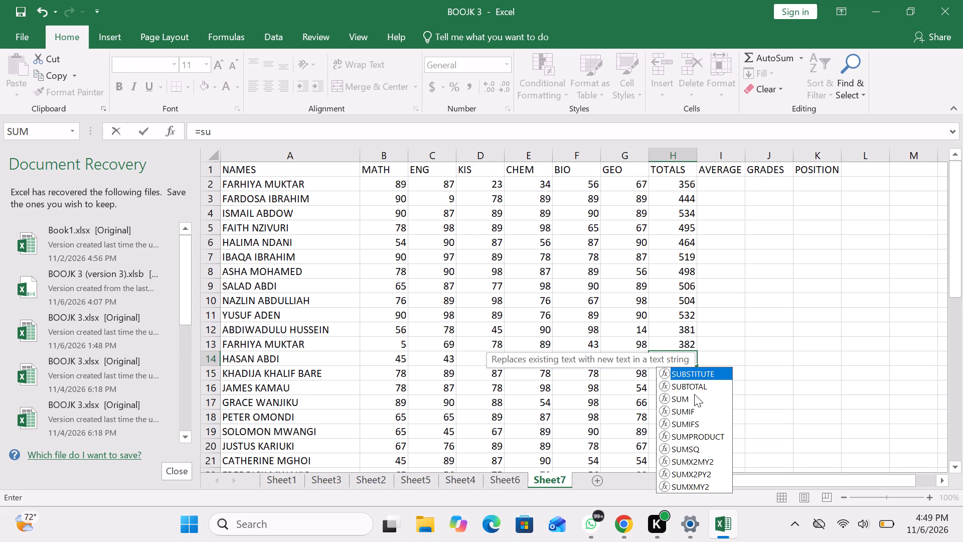
double_click(684, 399)
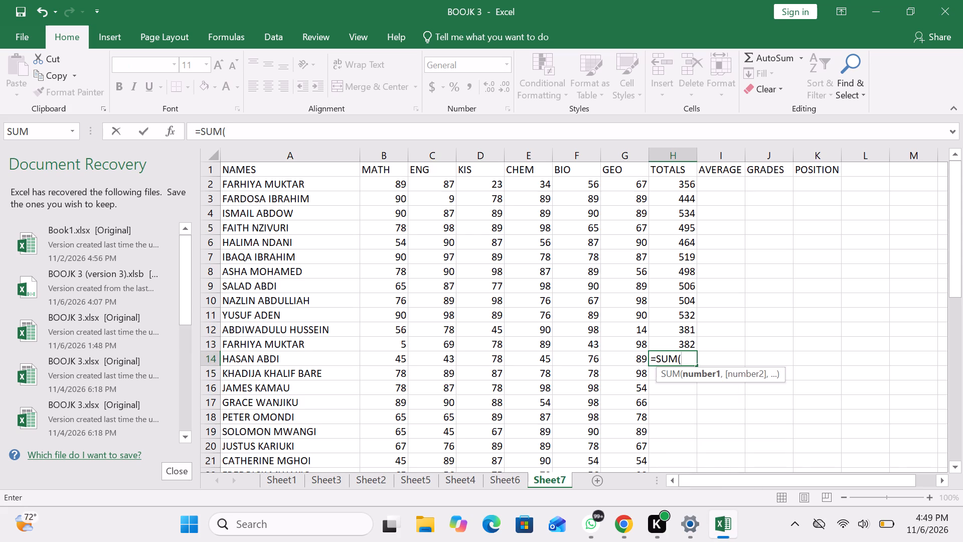
left_click_drag(394, 360, 549, 349)
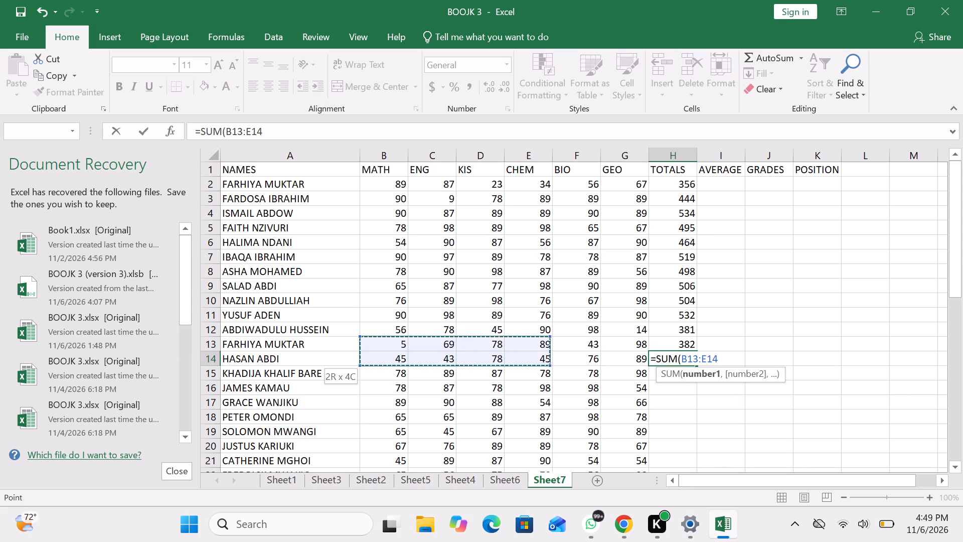
left_click_drag(549, 349, 641, 353)
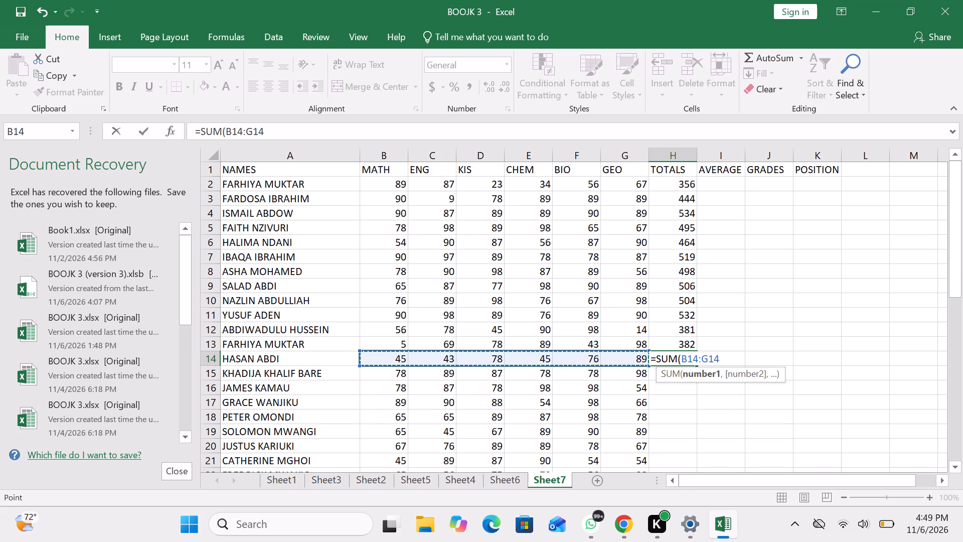
key("Return")
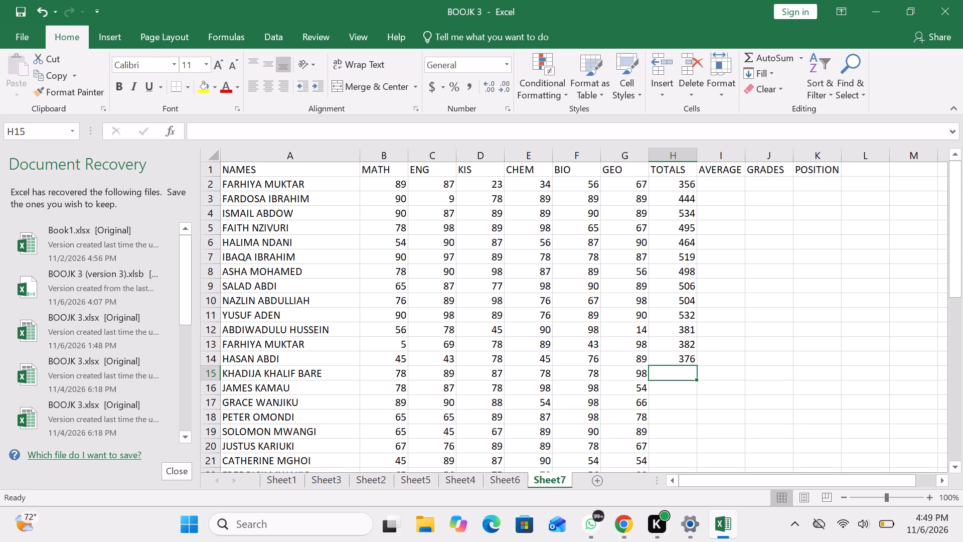
Calculate the fourteenth student's total in cell H15 with a SUM formula over the marks in B15:G15.
type("=su")
key("m")
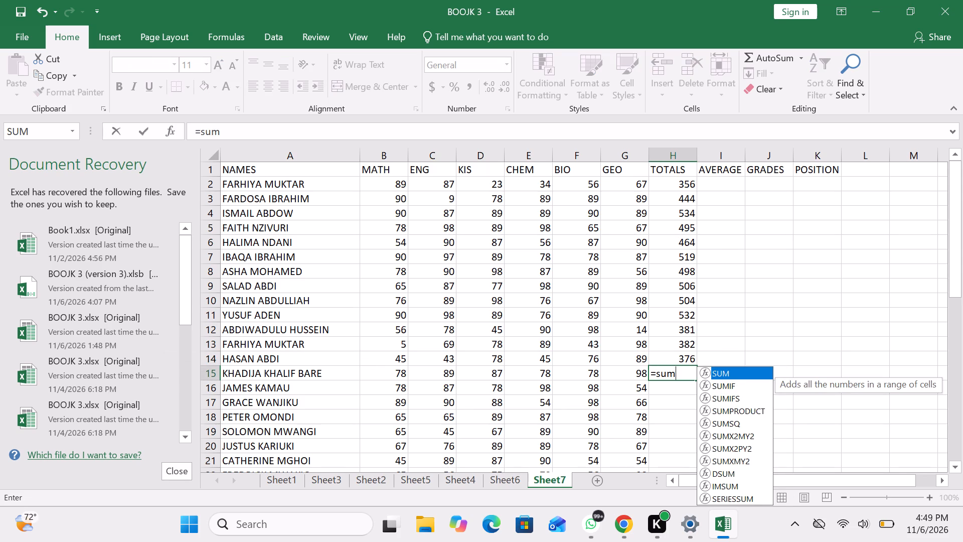
triple_click(735, 373)
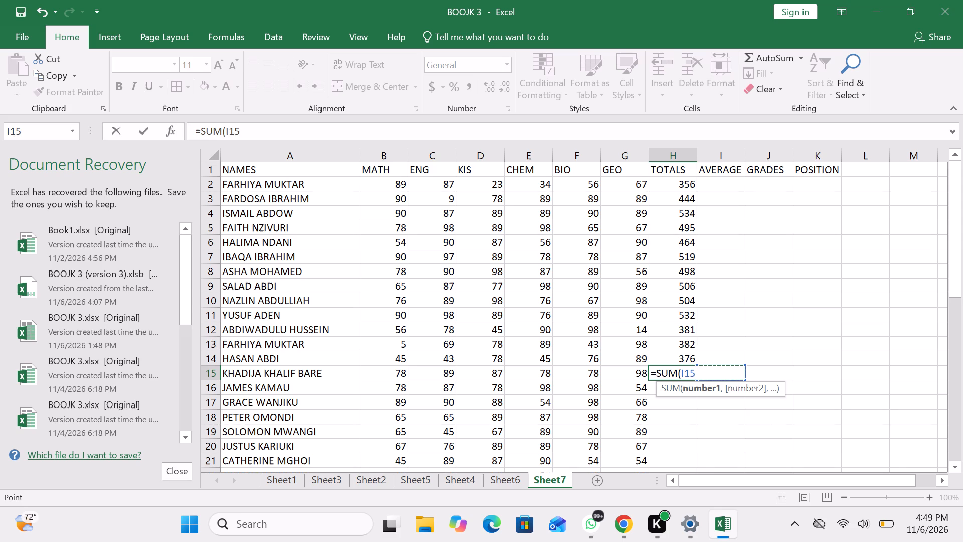
left_click_drag(401, 367, 574, 373)
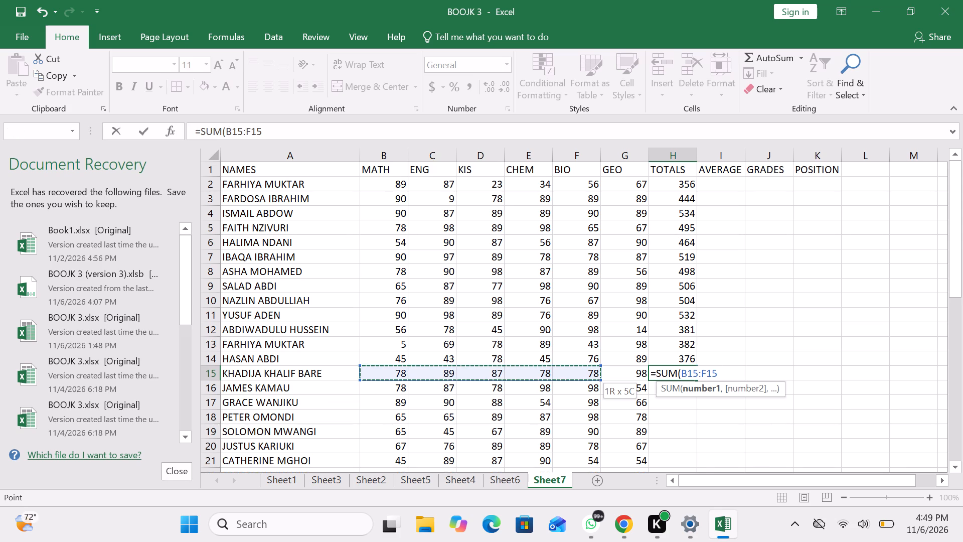
left_click_drag(574, 373, 617, 367)
key("Return")
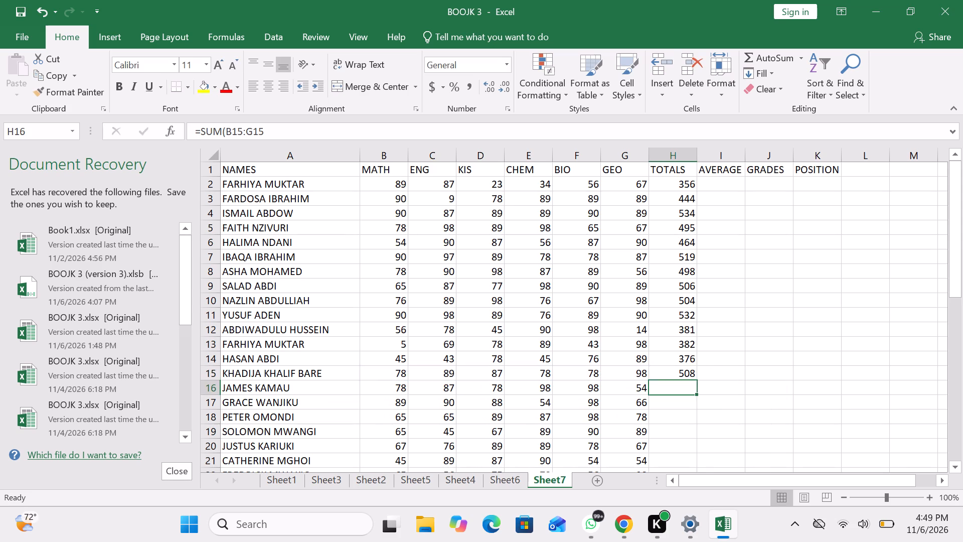
Calculate the fifteenth student's total in cell H16 with a SUM formula over the marks in B16:G16.
type("=su")
key("m")
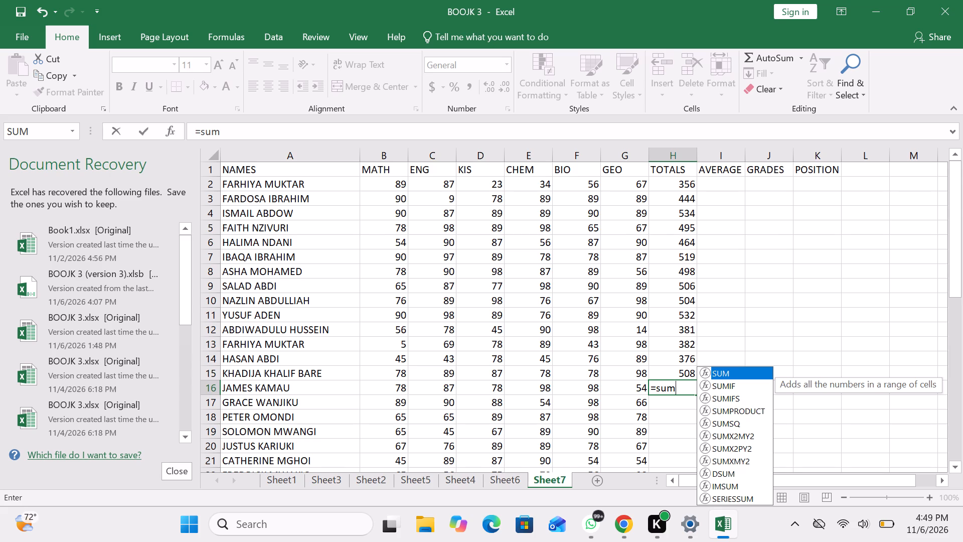
double_click(723, 370)
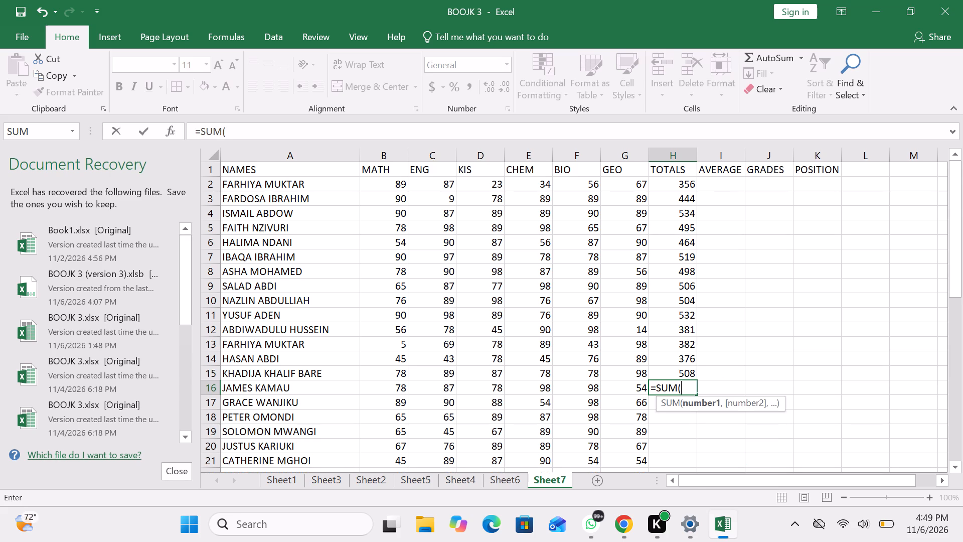
left_click_drag(407, 388, 412, 391)
left_click(399, 398)
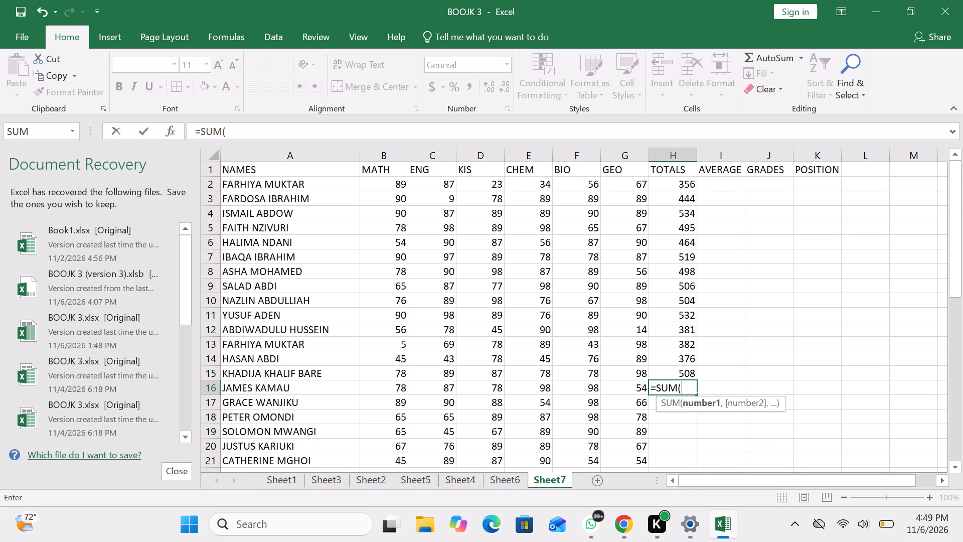
double_click(393, 385)
left_click(596, 387)
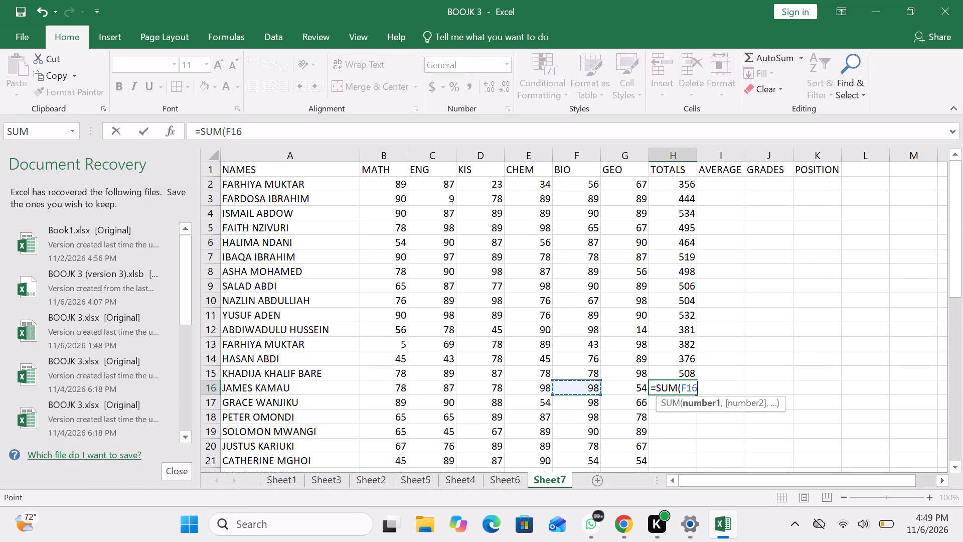
left_click_drag(385, 388, 613, 348)
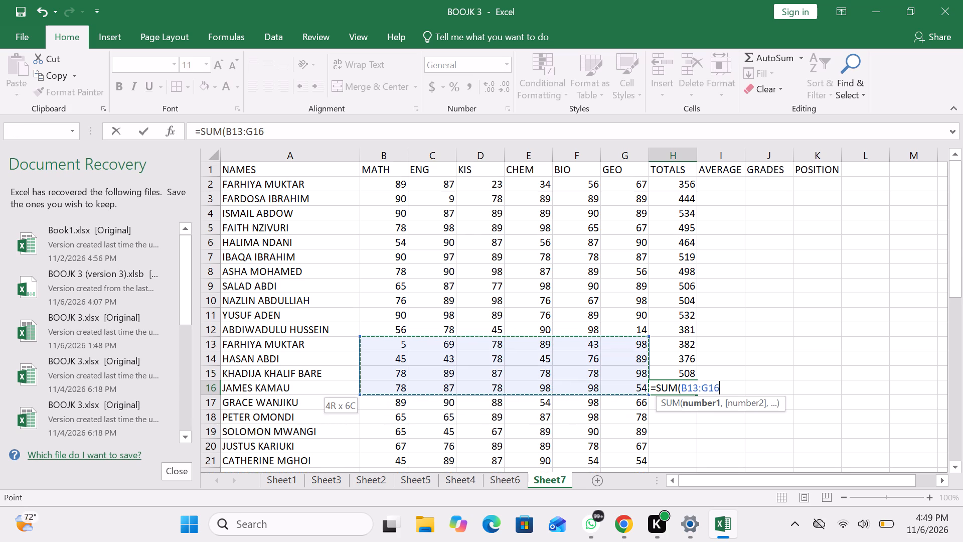
left_click_drag(613, 348, 629, 384)
key("Return")
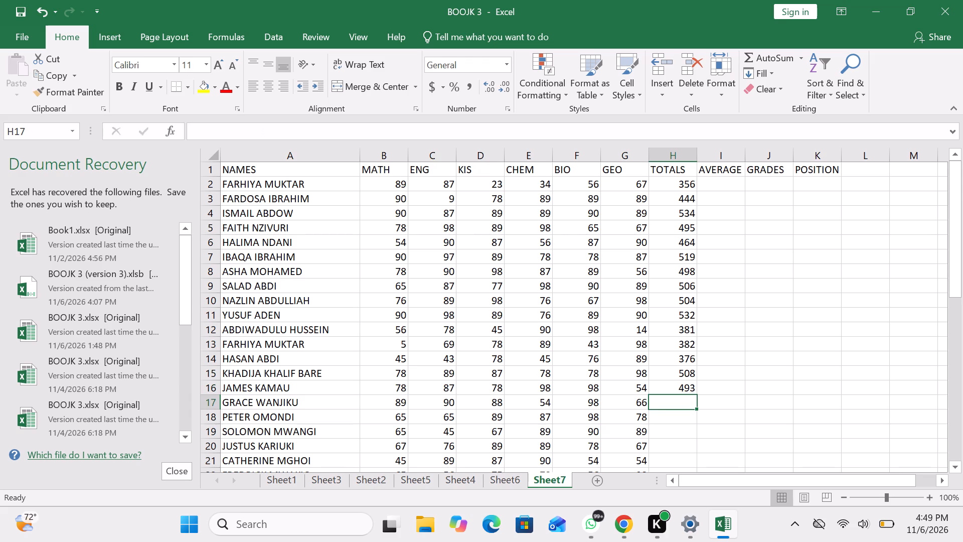
Start the sixteenth student's total formula in cell H17 and try to erase the SUBTOTAL function inserted in it.
type("=su")
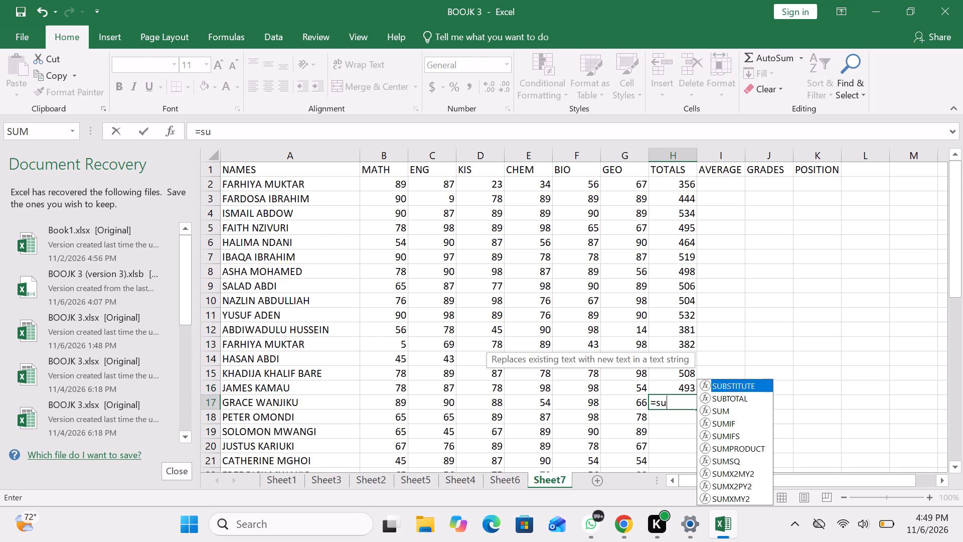
double_click(712, 403)
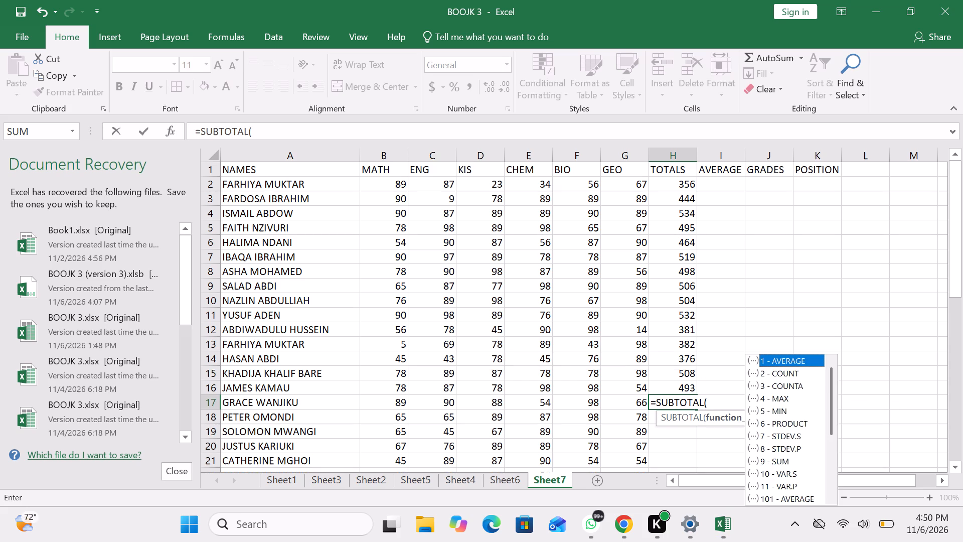
left_click(701, 400)
key("BackSpace")
key("BackSpace")
key("BackSpace")
key("BackSpace")
key("BackSpace")
key("BackSpace")
key("BackSpace")
left_click(719, 405)
key("BackSpace")
key("BackSpace")
key("BackSpace")
key("BackSpace")
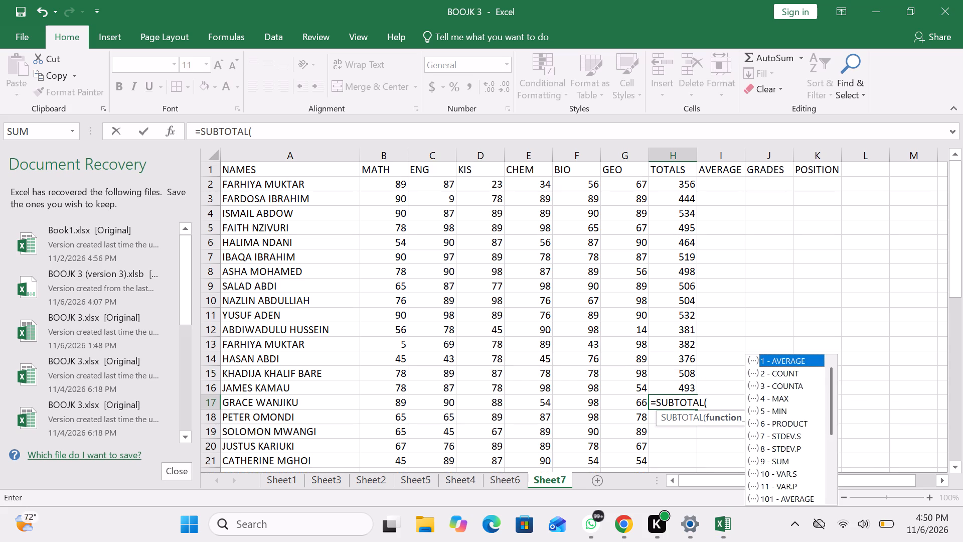